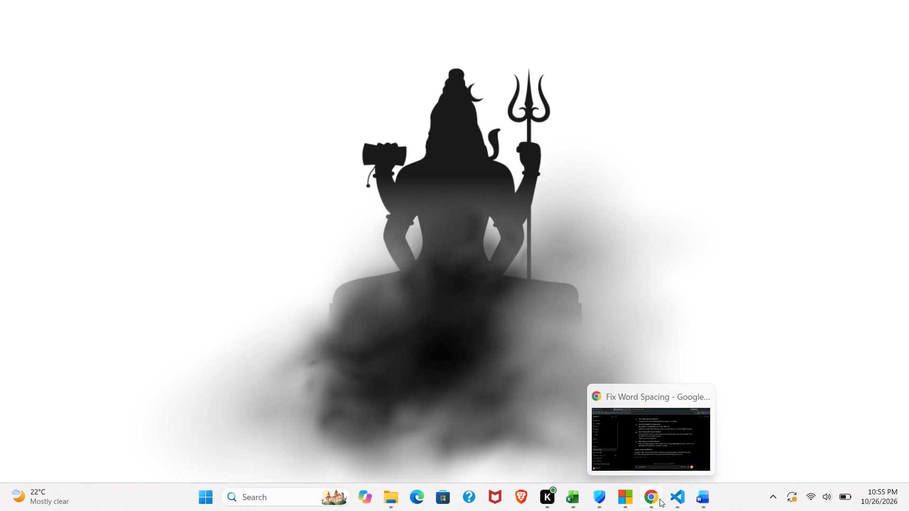
Switch to the m1 report in Word and look through its pages from the title page to the Chapter 3 code listings.
{"action": "left_click", "coordinate": [704, 492]}
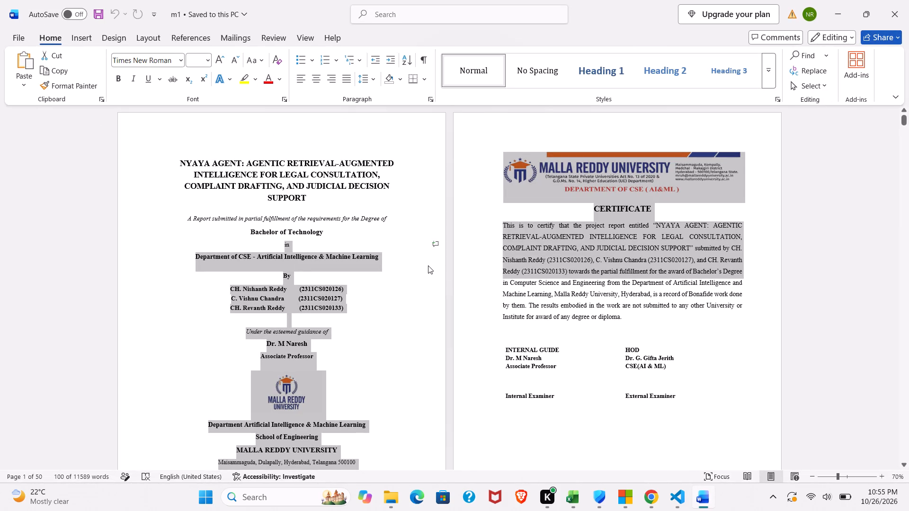
{"action": "scroll", "coordinate": [342, 208], "scroll_direction": "down", "scroll_amount": 1}
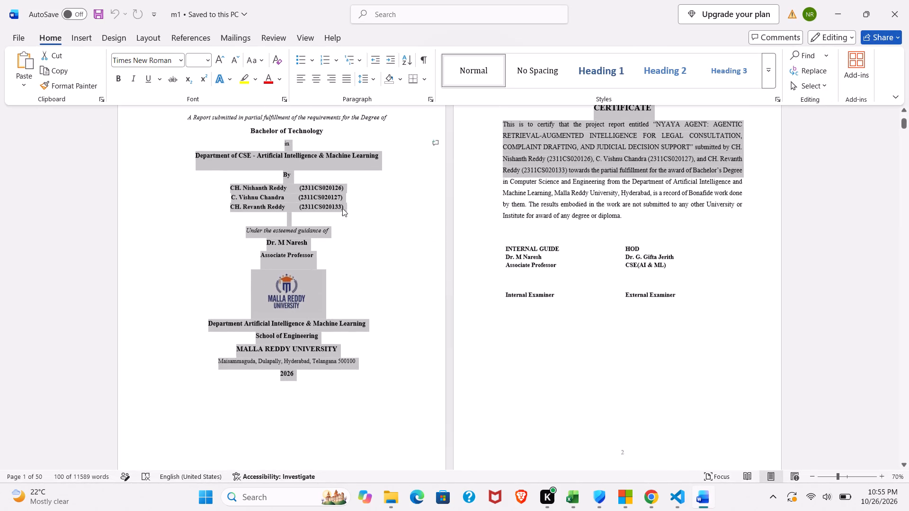
{"action": "scroll", "coordinate": [342, 208], "scroll_direction": "down", "scroll_amount": 1}
{"action": "left_click", "coordinate": [392, 279]}
{"action": "scroll", "coordinate": [392, 279], "scroll_direction": "down", "scroll_amount": 2}
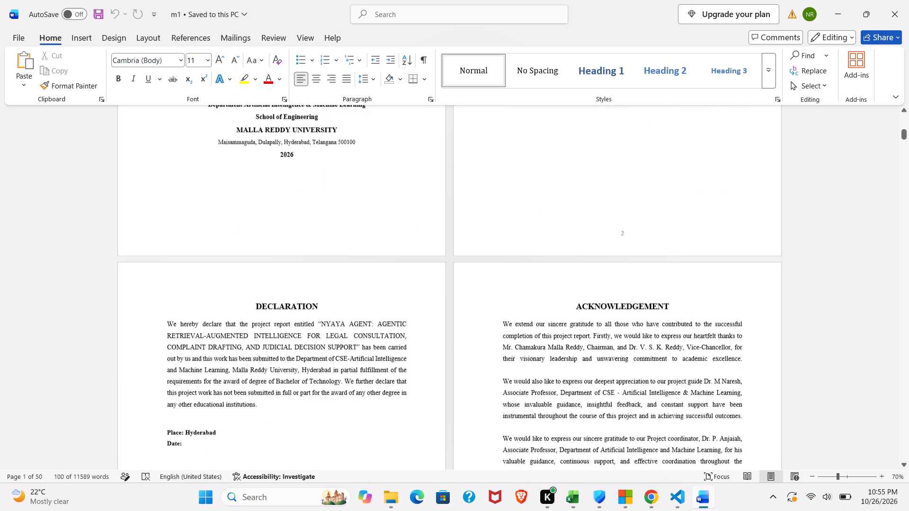
{"action": "scroll", "coordinate": [392, 279], "scroll_direction": "down", "scroll_amount": 7}
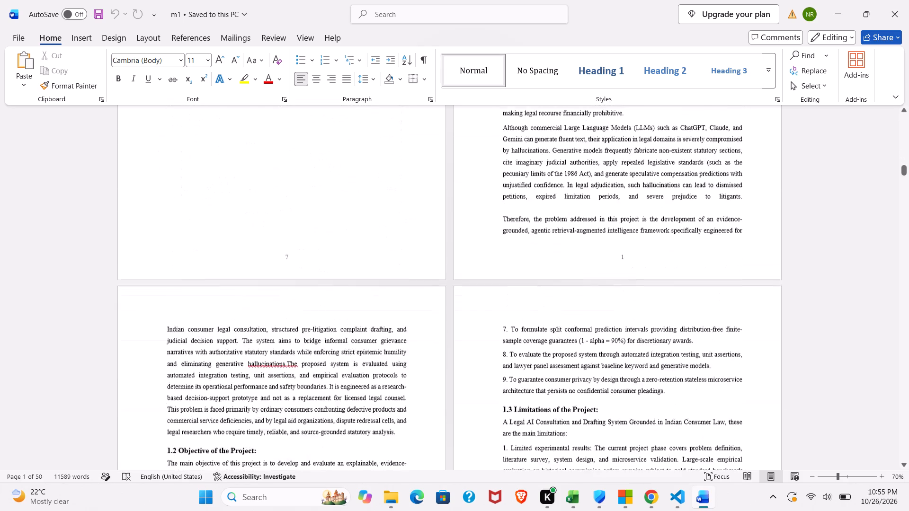
{"action": "scroll", "coordinate": [392, 279], "scroll_direction": "down", "scroll_amount": 7}
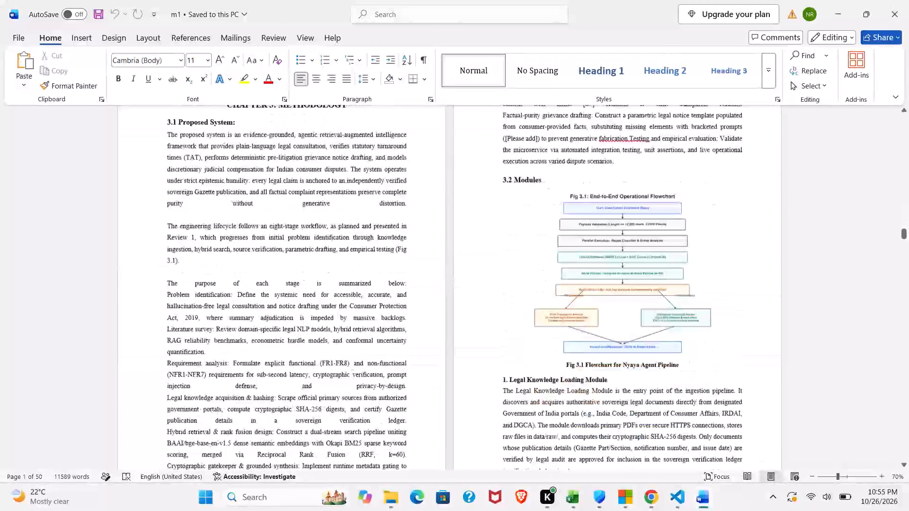
{"action": "scroll", "coordinate": [392, 279], "scroll_direction": "down", "scroll_amount": 5}
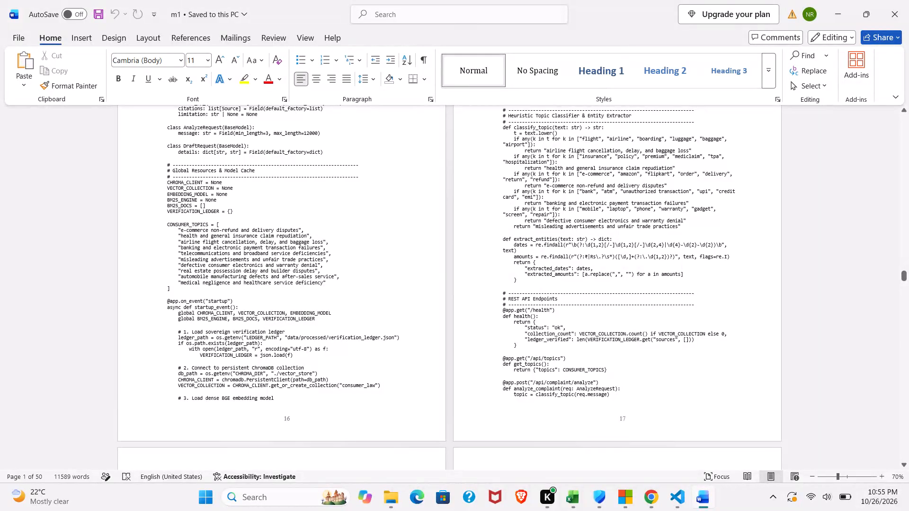
{"action": "scroll", "coordinate": [392, 279], "scroll_direction": "up", "scroll_amount": 6}
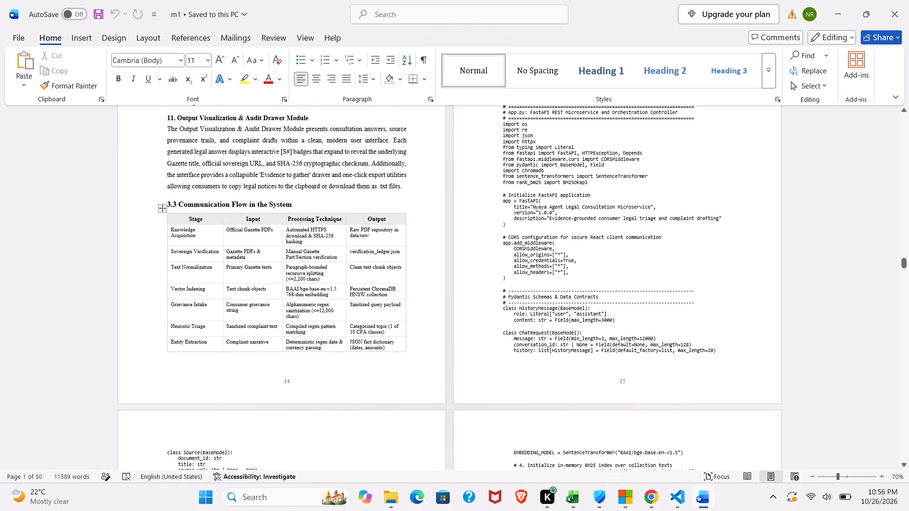
{"action": "scroll", "coordinate": [312, 286], "scroll_direction": "up", "scroll_amount": 2}
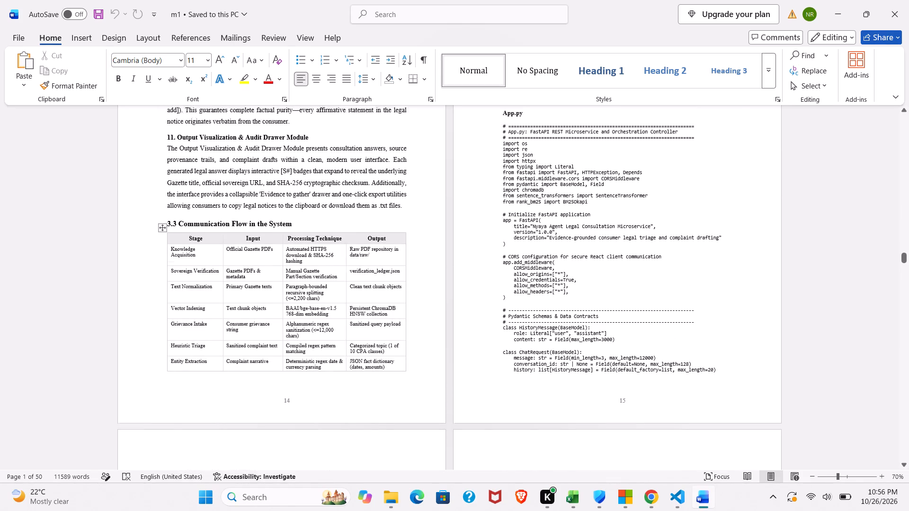
{"action": "scroll", "coordinate": [312, 286], "scroll_direction": "up", "scroll_amount": 12}
End limitation 7 in section 1.3 with a period and add a paragraph break that pushes the Chapter 2 heading onto the following page.
{"action": "scroll", "coordinate": [312, 286], "scroll_direction": "down", "scroll_amount": 3}
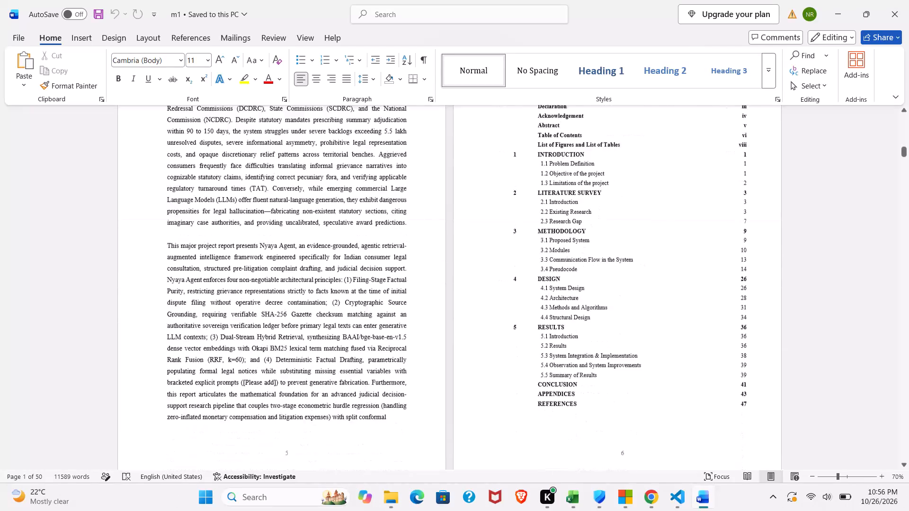
{"action": "scroll", "coordinate": [312, 286], "scroll_direction": "down", "scroll_amount": 8}
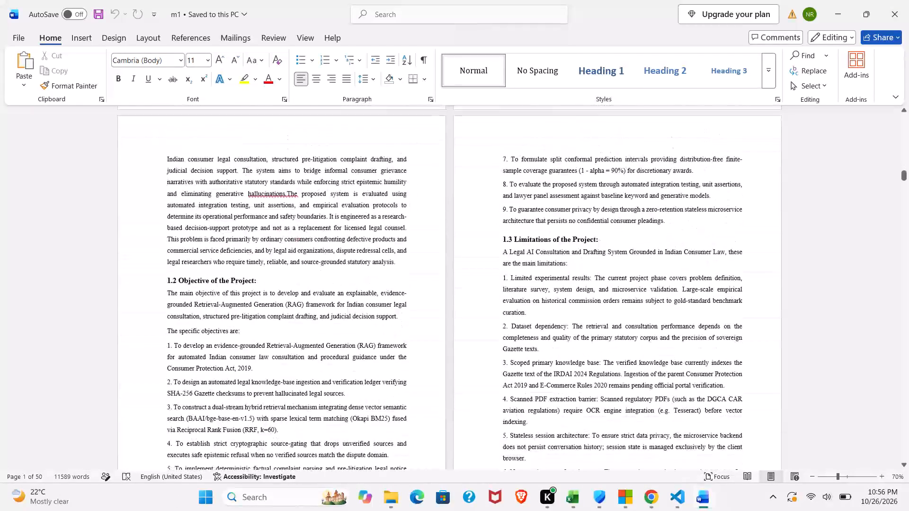
{"action": "scroll", "coordinate": [312, 286], "scroll_direction": "down", "scroll_amount": 1}
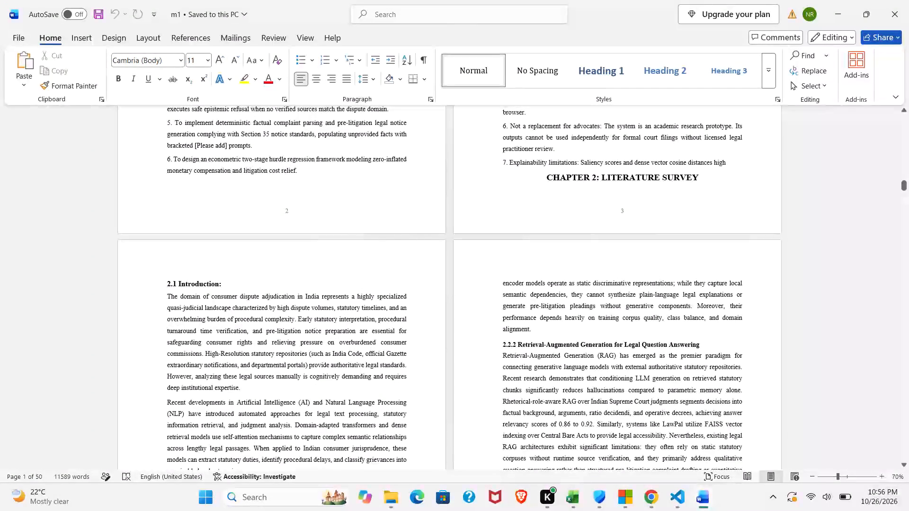
{"action": "left_click", "coordinate": [725, 157]}
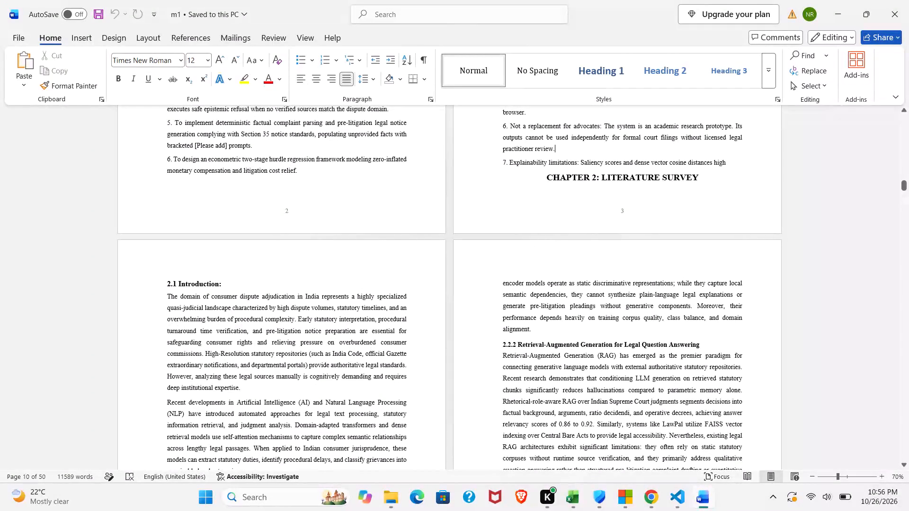
{"action": "left_click", "coordinate": [737, 166]}
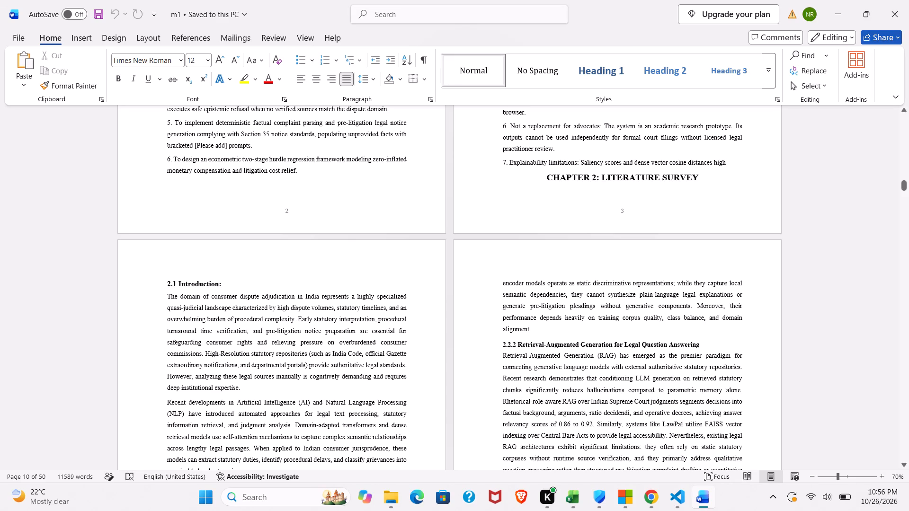
{"action": "key", "text": "period"}
{"action": "key", "text": "Return"}
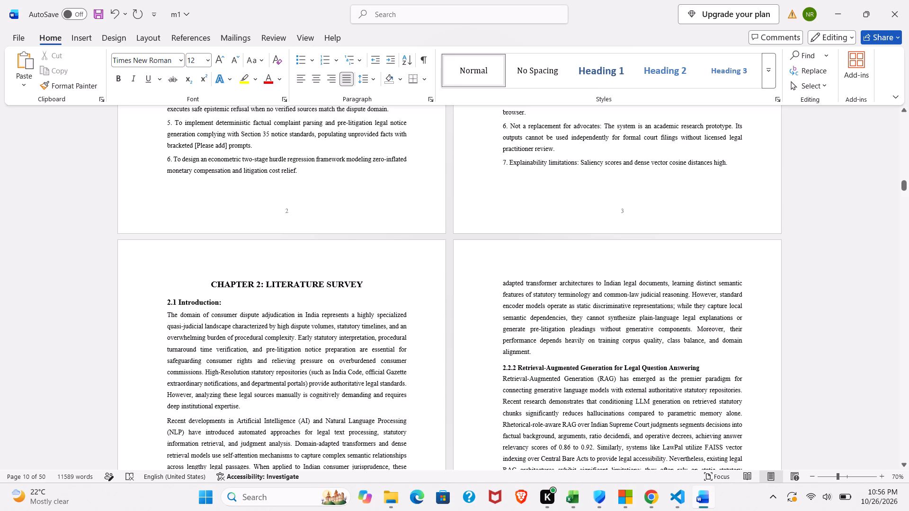
{"action": "left_click_drag", "start_coordinate": [374, 284], "coordinate": [223, 277]}
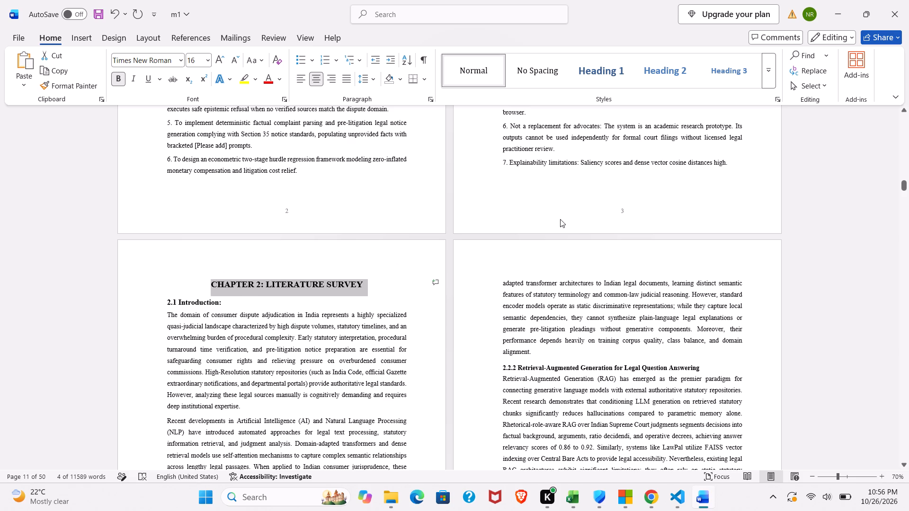
Show the formatting marks to inspect the stretched line "purity without generative distortion." in section 3.1 Proposed System.
{"action": "scroll", "coordinate": [568, 307], "scroll_direction": "down", "scroll_amount": 4}
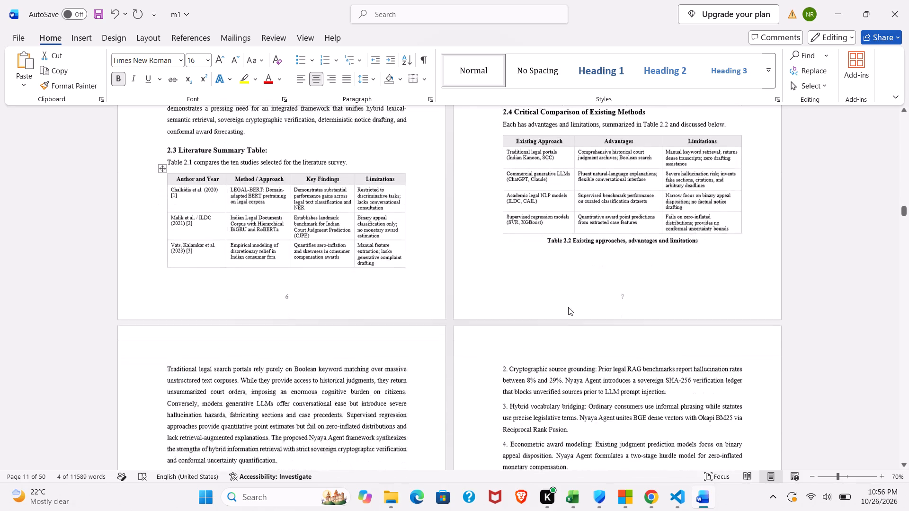
{"action": "scroll", "coordinate": [568, 307], "scroll_direction": "down", "scroll_amount": 1}
{"action": "scroll", "coordinate": [568, 307], "scroll_direction": "up", "scroll_amount": 2}
{"action": "scroll", "coordinate": [568, 307], "scroll_direction": "down", "scroll_amount": 2}
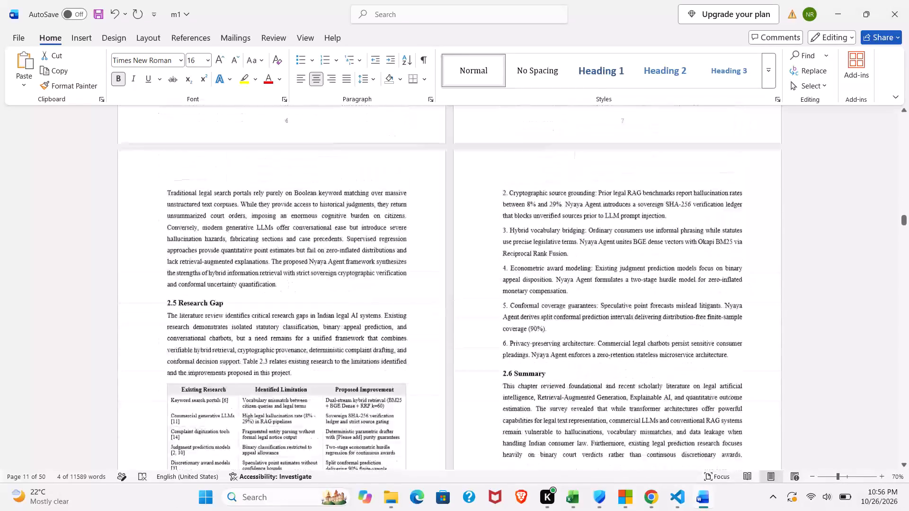
{"action": "scroll", "coordinate": [568, 307], "scroll_direction": "down", "scroll_amount": 4}
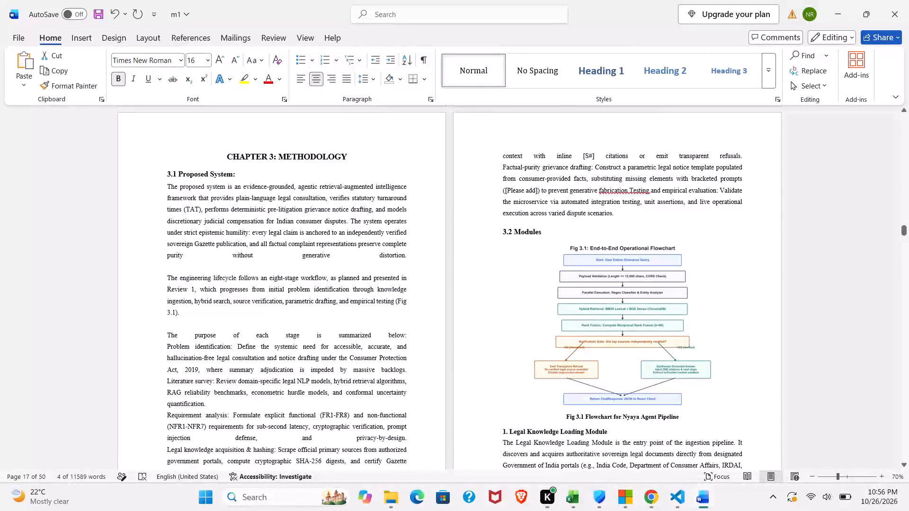
{"action": "left_click_drag", "start_coordinate": [164, 255], "coordinate": [386, 258]}
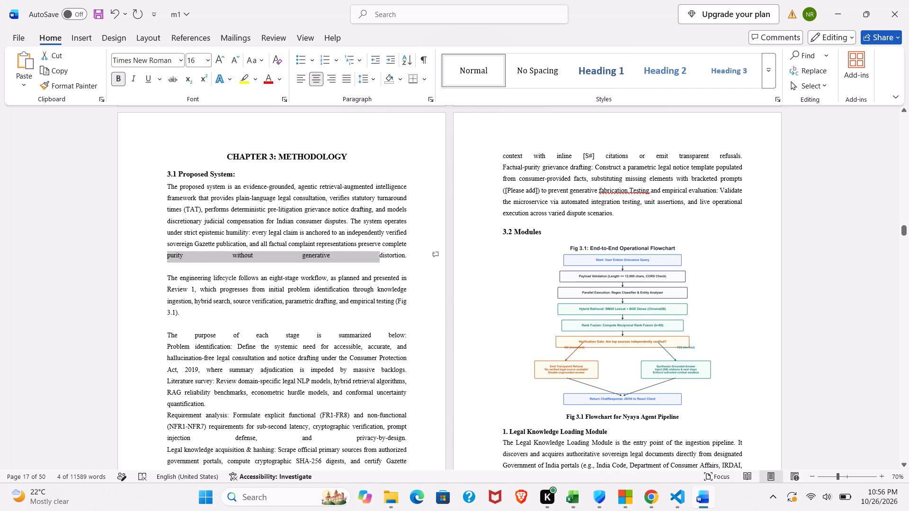
{"action": "left_click_drag", "start_coordinate": [386, 258], "coordinate": [393, 259]}
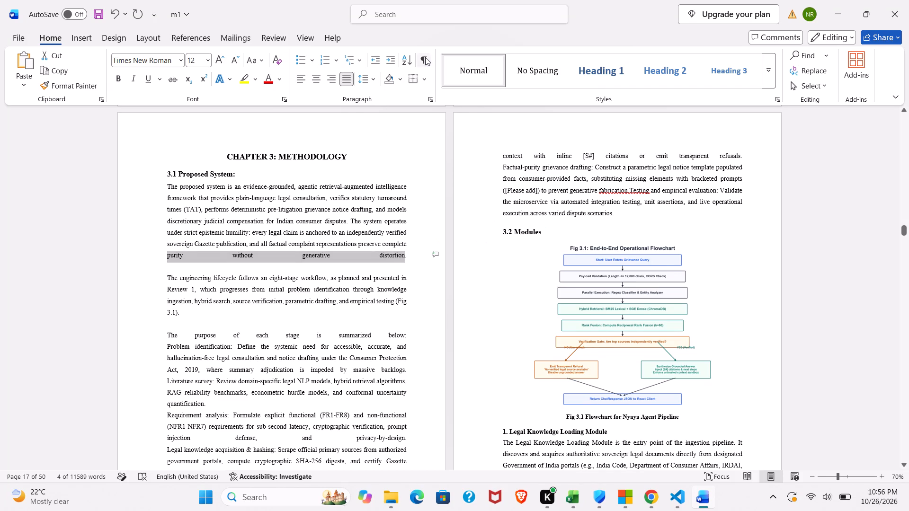
{"action": "left_click", "coordinate": [425, 57]}
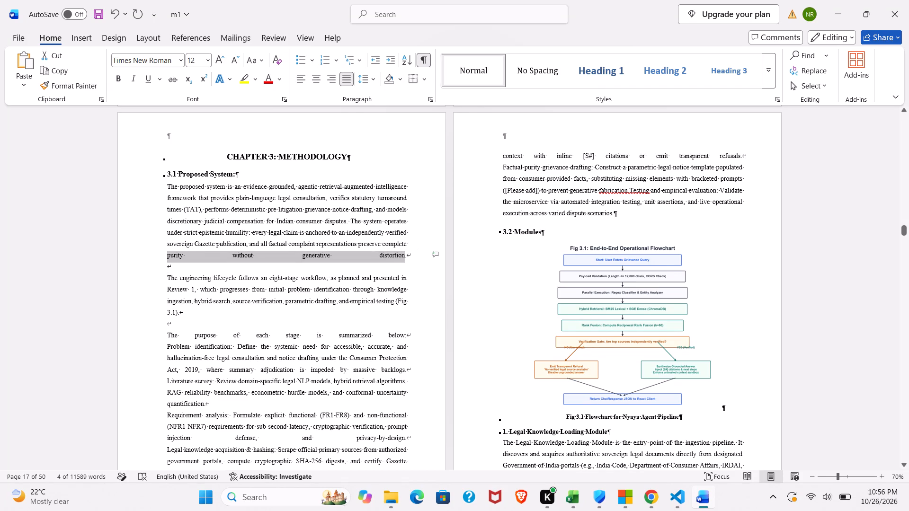
Replace the two manual line breaks after "purity without generative distortion." with one paragraph break.
{"action": "left_click", "coordinate": [410, 255]}
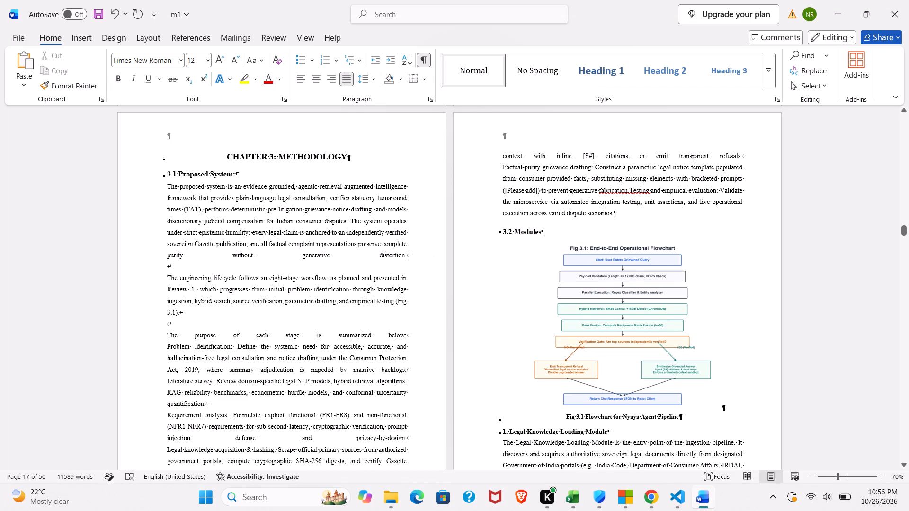
{"action": "key", "text": "Delete"}
{"action": "key", "text": "Delete"}
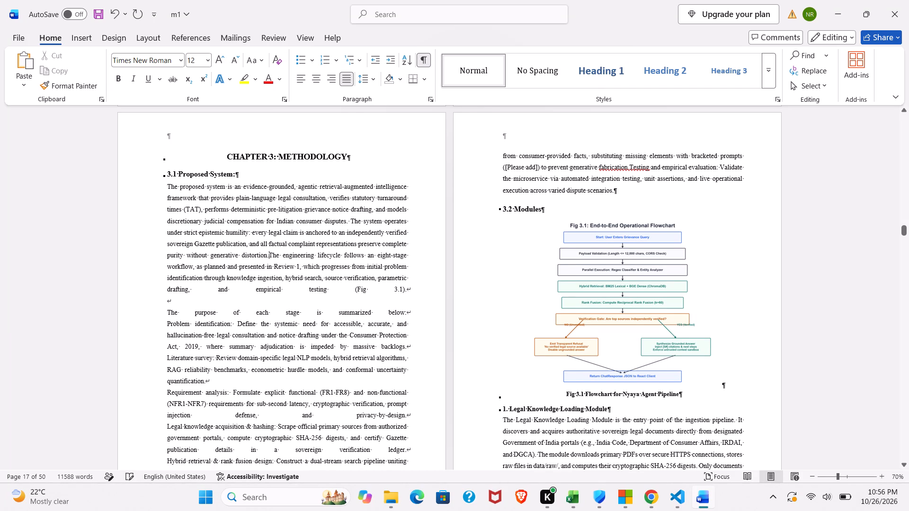
{"action": "key", "text": "Return"}
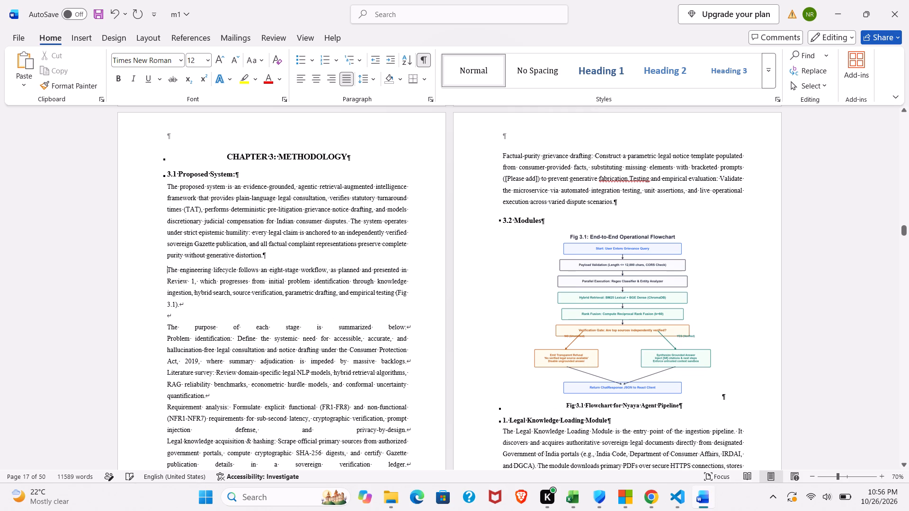
Remove the line breaks after "(Fig 3.1)." so "The purpose of each stage is summarized below:" continues the same paragraph, keeping its capital T.
{"action": "scroll", "coordinate": [208, 288], "scroll_direction": "down", "scroll_amount": 1}
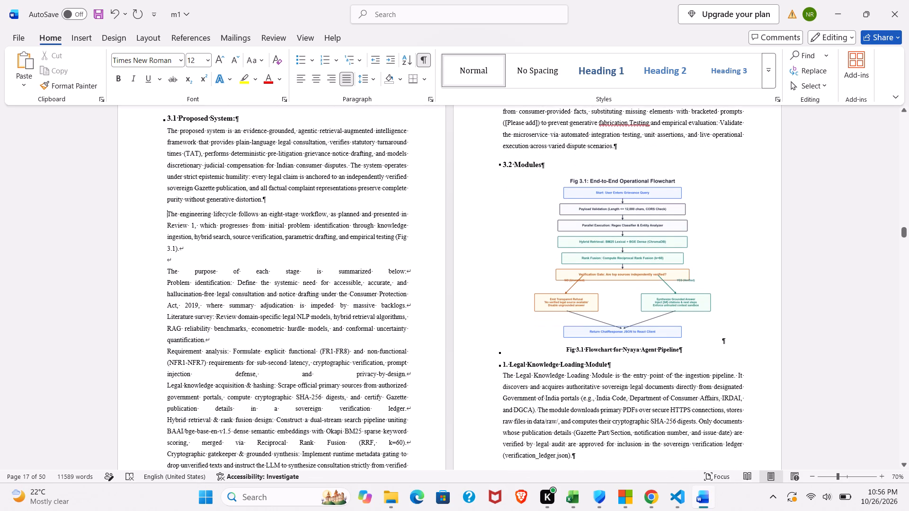
{"action": "left_click", "coordinate": [167, 260]}
{"action": "key", "text": "Delete"}
{"action": "key", "text": "Delete"}
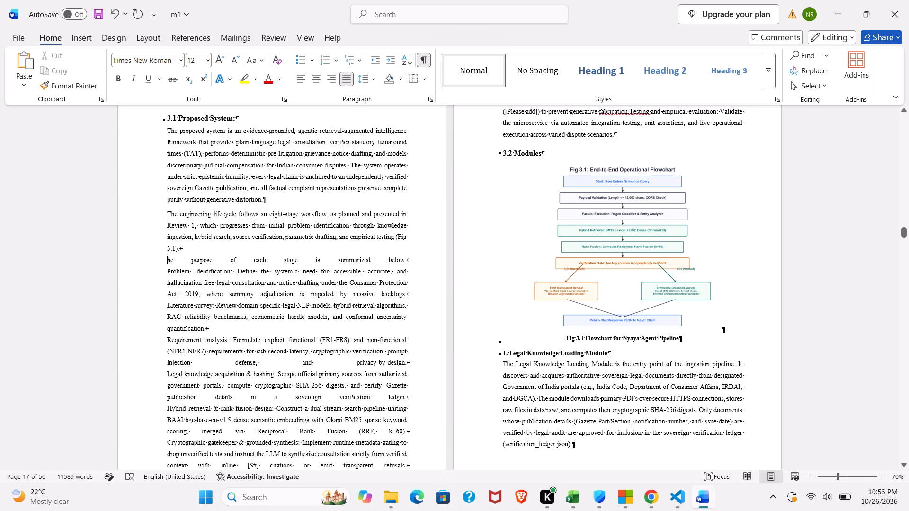
{"action": "key", "text": "shift+t"}
{"action": "left_click", "coordinate": [179, 249]}
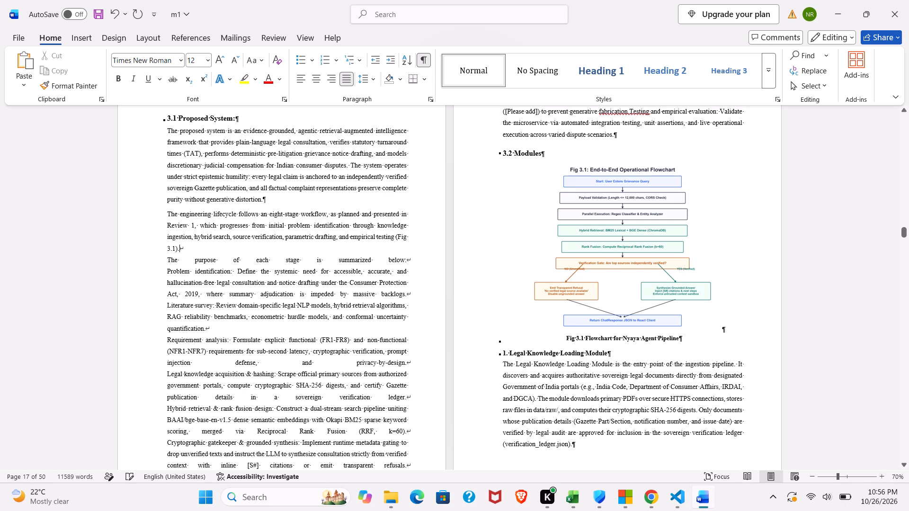
{"action": "key", "text": "Delete"}
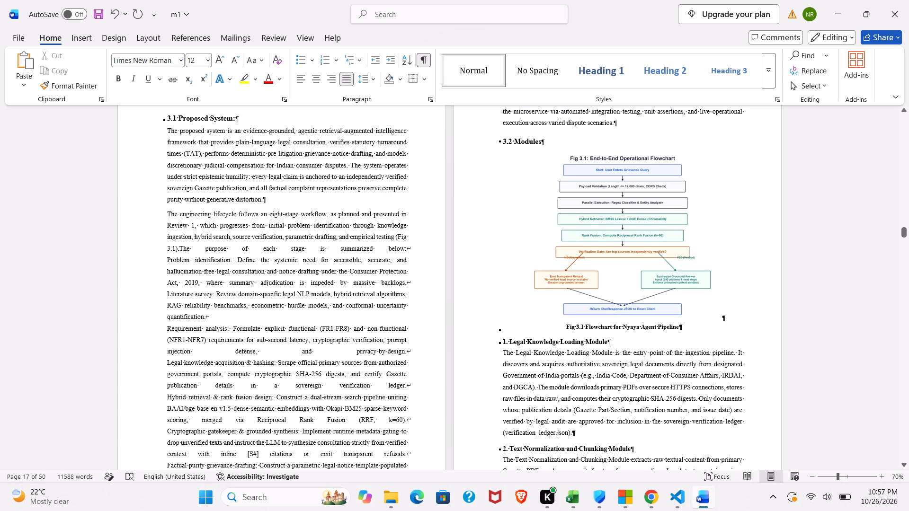
Replace the line break after "summarized below:" in section 3.1 with a paragraph break, so "Problem identification" starts its own paragraph with its capital P.
{"action": "left_click", "coordinate": [408, 247]}
{"action": "key", "text": "Delete"}
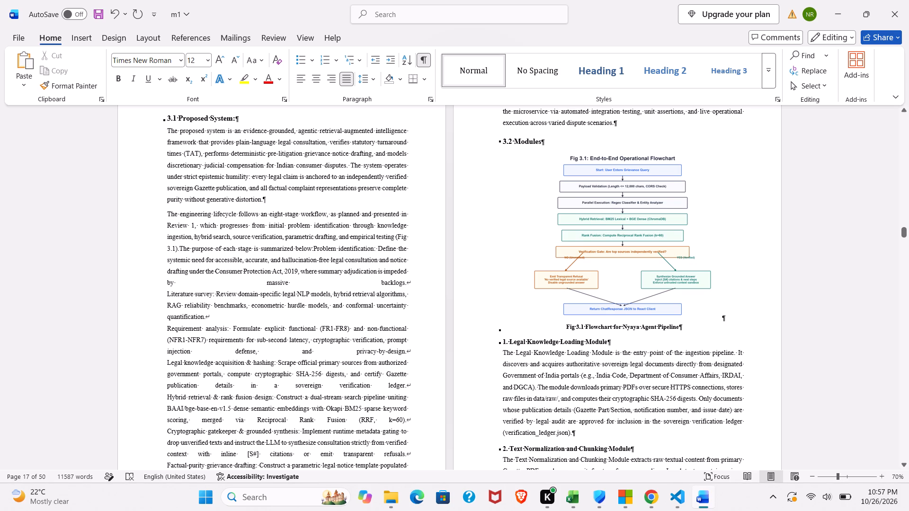
{"action": "key", "text": "Right"}
{"action": "key", "text": "Return"}
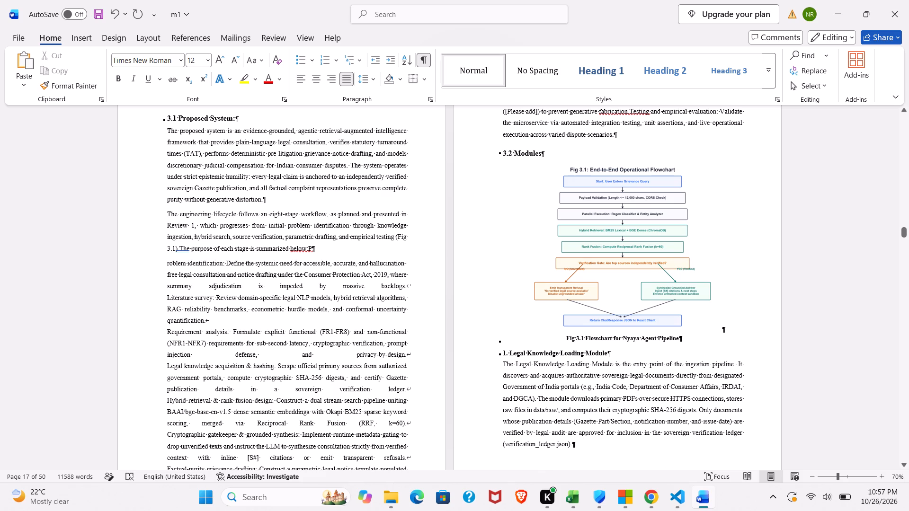
{"action": "key", "text": "shift+p"}
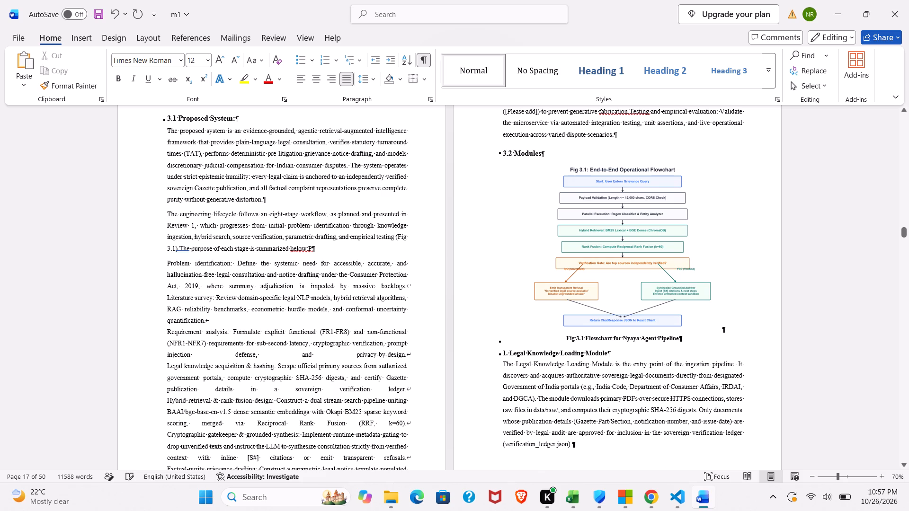
{"action": "left_click", "coordinate": [318, 247]}
{"action": "key", "text": "BackSpace"}
Replace the line break after "privacy-by-design." with a paragraph break, so "Legal knowledge acquisition & hashing" starts a new paragraph.
{"action": "scroll", "coordinate": [244, 308], "scroll_direction": "down", "scroll_amount": 1}
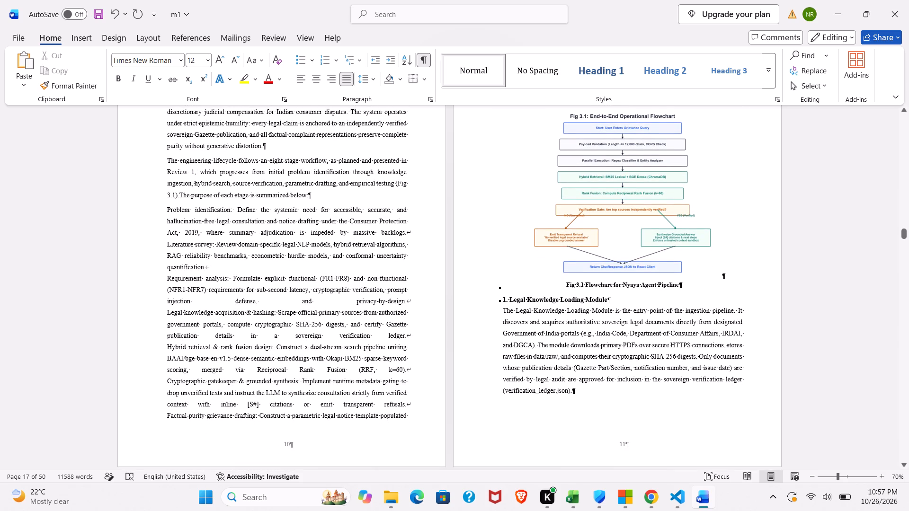
{"action": "left_click", "coordinate": [407, 302]}
{"action": "key", "text": "Delete"}
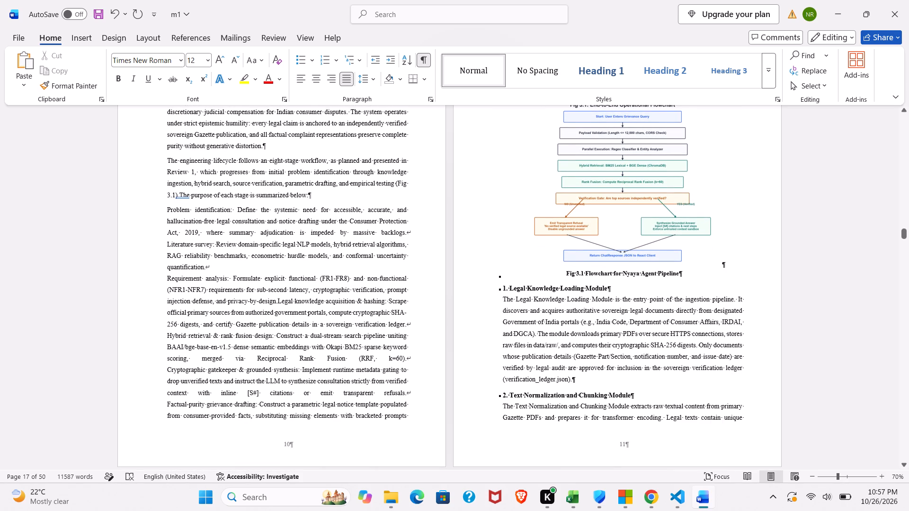
{"action": "key", "text": "Return"}
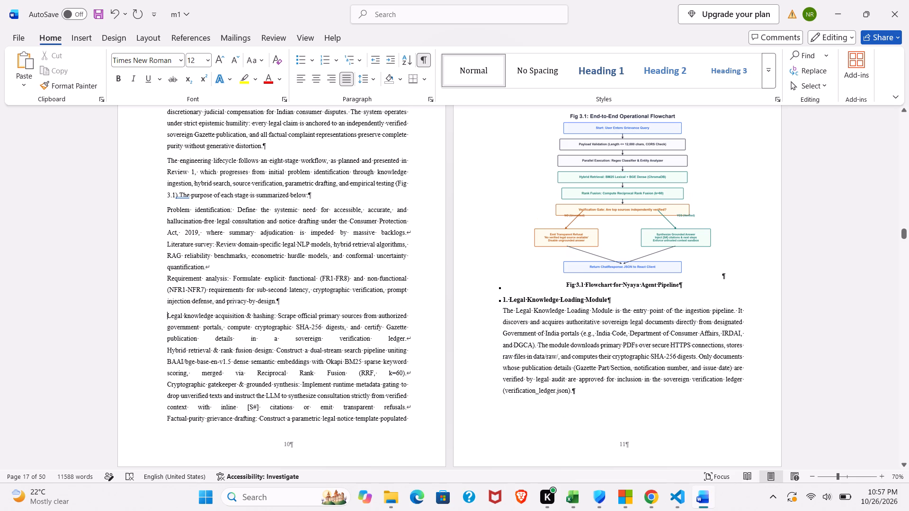
Remove the line break after "sovereign verification ledger." so "Hybrid retrieval & rank fusion design" continues the same paragraph.
{"action": "scroll", "coordinate": [407, 302], "scroll_direction": "down", "scroll_amount": 1}
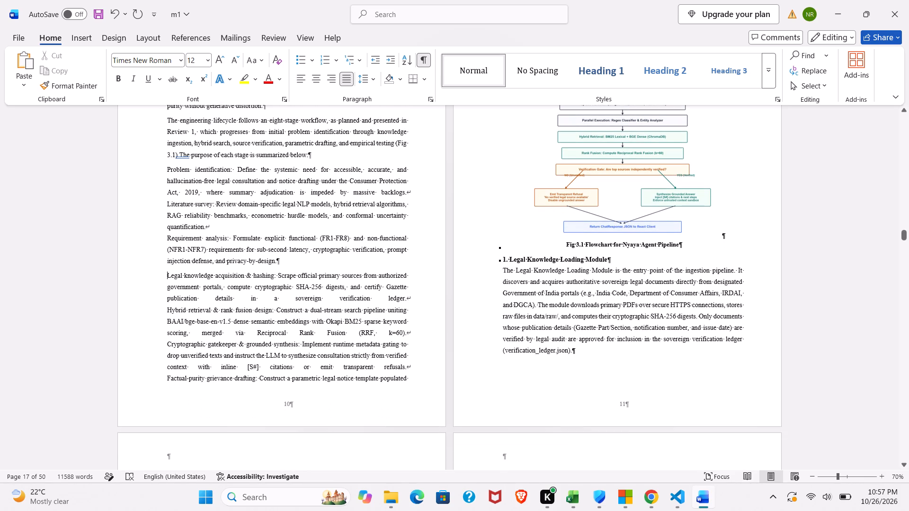
{"action": "left_click", "coordinate": [407, 298]}
{"action": "key", "text": "Delete"}
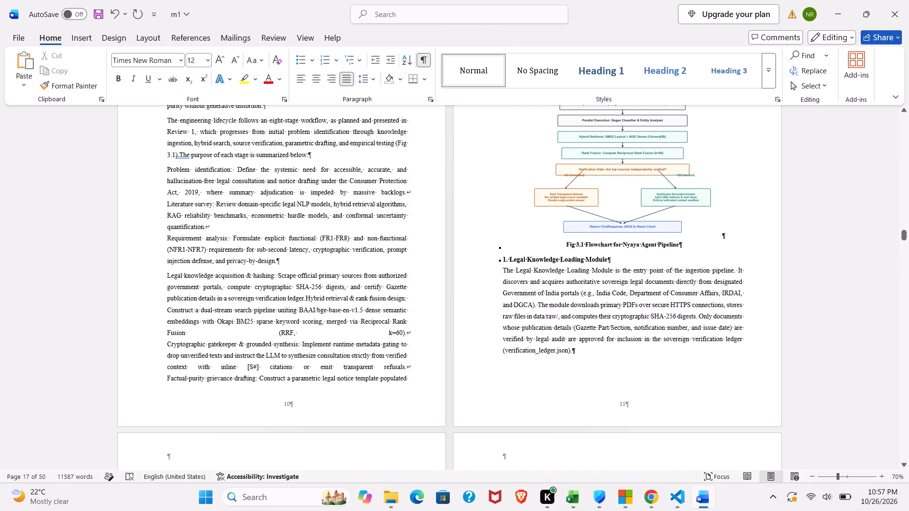
Replace the line break after "(RRF, k=60)." with a paragraph break, so "Cryptographic gatekeeper & grounded synthesis" starts a new paragraph.
{"action": "left_click", "coordinate": [406, 336]}
{"action": "key", "text": "Delete"}
{"action": "key", "text": "Return"}
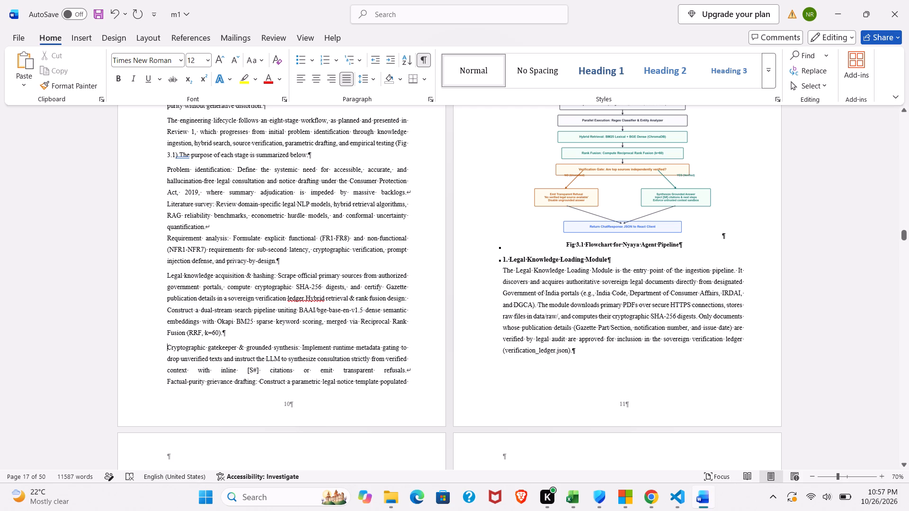
Hide the formatting marks in the document.
{"action": "scroll", "coordinate": [406, 336], "scroll_direction": "up", "scroll_amount": 2}
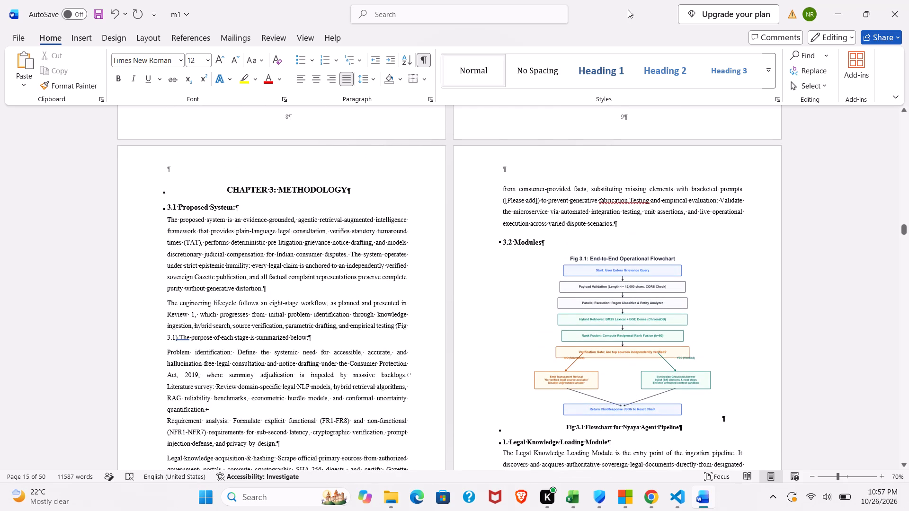
{"action": "left_click", "coordinate": [424, 59]}
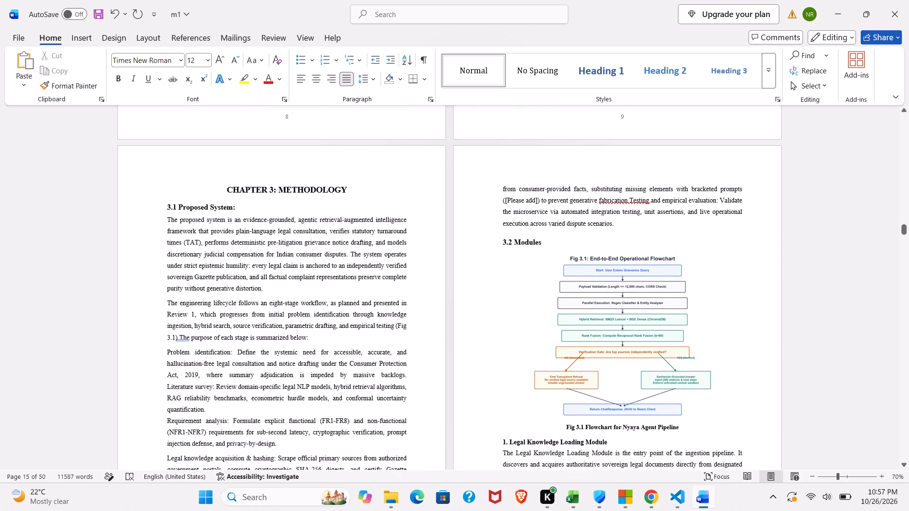
Look through the Chapter 3 and Chapter 4 pages to check for remaining layout problems, and return to section 3.1.
{"action": "scroll", "coordinate": [335, 239], "scroll_direction": "down", "scroll_amount": 2}
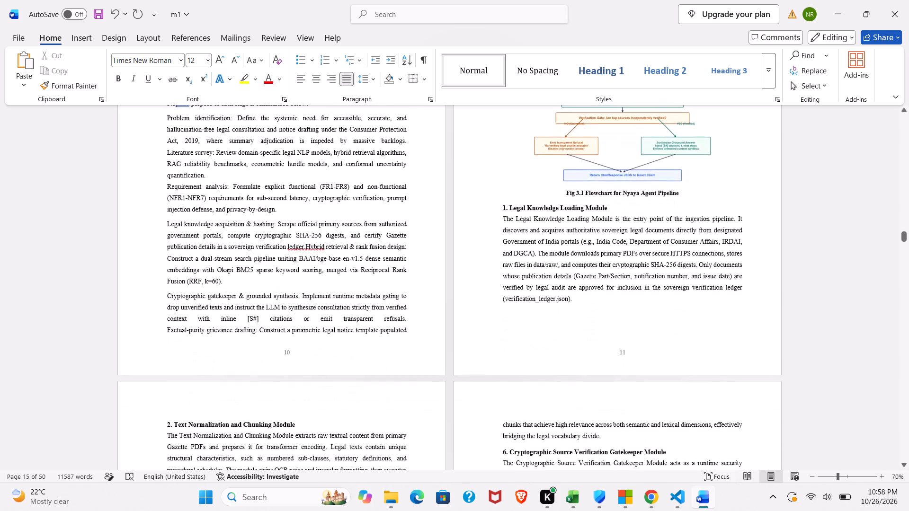
{"action": "scroll", "coordinate": [335, 239], "scroll_direction": "down", "scroll_amount": 14}
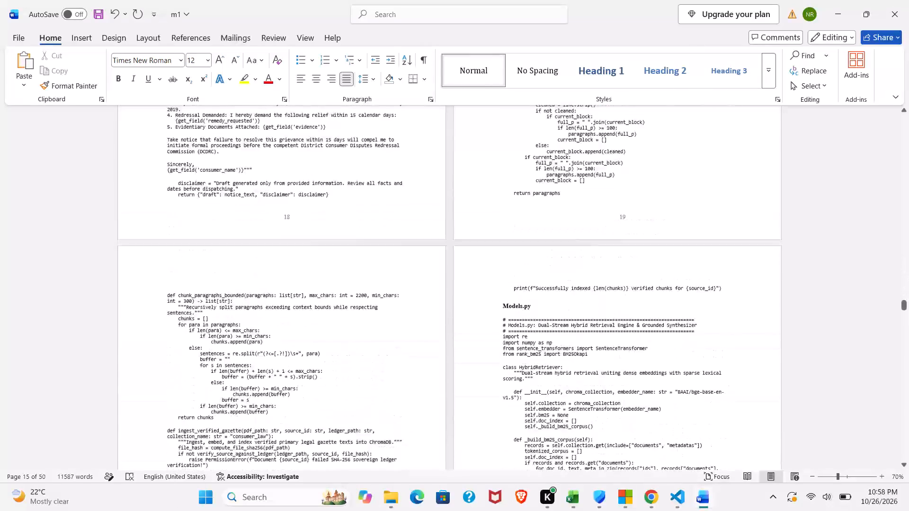
{"action": "scroll", "coordinate": [335, 239], "scroll_direction": "down", "scroll_amount": 3}
{"action": "scroll", "coordinate": [335, 239], "scroll_direction": "up", "scroll_amount": 7}
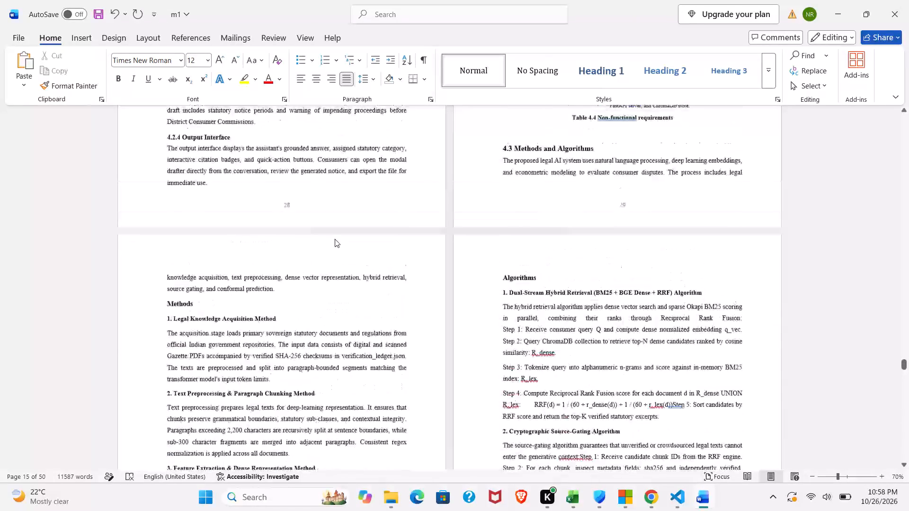
{"action": "scroll", "coordinate": [335, 239], "scroll_direction": "up", "scroll_amount": 6}
{"action": "scroll", "coordinate": [335, 239], "scroll_direction": "down", "scroll_amount": 4}
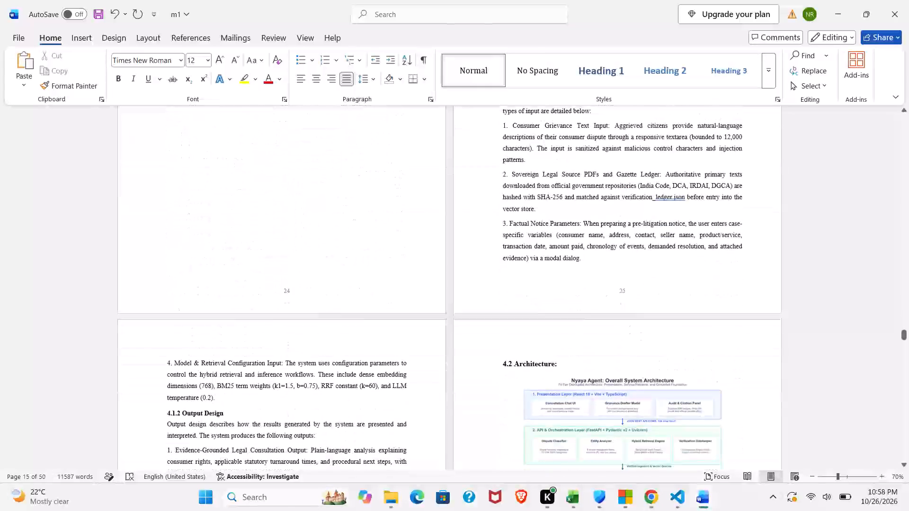
{"action": "scroll", "coordinate": [335, 239], "scroll_direction": "down", "scroll_amount": 2}
{"action": "scroll", "coordinate": [335, 239], "scroll_direction": "up", "scroll_amount": 4}
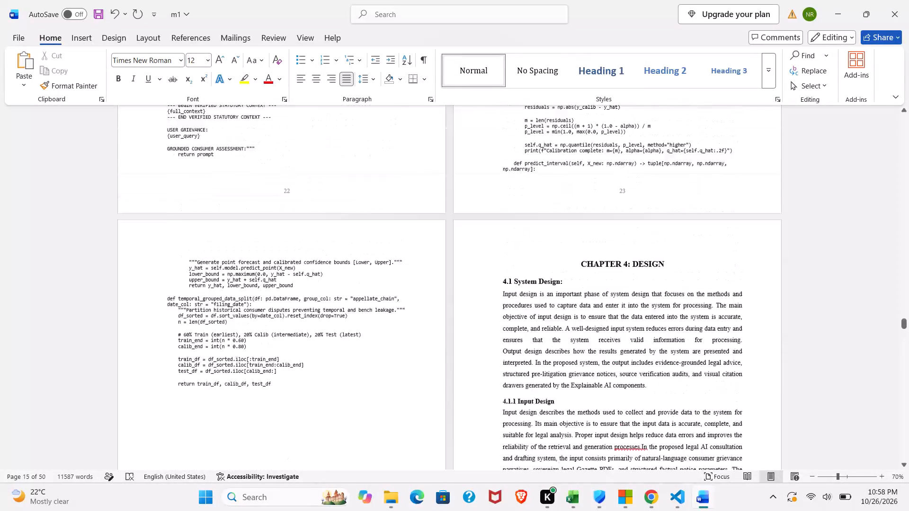
{"action": "scroll", "coordinate": [335, 239], "scroll_direction": "up", "scroll_amount": 5}
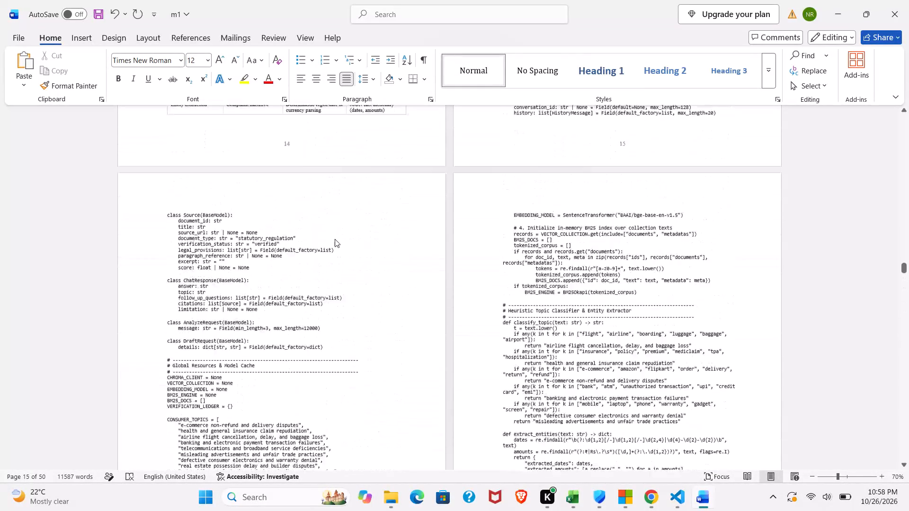
{"action": "scroll", "coordinate": [335, 239], "scroll_direction": "up", "scroll_amount": 3}
{"action": "scroll", "coordinate": [335, 239], "scroll_direction": "down", "scroll_amount": 1}
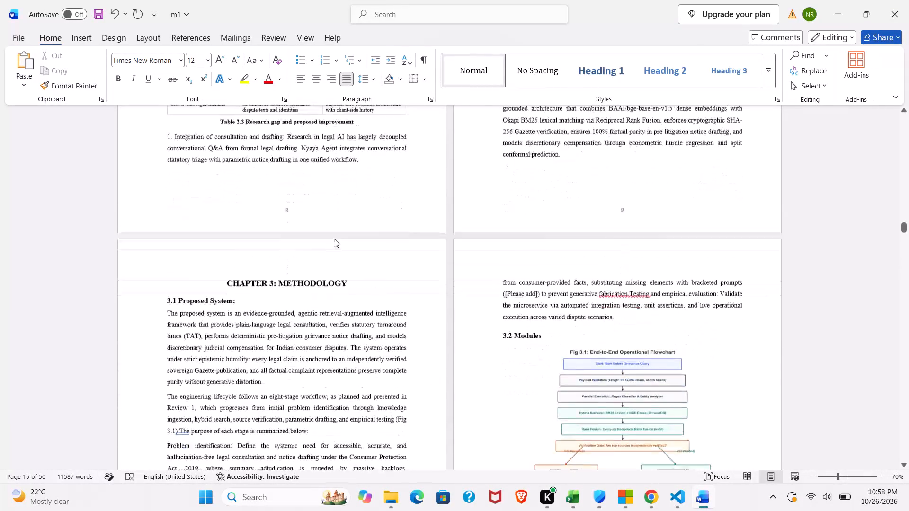
{"action": "scroll", "coordinate": [335, 239], "scroll_direction": "down", "scroll_amount": 2}
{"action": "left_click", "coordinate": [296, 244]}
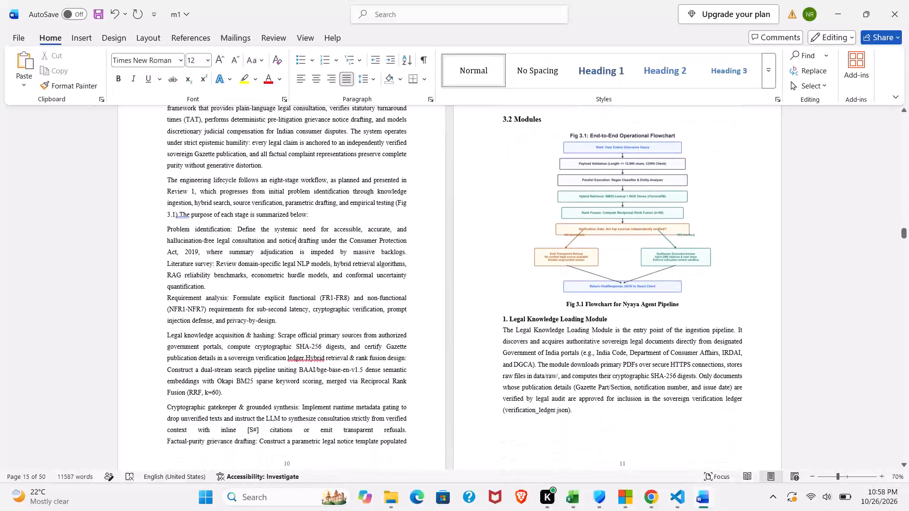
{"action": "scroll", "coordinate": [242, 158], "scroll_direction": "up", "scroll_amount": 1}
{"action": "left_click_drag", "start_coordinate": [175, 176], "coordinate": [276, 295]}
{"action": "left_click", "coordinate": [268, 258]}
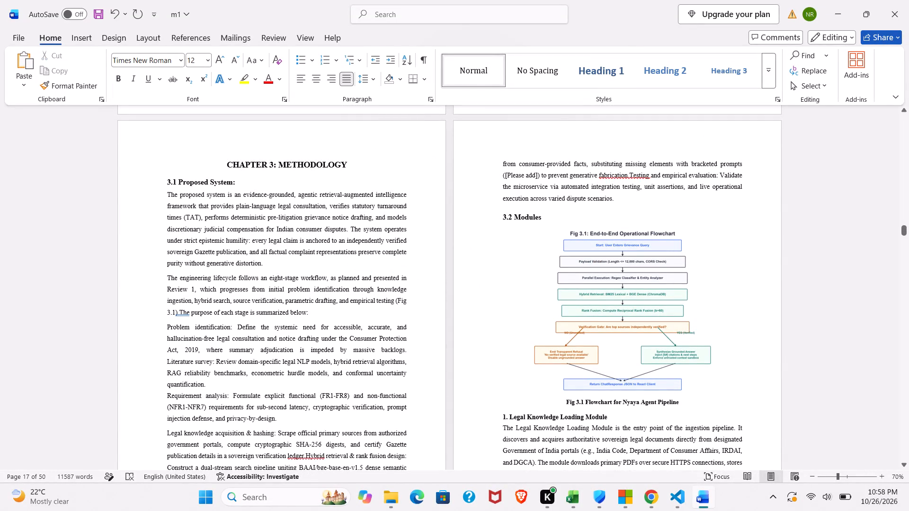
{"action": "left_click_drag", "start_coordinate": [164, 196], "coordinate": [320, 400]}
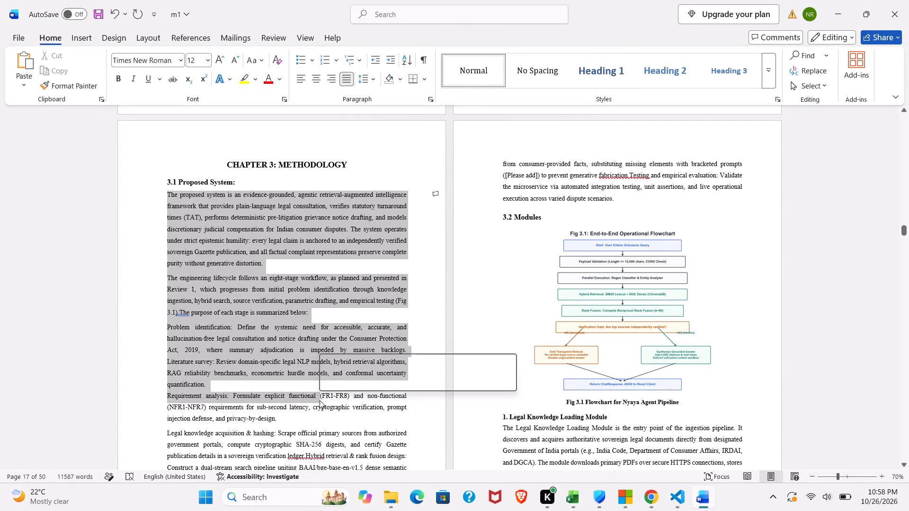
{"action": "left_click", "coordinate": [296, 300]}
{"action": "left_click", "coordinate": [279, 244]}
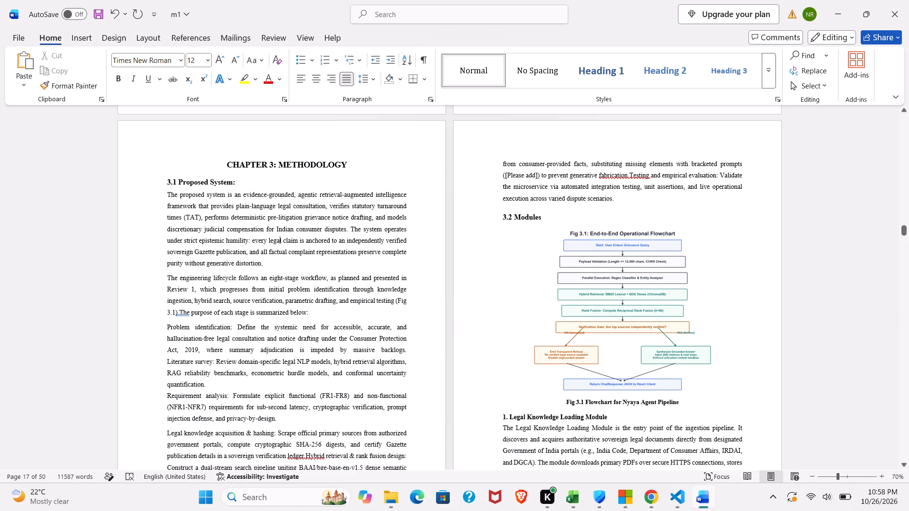
Save the report document.
{"action": "key", "text": "ctrl+s"}
{"action": "key", "text": "ctrl+s"}
{"action": "left_click", "coordinate": [279, 180]}
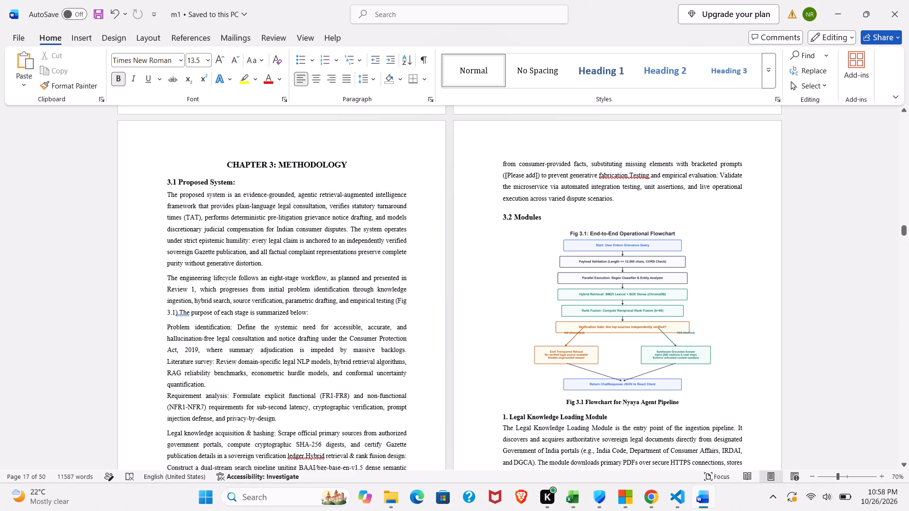
{"action": "key", "text": "ctrl+s"}
{"action": "key", "text": "ctrl+s"}
{"action": "key", "text": "ctrl+s"}
{"action": "key", "text": "ctrl+s"}
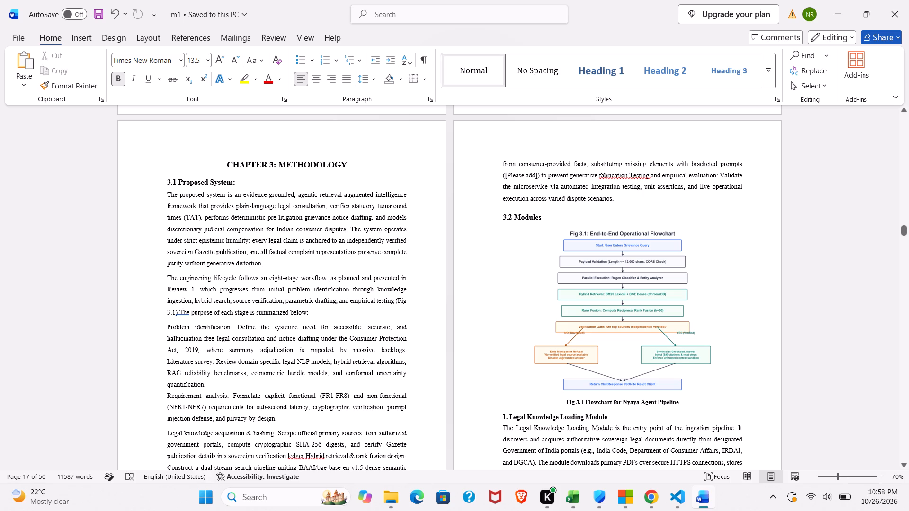
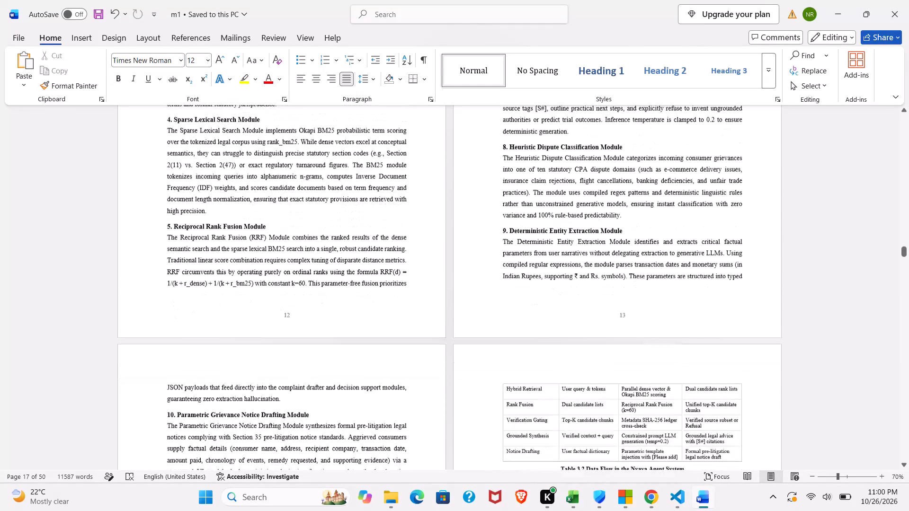
Delete the closing sentence of "5. Reciprocal Rank Fusion Module", from "This parameter-free fusion prioritizes" through "bridging the legal vocabulary divide.".
{"action": "scroll", "coordinate": [192, 213], "scroll_direction": "up", "scroll_amount": 3}
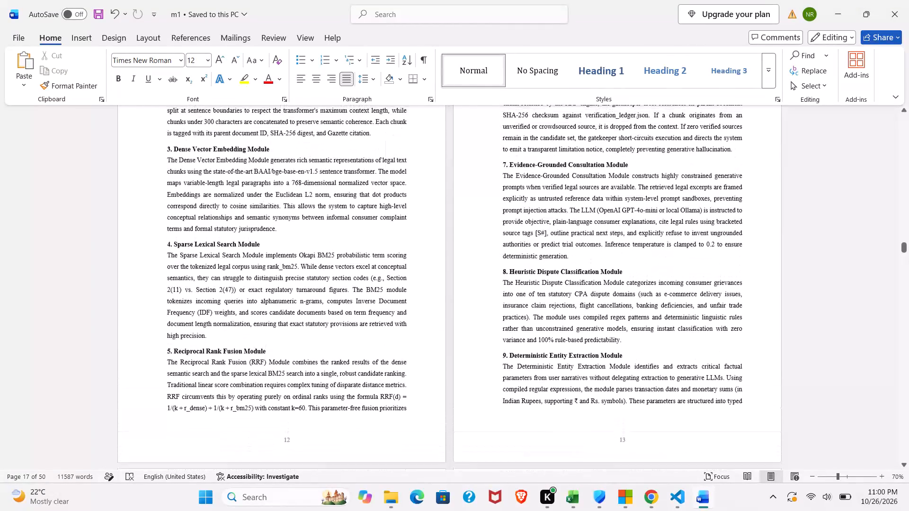
{"action": "scroll", "coordinate": [192, 213], "scroll_direction": "up", "scroll_amount": 2}
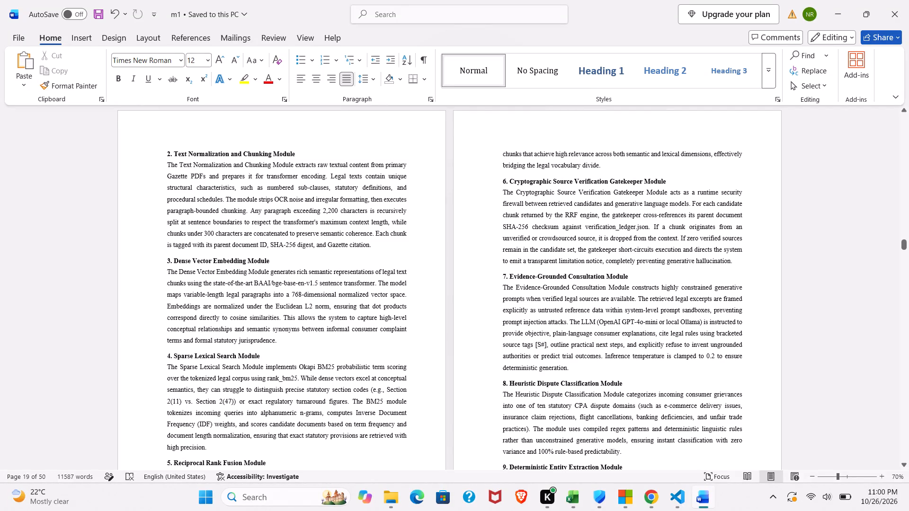
{"action": "scroll", "coordinate": [584, 177], "scroll_direction": "down", "scroll_amount": 1}
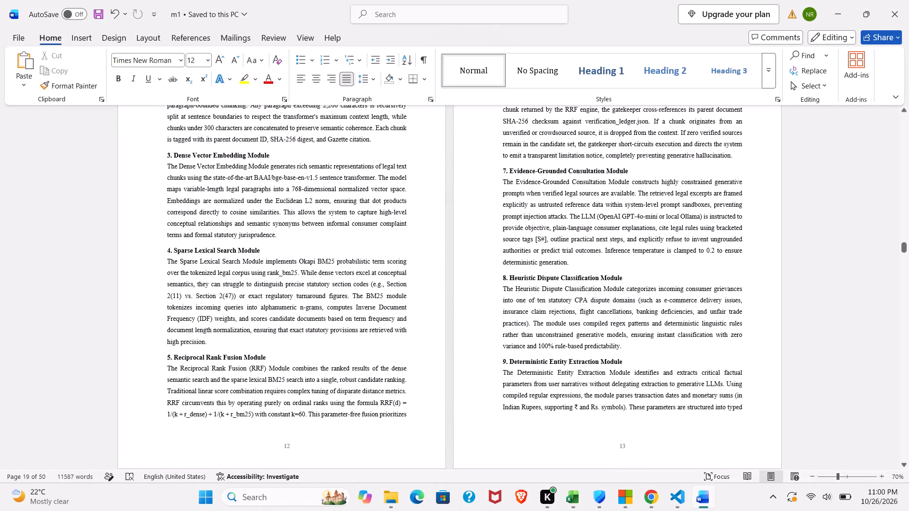
{"action": "left_click_drag", "start_coordinate": [310, 414], "coordinate": [547, 207]}
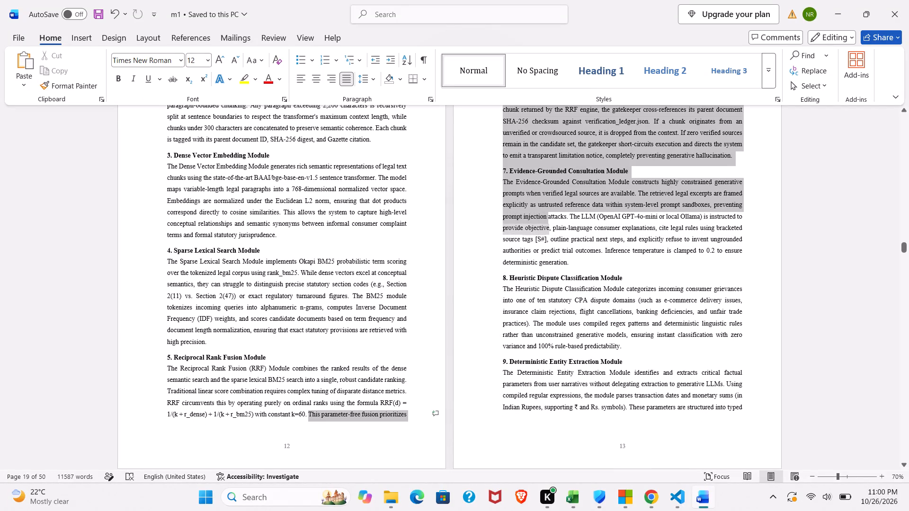
{"action": "left_click_drag", "start_coordinate": [547, 207], "coordinate": [594, 166]}
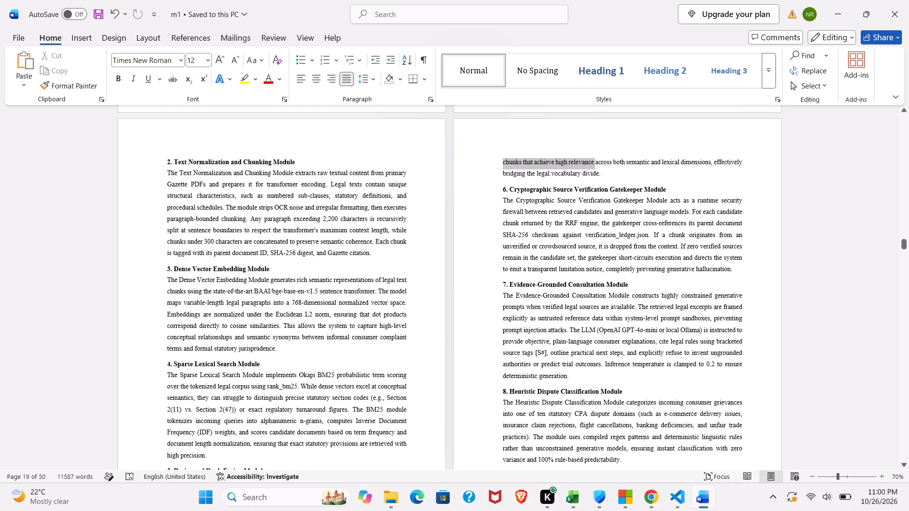
{"action": "left_click_drag", "start_coordinate": [594, 166], "coordinate": [601, 178]}
{"action": "key", "text": "BackSpace"}
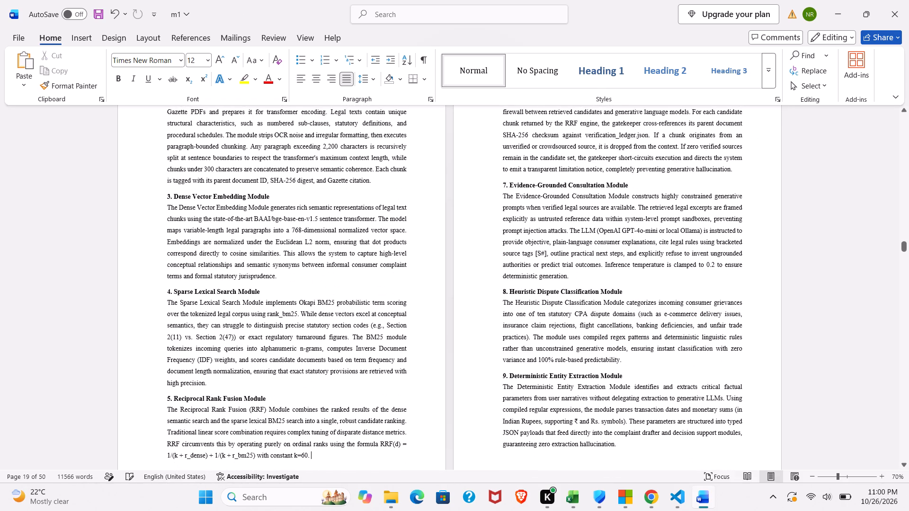
Save the report document.
{"action": "scroll", "coordinate": [601, 178], "scroll_direction": "up", "scroll_amount": 1}
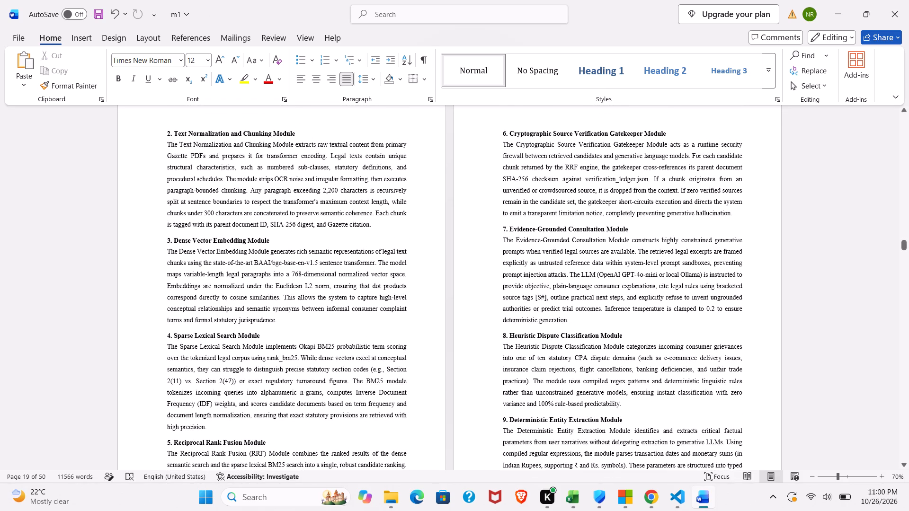
{"action": "key", "text": "ctrl+s"}
Look through the module descriptions, the section 3.3 table and the section 3.4 pseudocode pages to check how the content falls across pages.
{"action": "scroll", "coordinate": [601, 178], "scroll_direction": "down", "scroll_amount": 1}
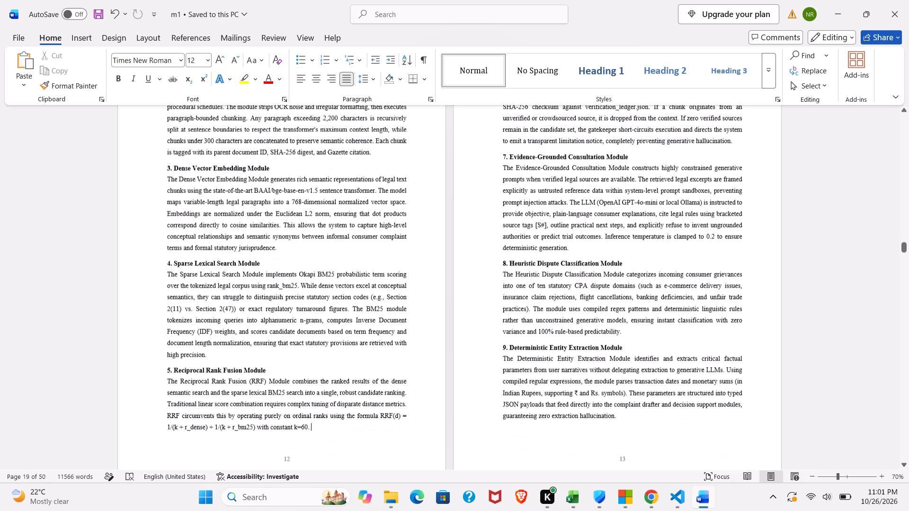
{"action": "scroll", "coordinate": [601, 178], "scroll_direction": "down", "scroll_amount": 2}
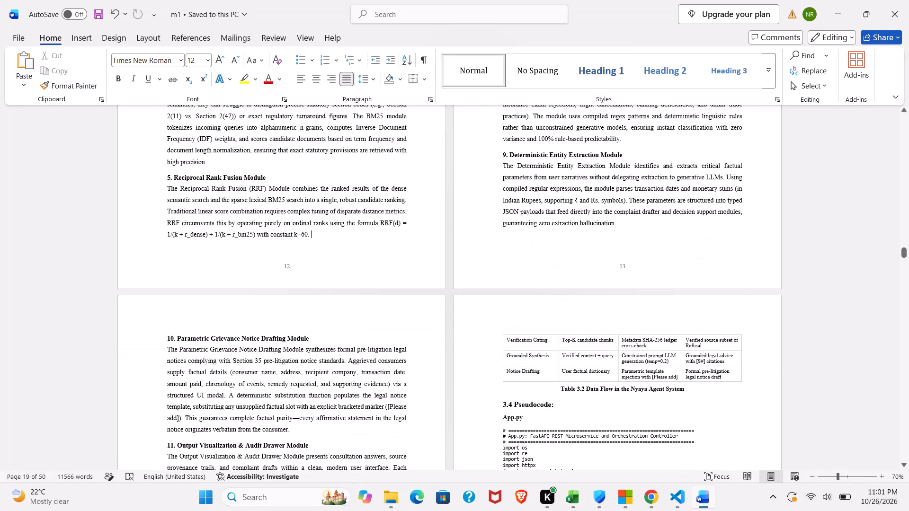
{"action": "scroll", "coordinate": [527, 188], "scroll_direction": "down", "scroll_amount": 2}
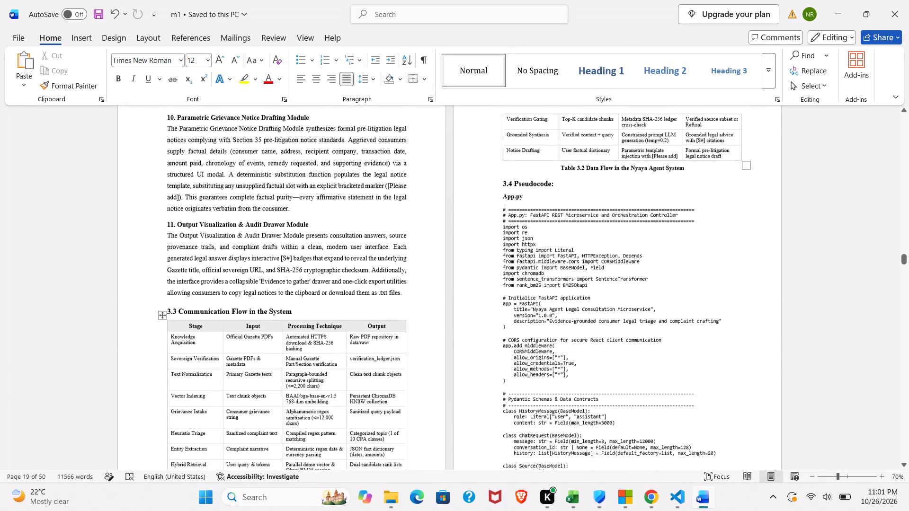
{"action": "scroll", "coordinate": [527, 188], "scroll_direction": "down", "scroll_amount": 2}
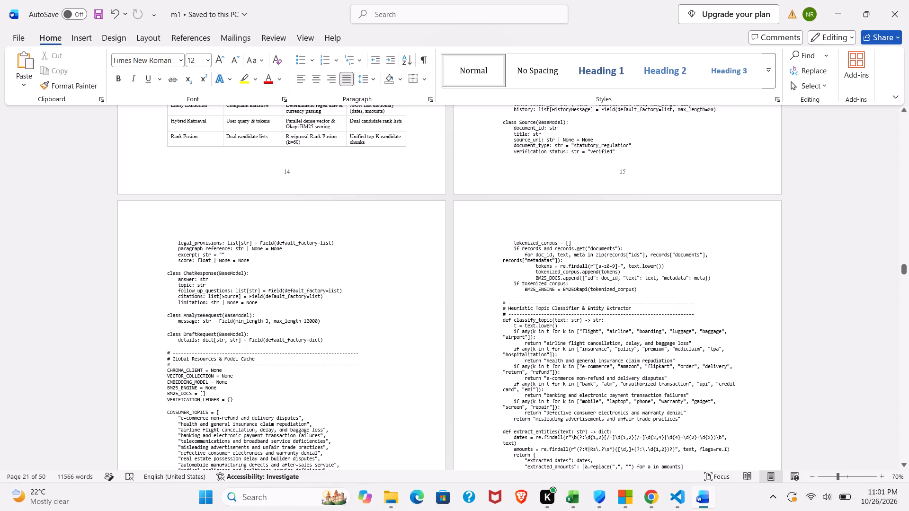
{"action": "left_click", "coordinate": [446, 244]}
{"action": "scroll", "coordinate": [446, 244], "scroll_direction": "down", "scroll_amount": 3}
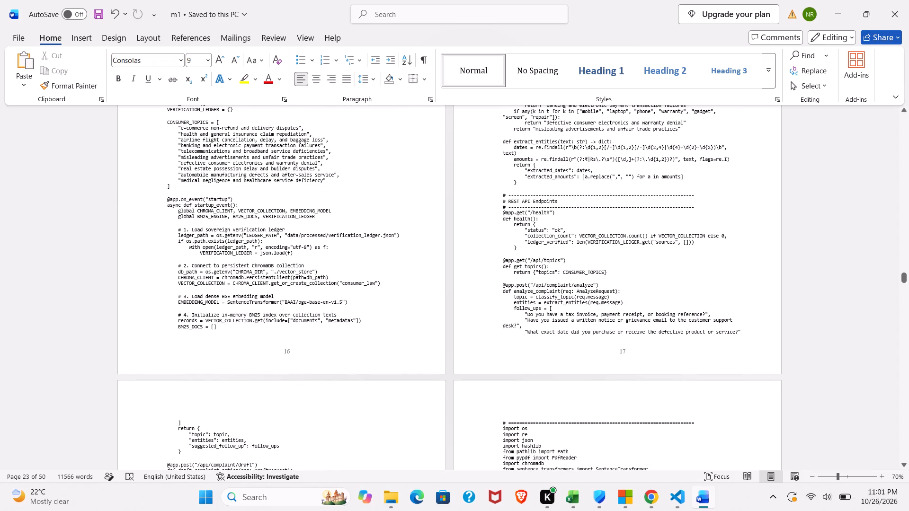
{"action": "scroll", "coordinate": [446, 244], "scroll_direction": "up", "scroll_amount": 5}
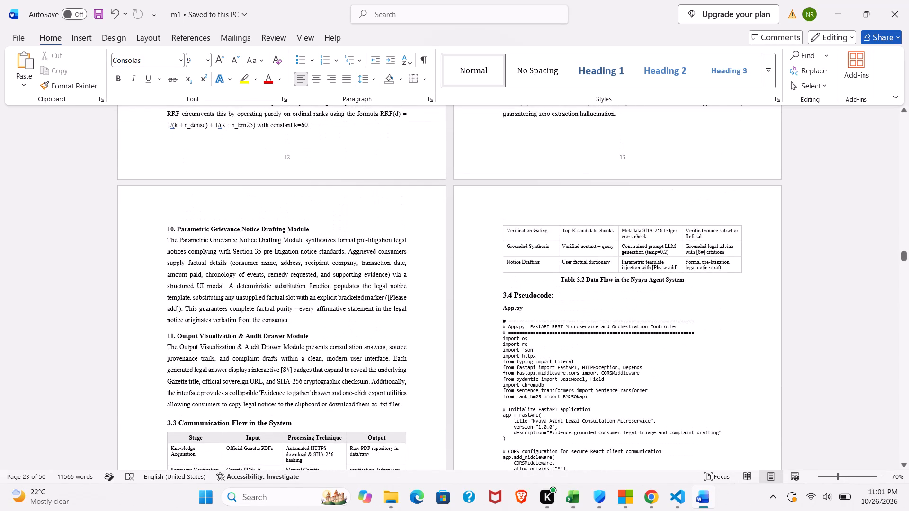
{"action": "scroll", "coordinate": [446, 244], "scroll_direction": "up", "scroll_amount": 1}
{"action": "scroll", "coordinate": [446, 244], "scroll_direction": "down", "scroll_amount": 1, "text": "ctrl"}
{"action": "scroll", "coordinate": [446, 244], "scroll_direction": "up", "scroll_amount": 1, "text": "ctrl"}
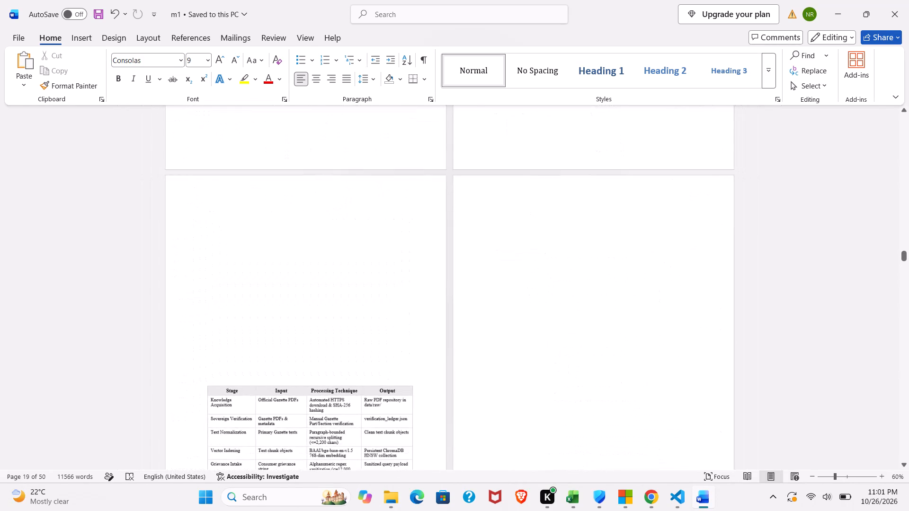
{"action": "scroll", "coordinate": [446, 244], "scroll_direction": "up", "scroll_amount": 1}
{"action": "scroll", "coordinate": [446, 244], "scroll_direction": "up", "scroll_amount": 1, "text": "ctrl"}
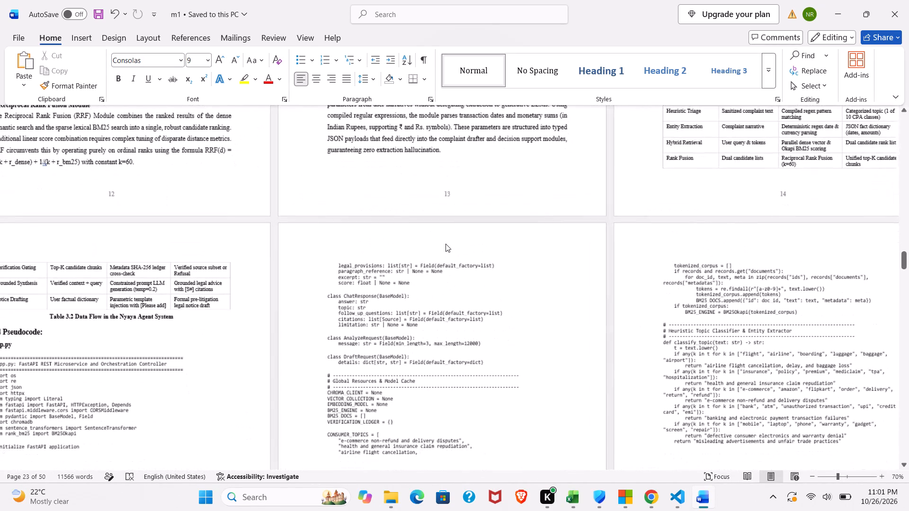
{"action": "scroll", "coordinate": [446, 244], "scroll_direction": "up", "scroll_amount": 1, "text": "ctrl"}
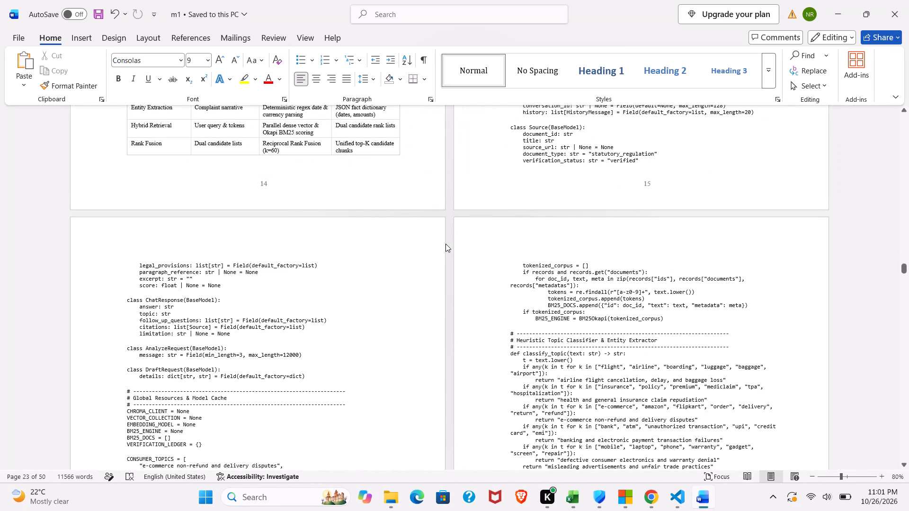
{"action": "scroll", "coordinate": [446, 244], "scroll_direction": "up", "scroll_amount": 5}
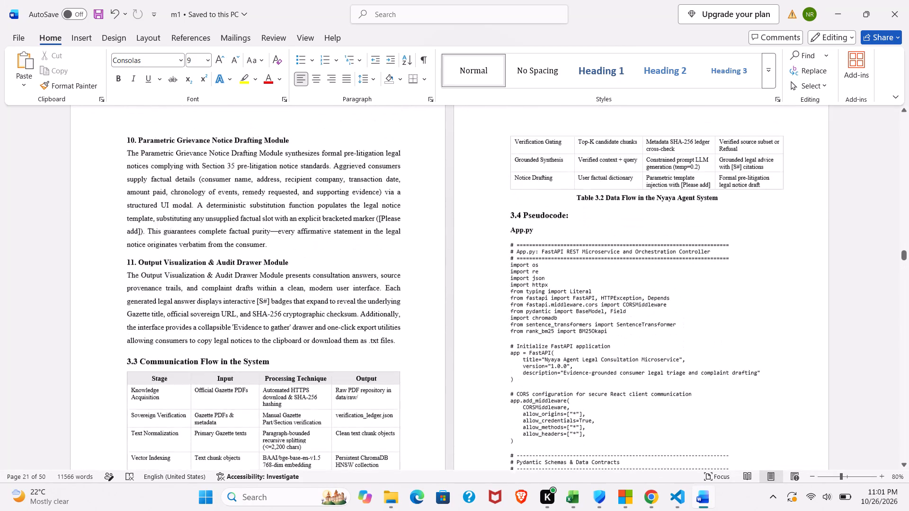
{"action": "scroll", "coordinate": [446, 244], "scroll_direction": "up", "scroll_amount": 1}
{"action": "scroll", "coordinate": [446, 244], "scroll_direction": "down", "scroll_amount": 1}
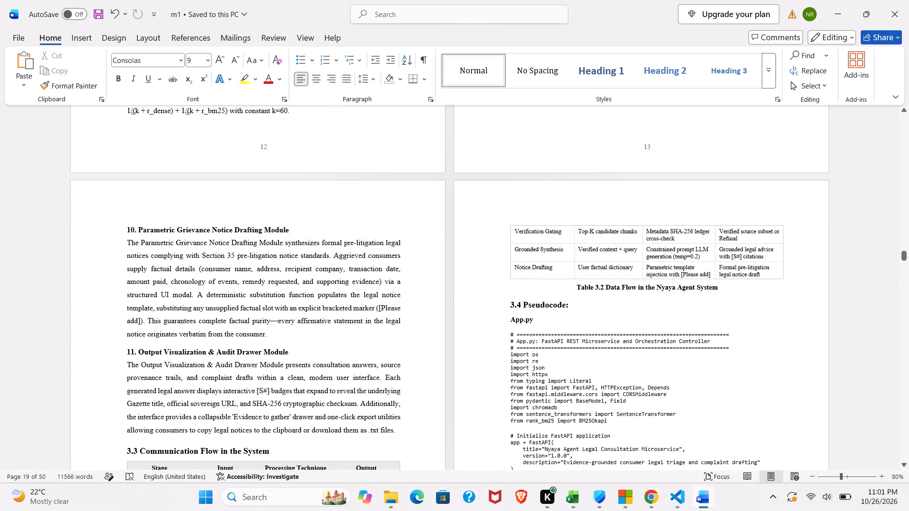
Save the report document again.
{"action": "key", "text": "ctrl+s"}
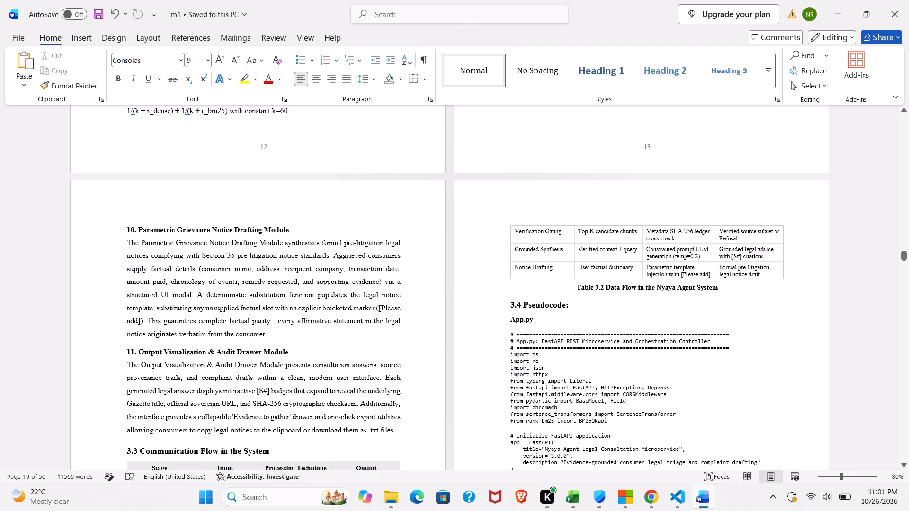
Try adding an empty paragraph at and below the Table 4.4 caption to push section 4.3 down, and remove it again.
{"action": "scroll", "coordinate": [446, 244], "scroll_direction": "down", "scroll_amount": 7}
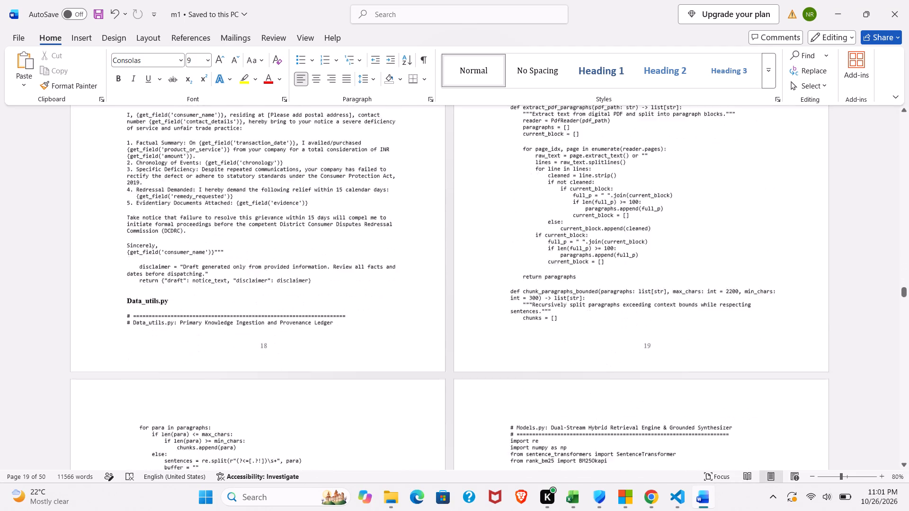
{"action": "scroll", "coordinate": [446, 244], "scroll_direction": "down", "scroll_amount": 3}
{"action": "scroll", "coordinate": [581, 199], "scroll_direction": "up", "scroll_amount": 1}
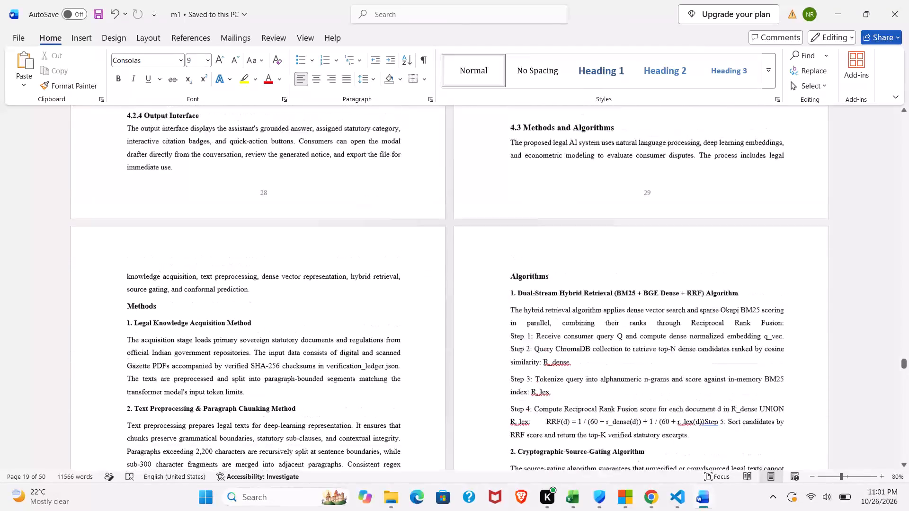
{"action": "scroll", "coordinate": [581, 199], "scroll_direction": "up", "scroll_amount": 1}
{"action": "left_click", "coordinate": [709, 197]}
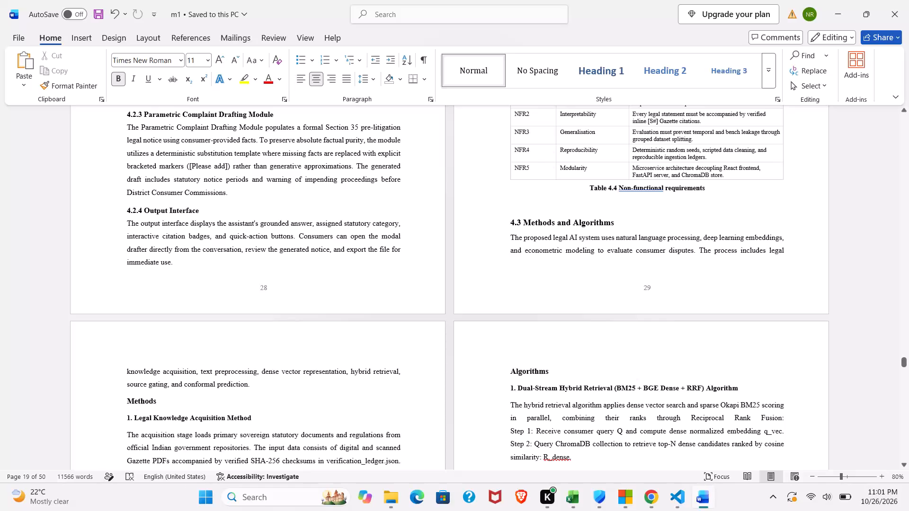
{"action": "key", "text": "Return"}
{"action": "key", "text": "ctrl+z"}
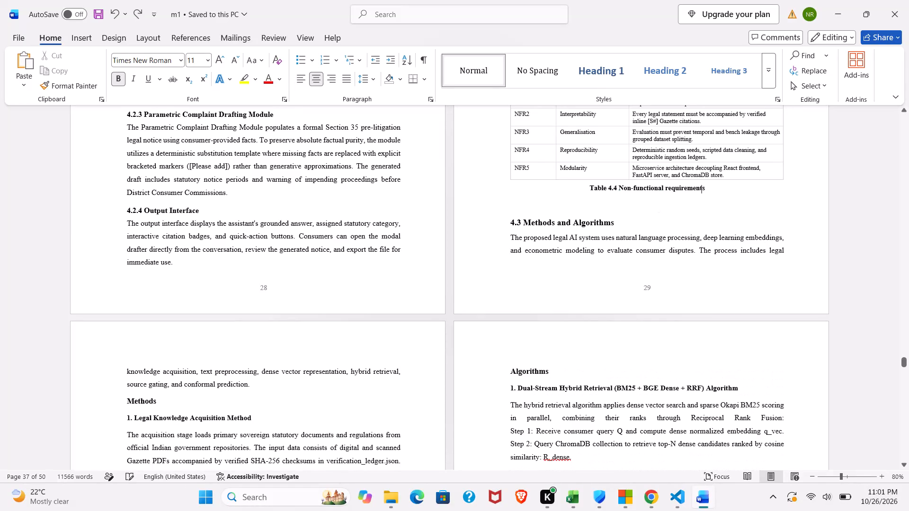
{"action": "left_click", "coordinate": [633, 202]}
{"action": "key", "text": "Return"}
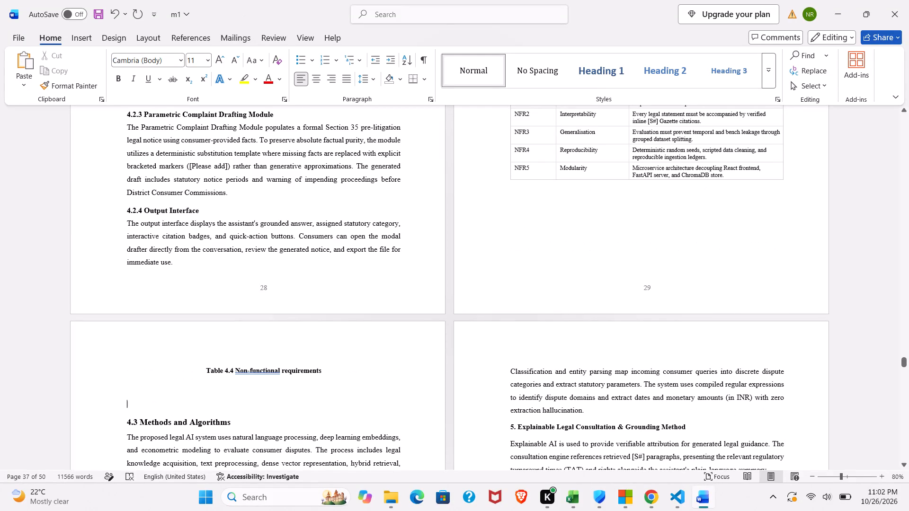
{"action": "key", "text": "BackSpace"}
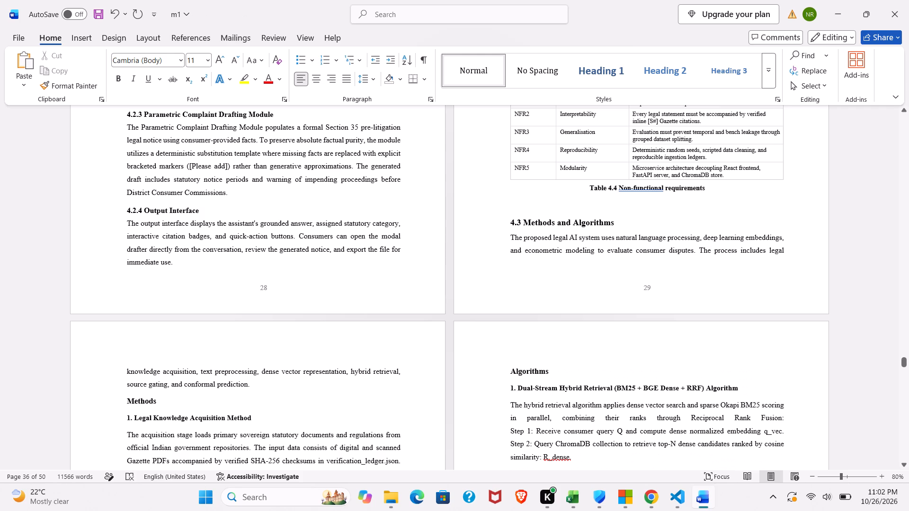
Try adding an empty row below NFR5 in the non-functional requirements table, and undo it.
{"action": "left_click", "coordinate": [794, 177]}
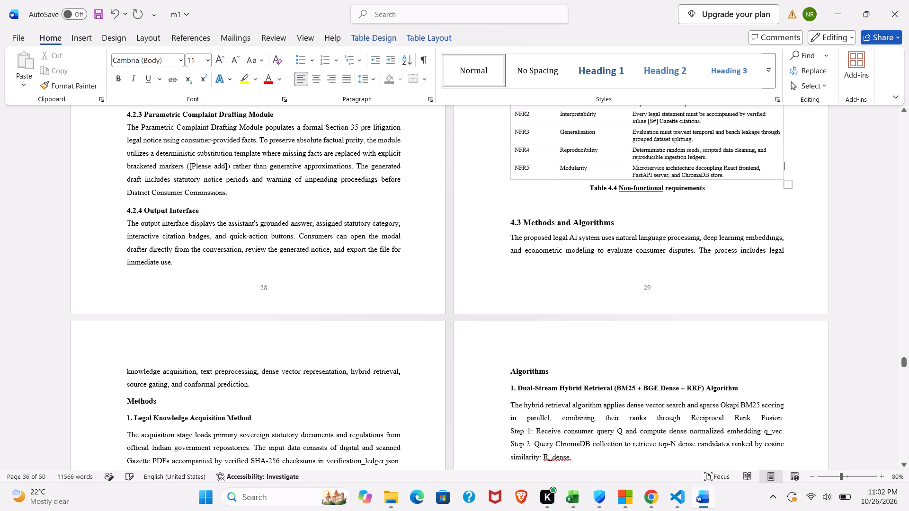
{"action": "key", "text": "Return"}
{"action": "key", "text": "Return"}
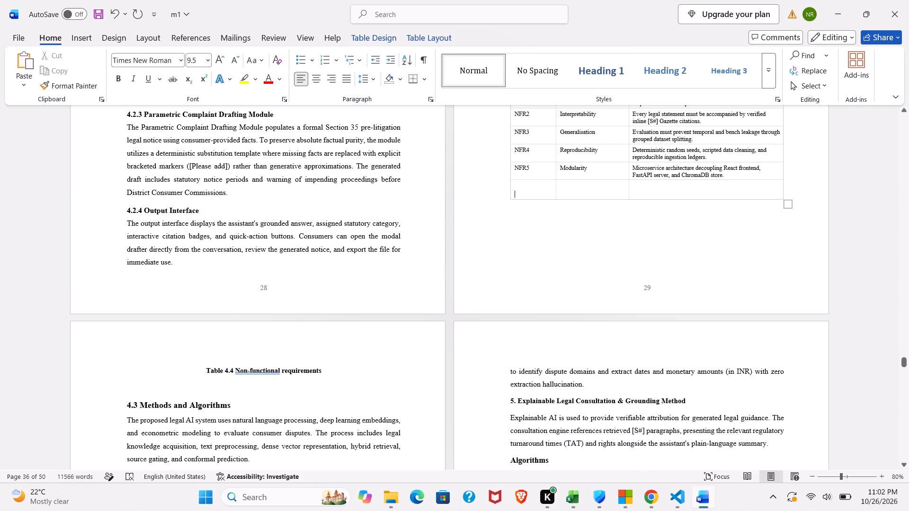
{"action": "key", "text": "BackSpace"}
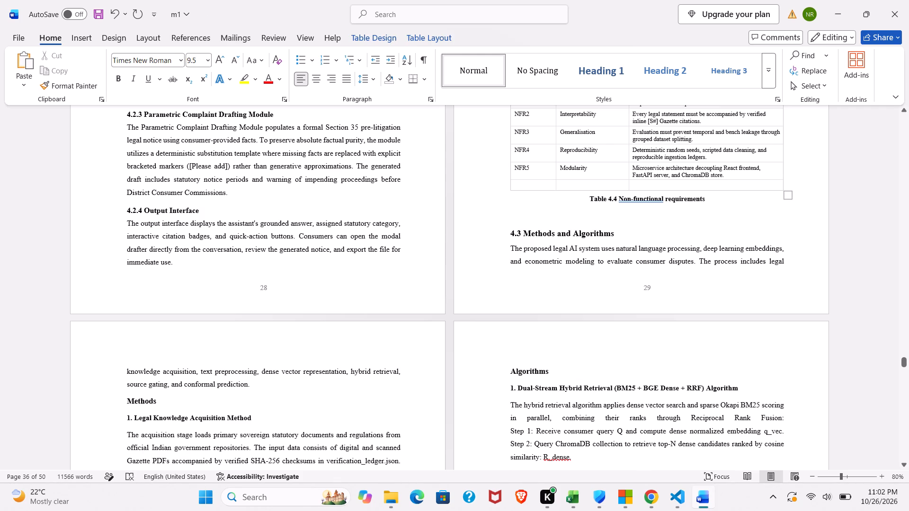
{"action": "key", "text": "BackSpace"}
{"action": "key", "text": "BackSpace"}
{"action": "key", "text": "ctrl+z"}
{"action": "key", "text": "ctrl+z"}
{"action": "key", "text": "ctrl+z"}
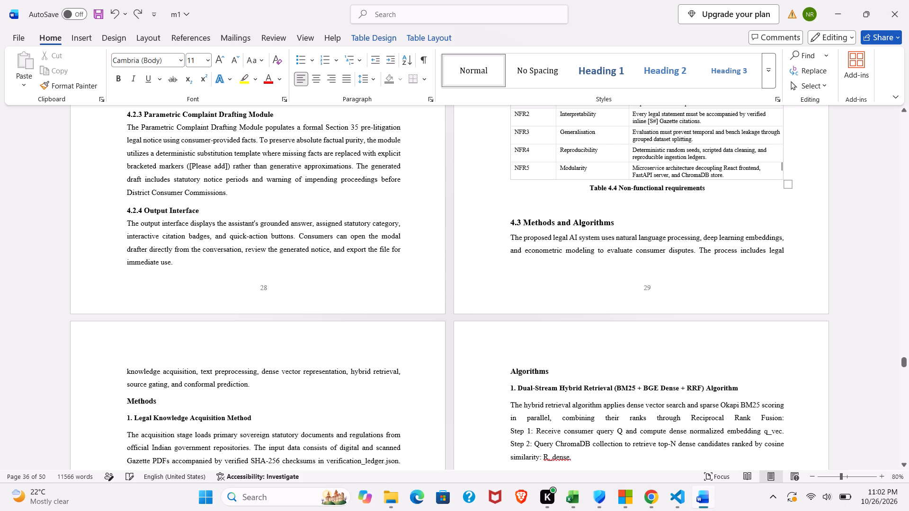
Insert an empty paragraph between the "4.3 Methods and Algorithms" heading and its first paragraph.
{"action": "left_click", "coordinate": [623, 221]}
{"action": "key", "text": "Return"}
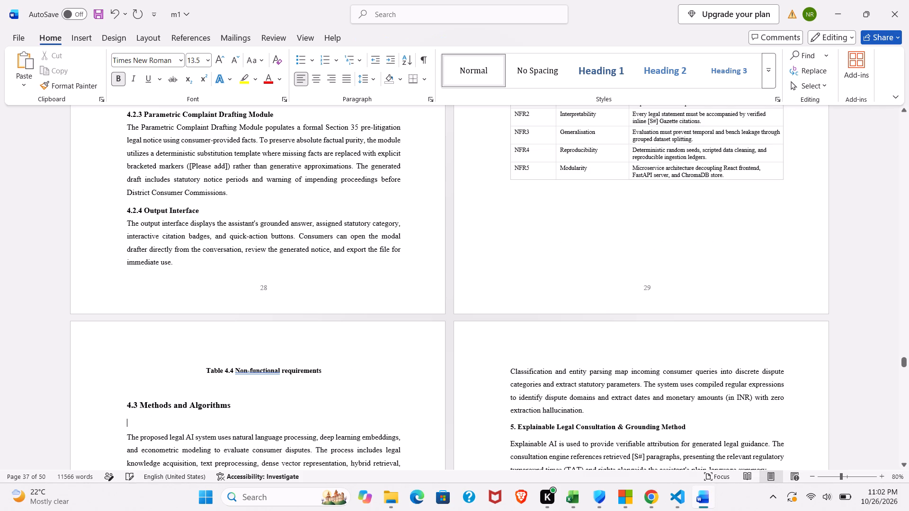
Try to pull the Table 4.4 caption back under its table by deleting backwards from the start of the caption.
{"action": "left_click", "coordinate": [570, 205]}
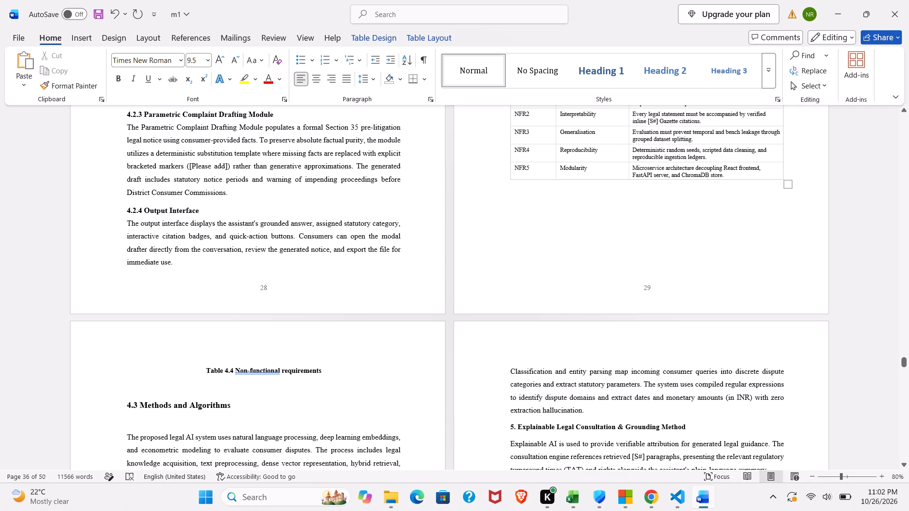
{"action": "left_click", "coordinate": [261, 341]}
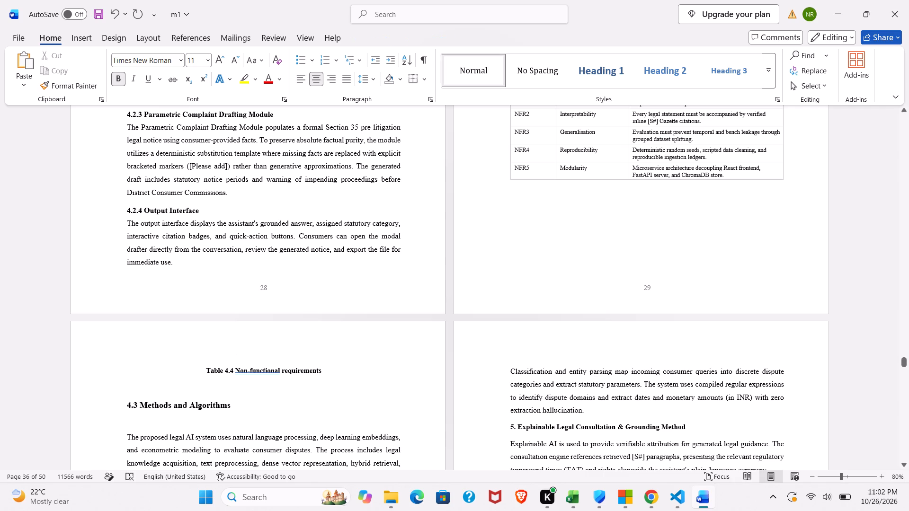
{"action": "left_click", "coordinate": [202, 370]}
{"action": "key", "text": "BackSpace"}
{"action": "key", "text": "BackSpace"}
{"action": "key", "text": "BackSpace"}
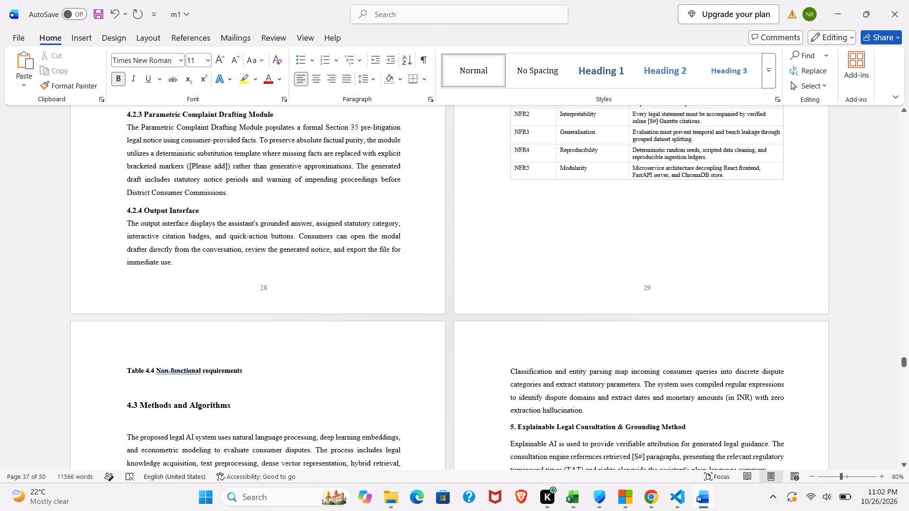
Delete the empty paragraph between the Table 4.3 caption and the non-functional requirements table.
{"action": "left_click", "coordinate": [594, 213]}
{"action": "scroll", "coordinate": [594, 213], "scroll_direction": "up", "scroll_amount": 1}
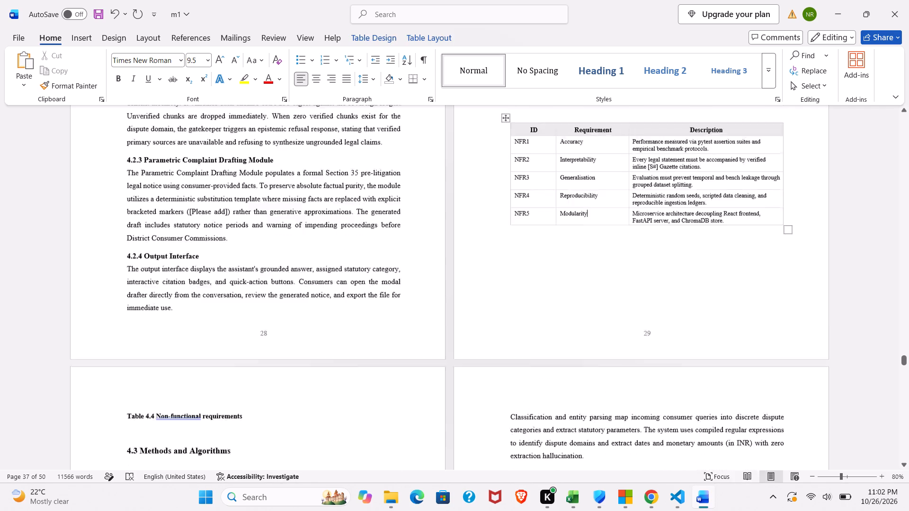
{"action": "scroll", "coordinate": [594, 213], "scroll_direction": "up", "scroll_amount": 1}
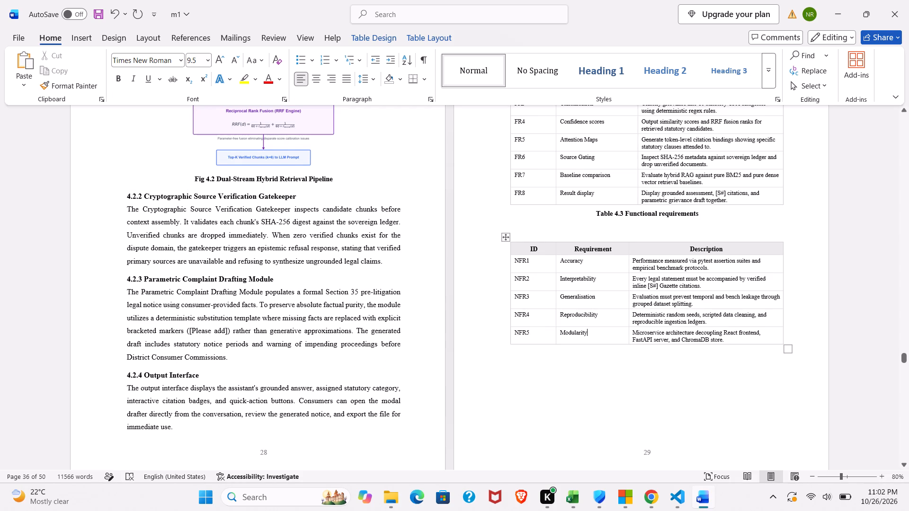
{"action": "left_click_drag", "start_coordinate": [508, 237], "coordinate": [508, 228]}
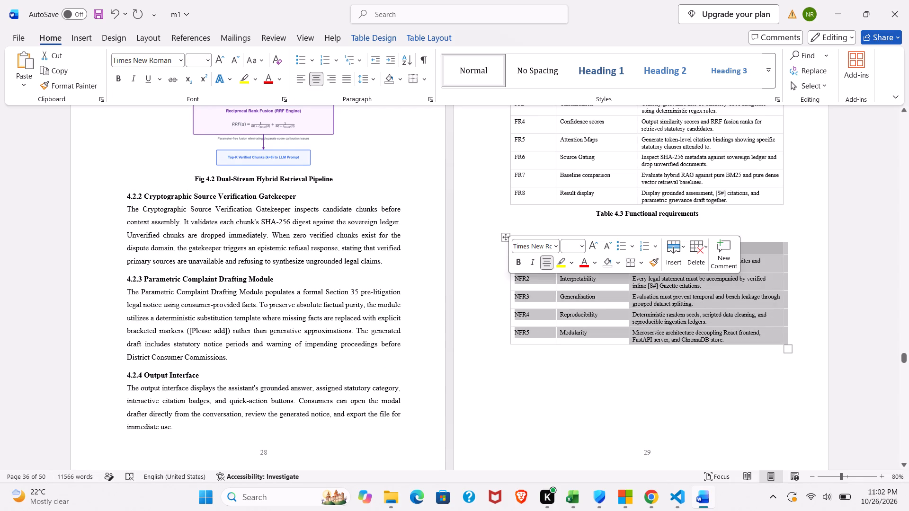
{"action": "left_click", "coordinate": [531, 228]}
{"action": "key", "text": "BackSpace"}
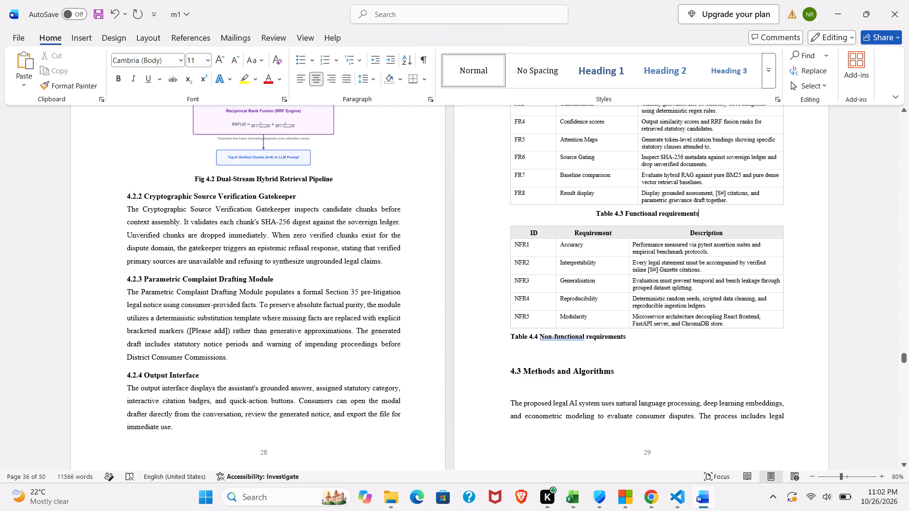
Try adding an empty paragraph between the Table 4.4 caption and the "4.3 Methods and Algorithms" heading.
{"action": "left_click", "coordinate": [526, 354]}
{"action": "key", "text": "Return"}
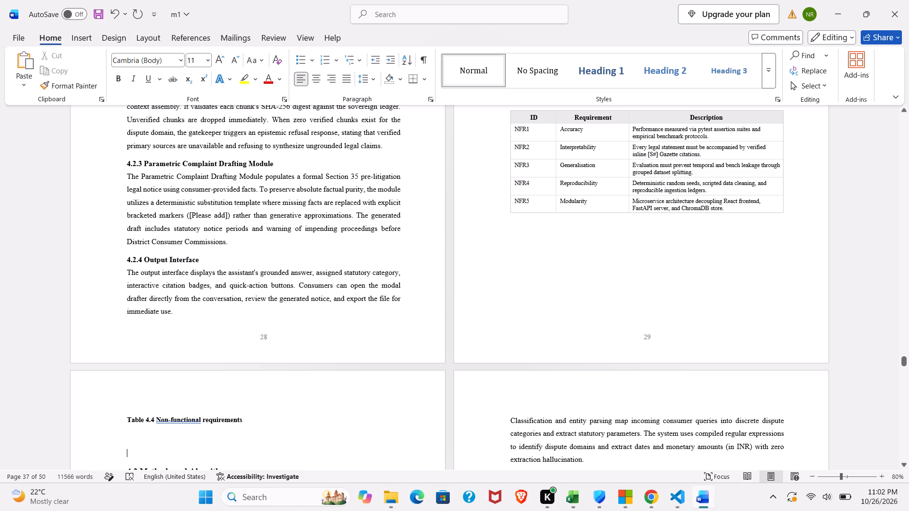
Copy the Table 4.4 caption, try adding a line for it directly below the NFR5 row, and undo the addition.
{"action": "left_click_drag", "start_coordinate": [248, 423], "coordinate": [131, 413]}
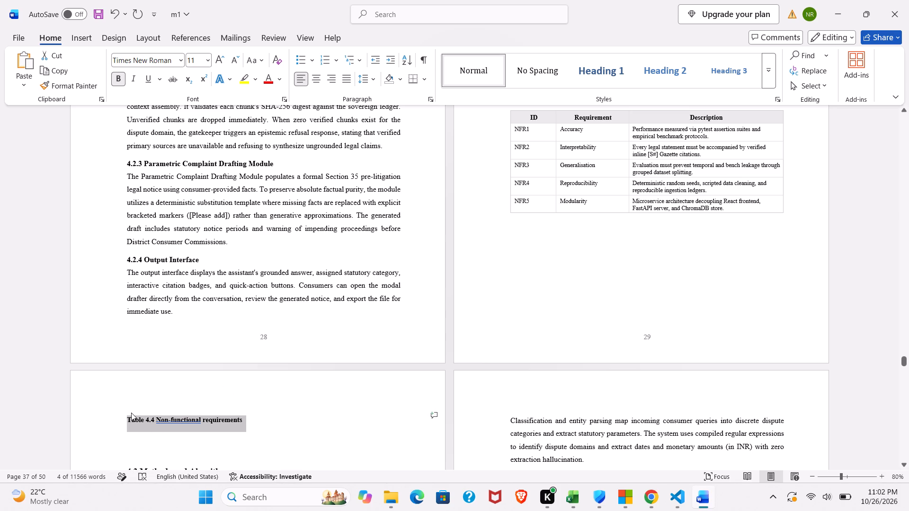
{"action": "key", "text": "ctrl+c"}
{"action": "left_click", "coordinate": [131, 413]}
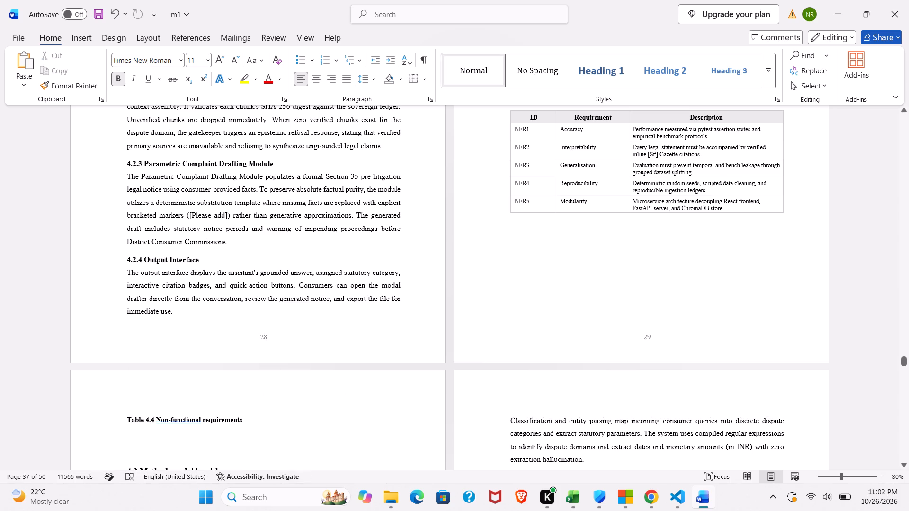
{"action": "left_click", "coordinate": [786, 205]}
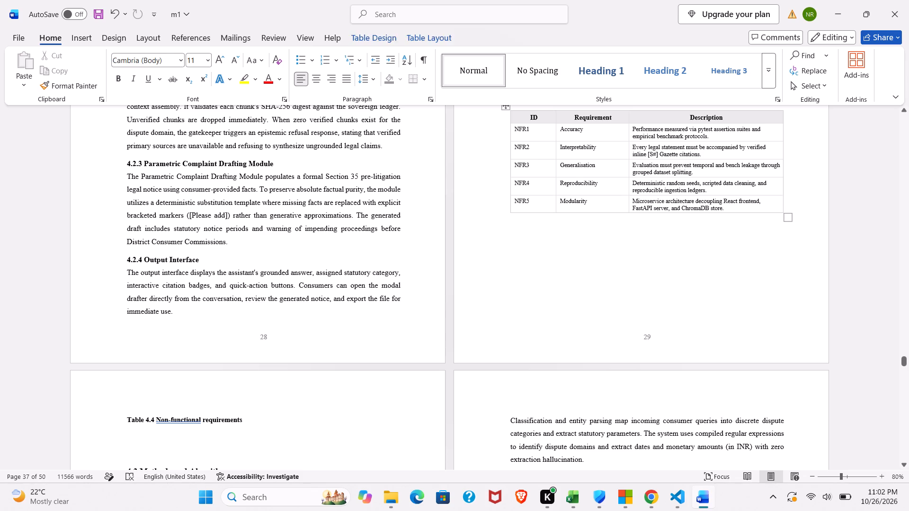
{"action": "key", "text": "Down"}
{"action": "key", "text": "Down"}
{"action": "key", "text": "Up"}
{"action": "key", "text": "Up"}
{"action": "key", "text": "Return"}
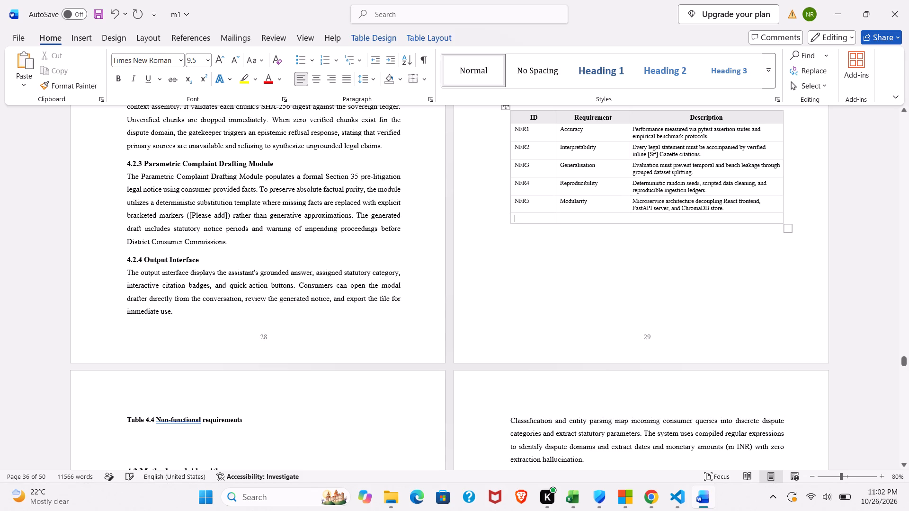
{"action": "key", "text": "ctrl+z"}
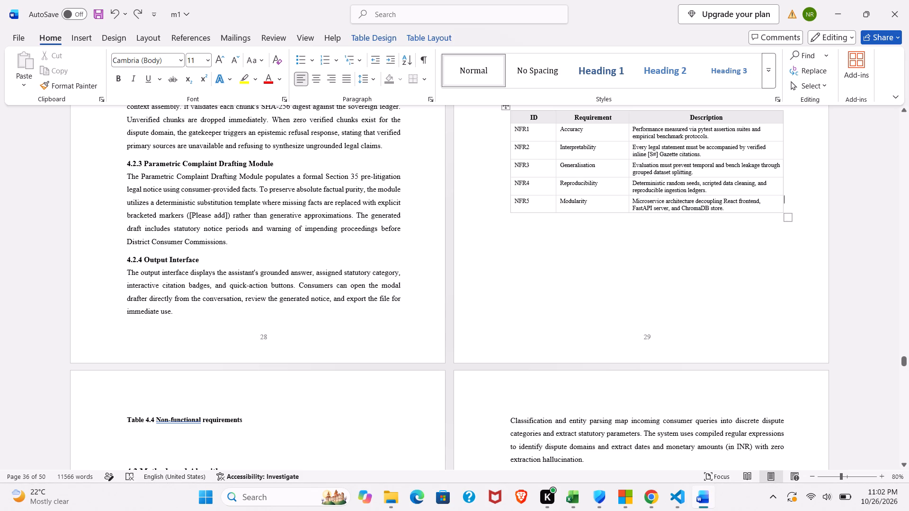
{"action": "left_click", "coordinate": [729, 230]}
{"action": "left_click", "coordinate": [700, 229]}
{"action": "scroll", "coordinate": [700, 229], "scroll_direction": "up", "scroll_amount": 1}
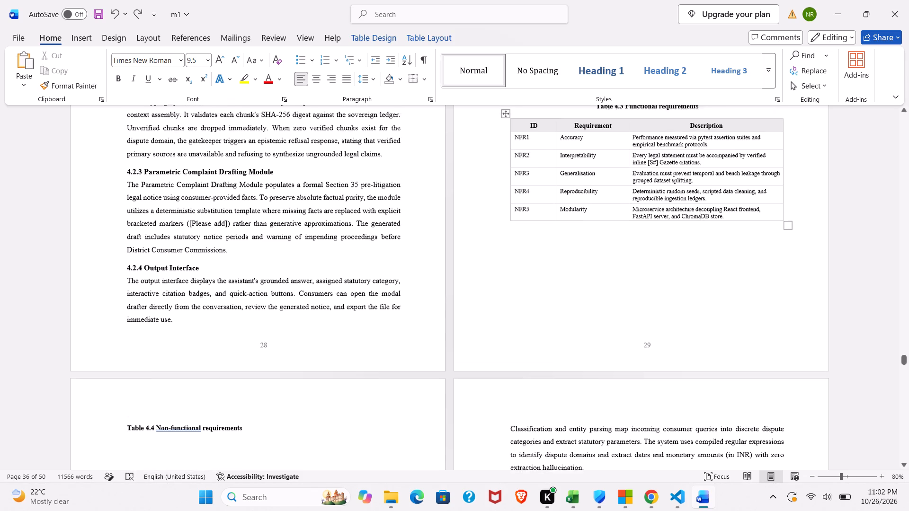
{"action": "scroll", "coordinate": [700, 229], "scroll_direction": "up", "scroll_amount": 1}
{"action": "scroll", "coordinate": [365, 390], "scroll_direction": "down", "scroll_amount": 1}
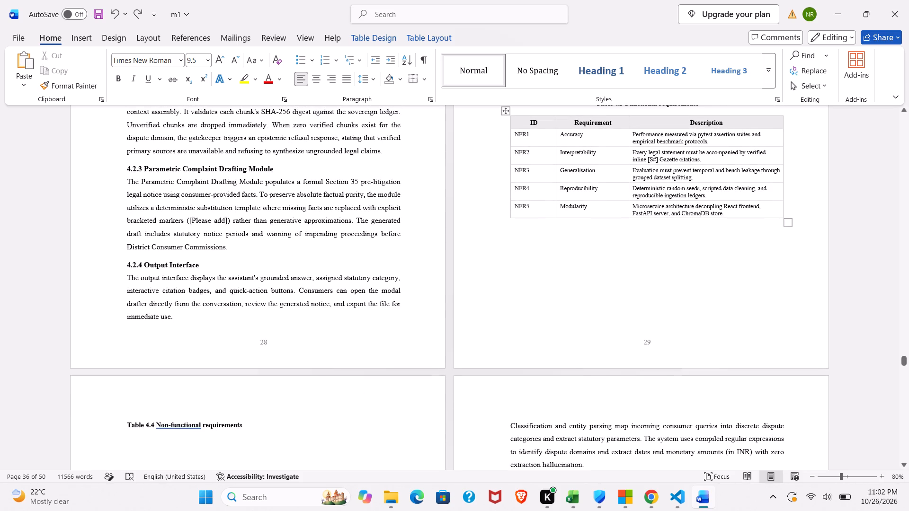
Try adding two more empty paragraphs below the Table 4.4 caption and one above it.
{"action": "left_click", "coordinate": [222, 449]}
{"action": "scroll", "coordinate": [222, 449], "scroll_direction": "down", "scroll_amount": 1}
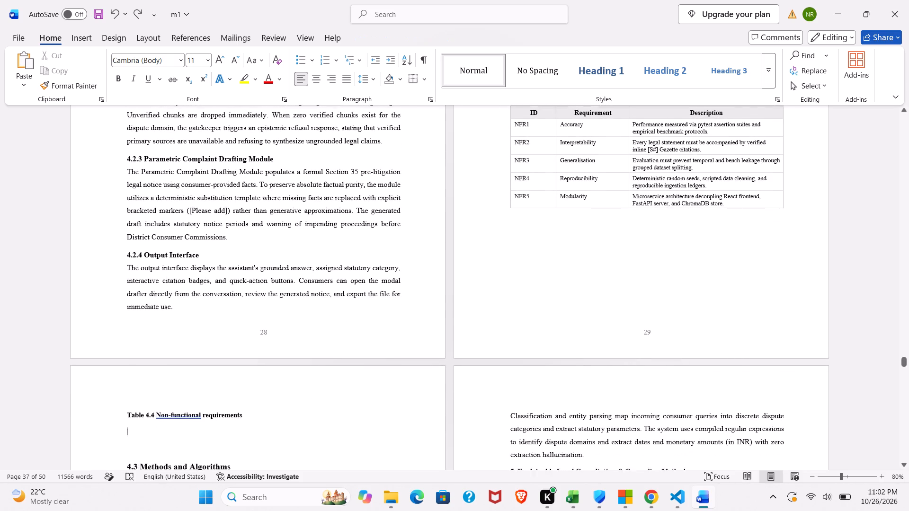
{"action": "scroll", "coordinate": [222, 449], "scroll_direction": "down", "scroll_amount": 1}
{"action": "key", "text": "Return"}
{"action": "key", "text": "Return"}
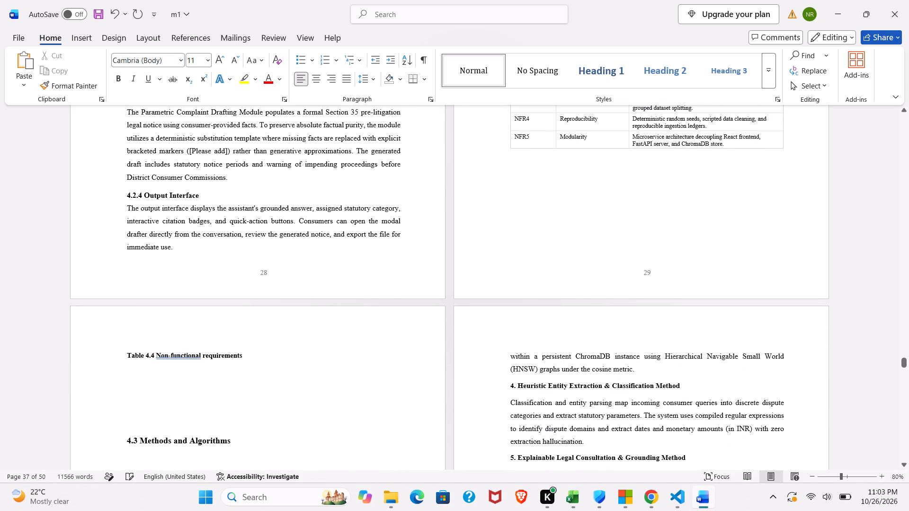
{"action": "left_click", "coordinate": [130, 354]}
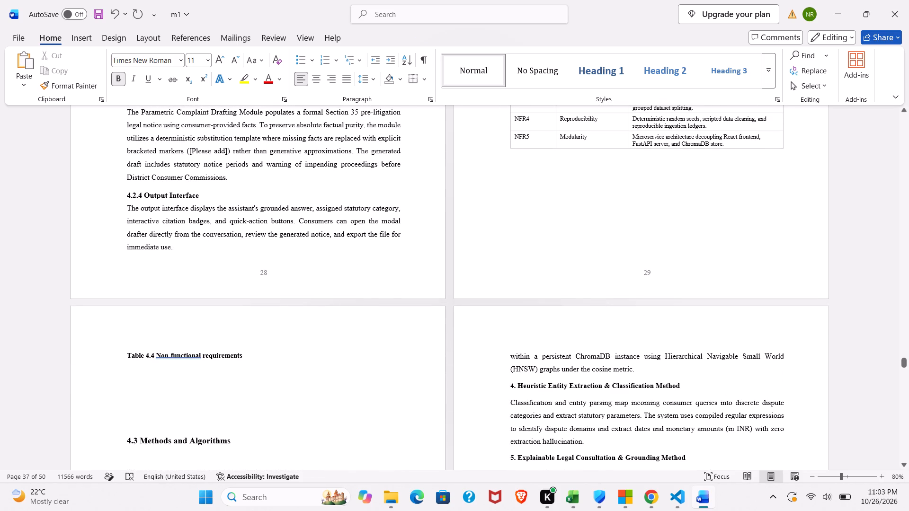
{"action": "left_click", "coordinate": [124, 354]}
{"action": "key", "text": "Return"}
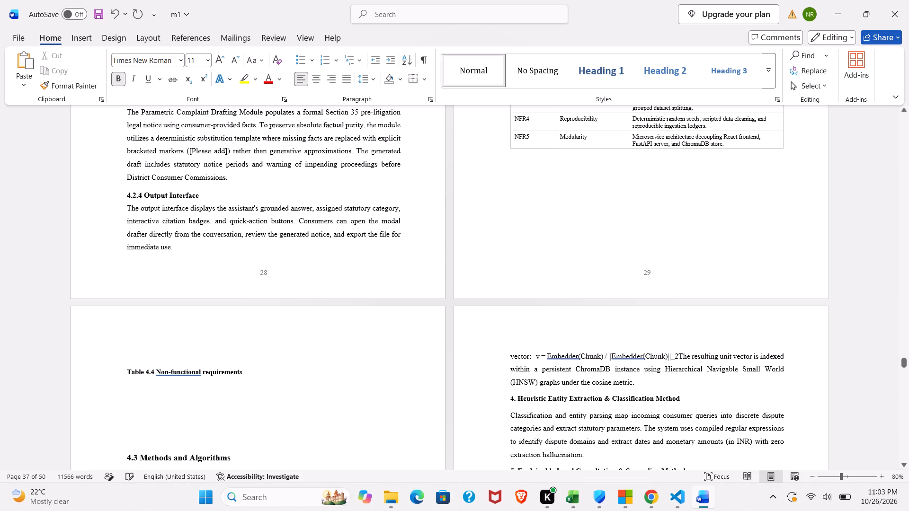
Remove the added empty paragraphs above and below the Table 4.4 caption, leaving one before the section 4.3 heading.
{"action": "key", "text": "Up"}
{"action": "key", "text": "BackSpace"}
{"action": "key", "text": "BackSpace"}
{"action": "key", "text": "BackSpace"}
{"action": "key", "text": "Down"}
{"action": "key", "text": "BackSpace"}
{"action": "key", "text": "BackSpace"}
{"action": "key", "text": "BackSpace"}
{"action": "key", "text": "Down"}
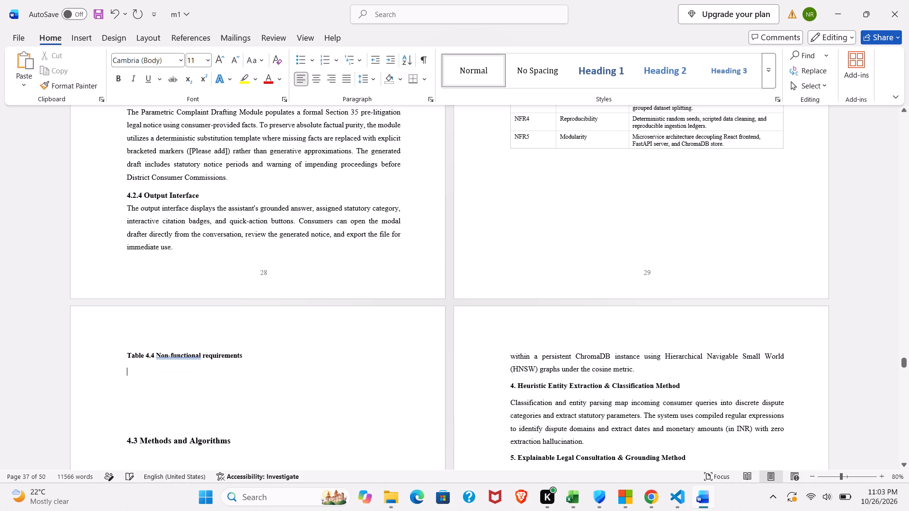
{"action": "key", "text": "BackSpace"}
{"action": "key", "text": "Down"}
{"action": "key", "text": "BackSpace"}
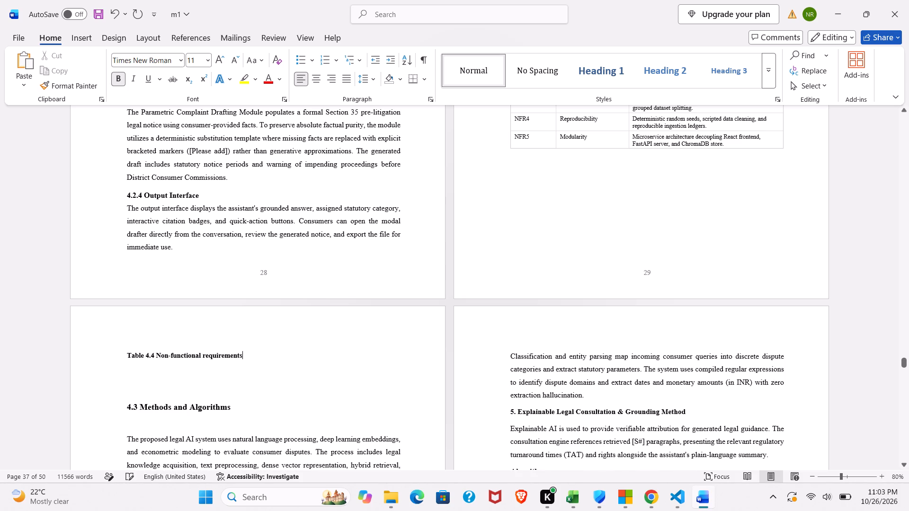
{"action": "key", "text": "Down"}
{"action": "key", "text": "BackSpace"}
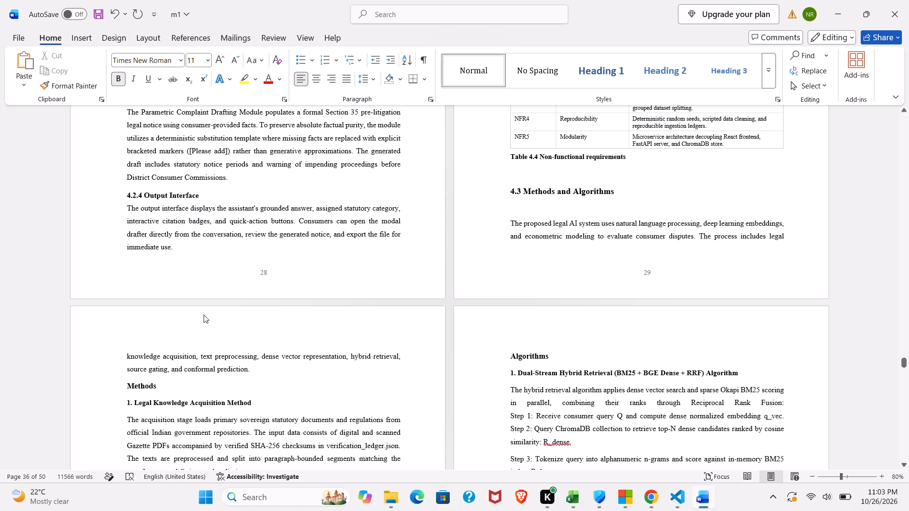
Centre the Table 4.4 caption.
{"action": "left_click", "coordinate": [322, 82]}
Delete the empty paragraph between the "4.3 Methods and Algorithms" heading and its first paragraph.
{"action": "left_click", "coordinate": [558, 211]}
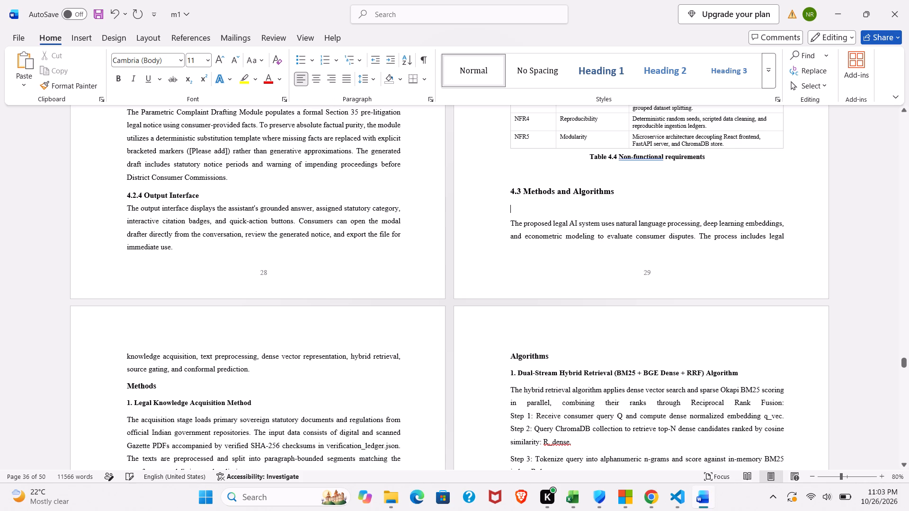
{"action": "key", "text": "BackSpace"}
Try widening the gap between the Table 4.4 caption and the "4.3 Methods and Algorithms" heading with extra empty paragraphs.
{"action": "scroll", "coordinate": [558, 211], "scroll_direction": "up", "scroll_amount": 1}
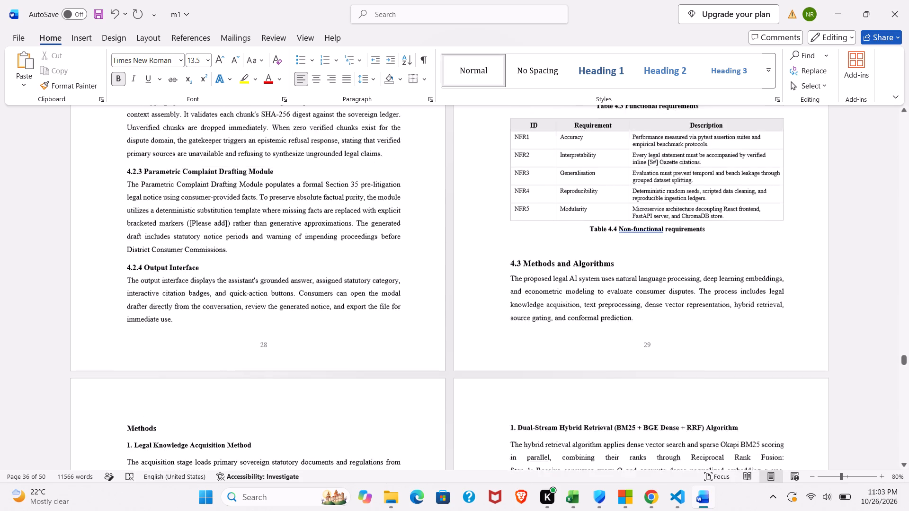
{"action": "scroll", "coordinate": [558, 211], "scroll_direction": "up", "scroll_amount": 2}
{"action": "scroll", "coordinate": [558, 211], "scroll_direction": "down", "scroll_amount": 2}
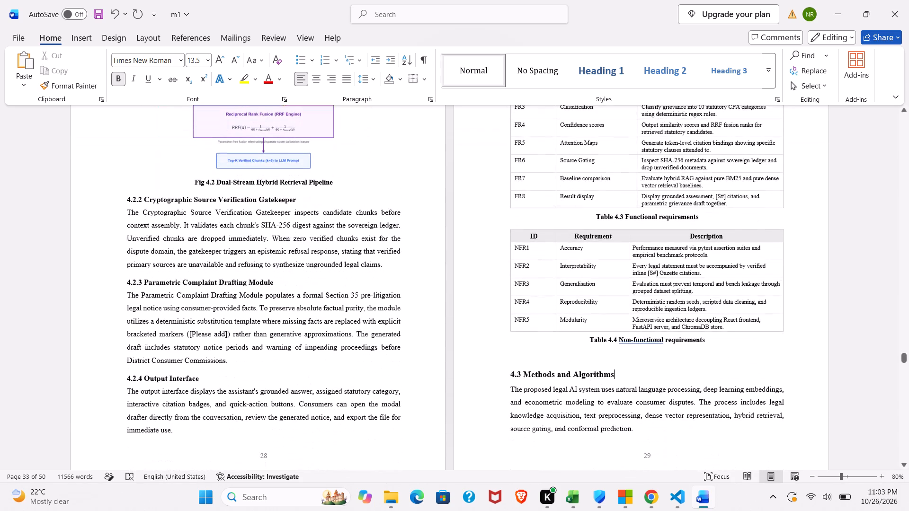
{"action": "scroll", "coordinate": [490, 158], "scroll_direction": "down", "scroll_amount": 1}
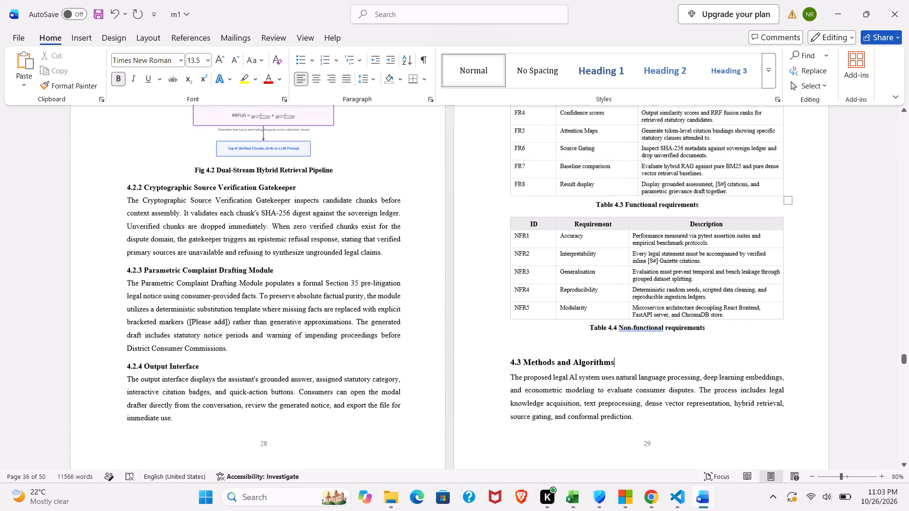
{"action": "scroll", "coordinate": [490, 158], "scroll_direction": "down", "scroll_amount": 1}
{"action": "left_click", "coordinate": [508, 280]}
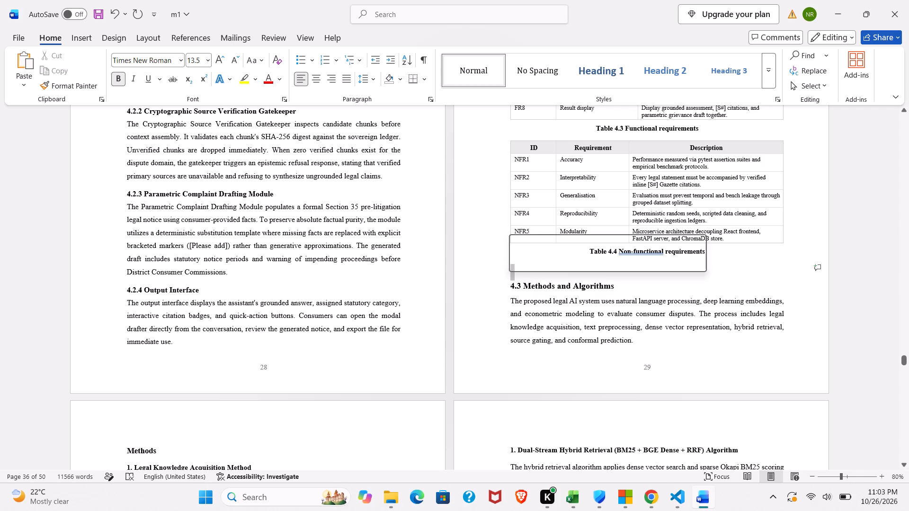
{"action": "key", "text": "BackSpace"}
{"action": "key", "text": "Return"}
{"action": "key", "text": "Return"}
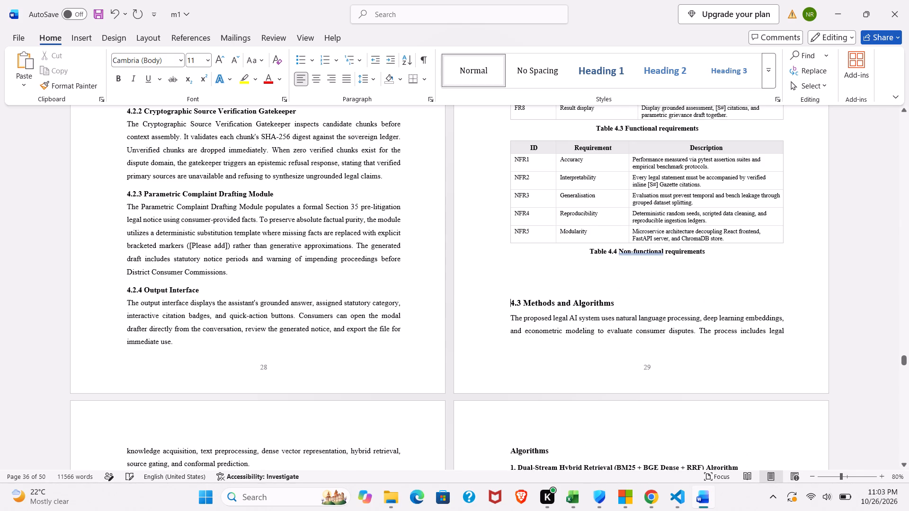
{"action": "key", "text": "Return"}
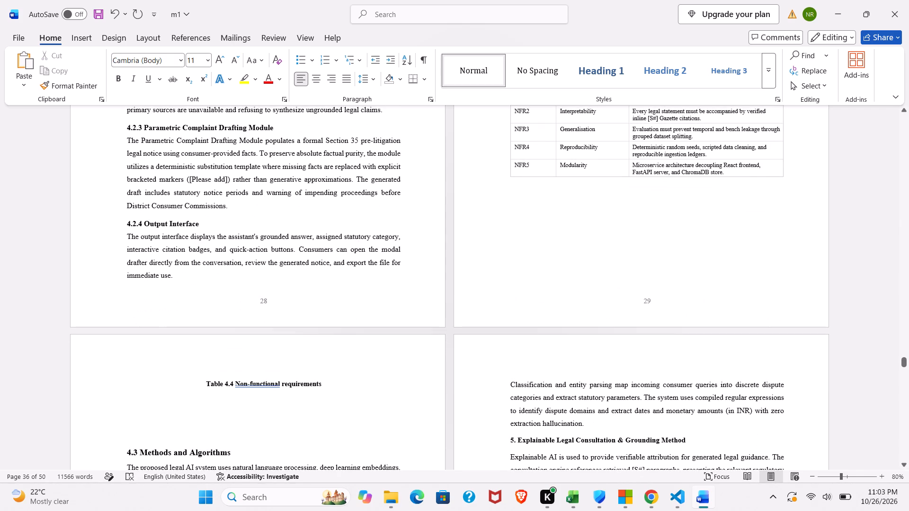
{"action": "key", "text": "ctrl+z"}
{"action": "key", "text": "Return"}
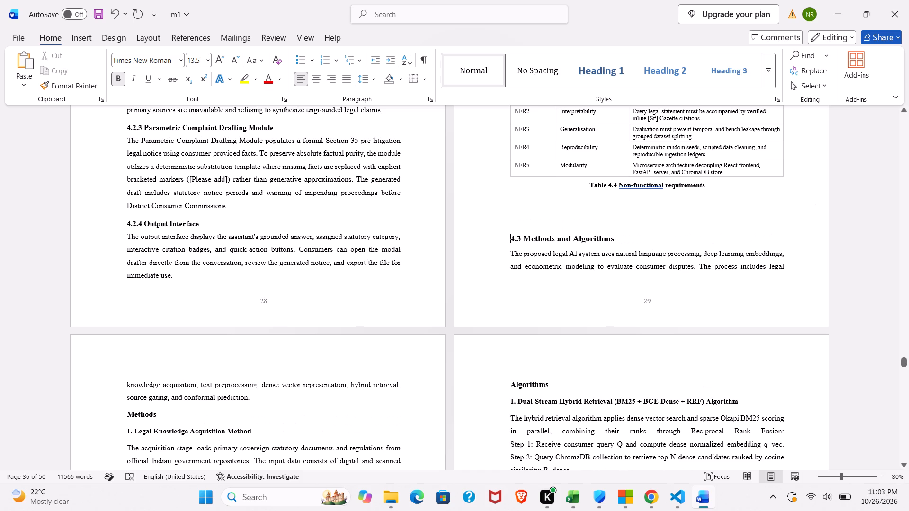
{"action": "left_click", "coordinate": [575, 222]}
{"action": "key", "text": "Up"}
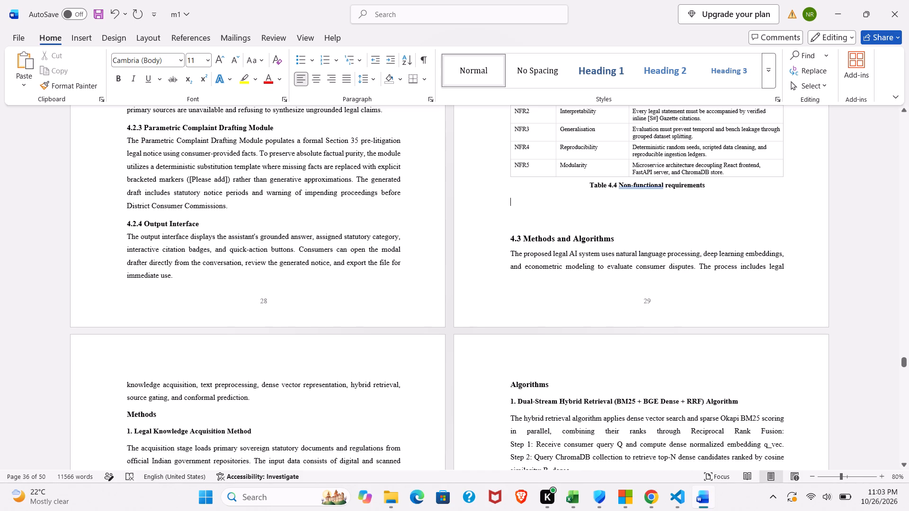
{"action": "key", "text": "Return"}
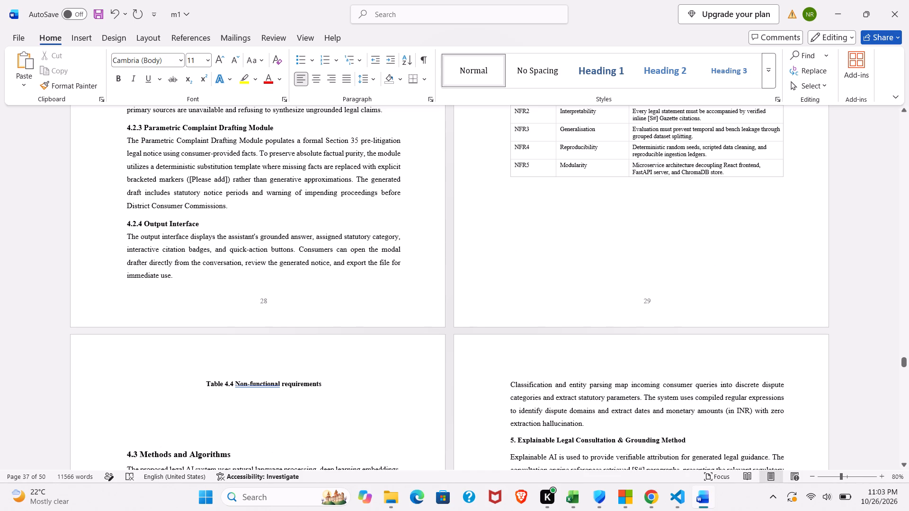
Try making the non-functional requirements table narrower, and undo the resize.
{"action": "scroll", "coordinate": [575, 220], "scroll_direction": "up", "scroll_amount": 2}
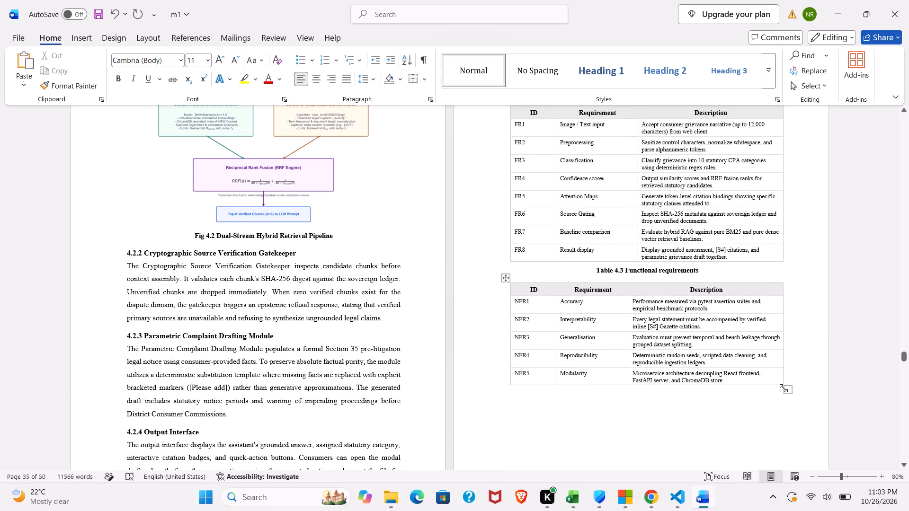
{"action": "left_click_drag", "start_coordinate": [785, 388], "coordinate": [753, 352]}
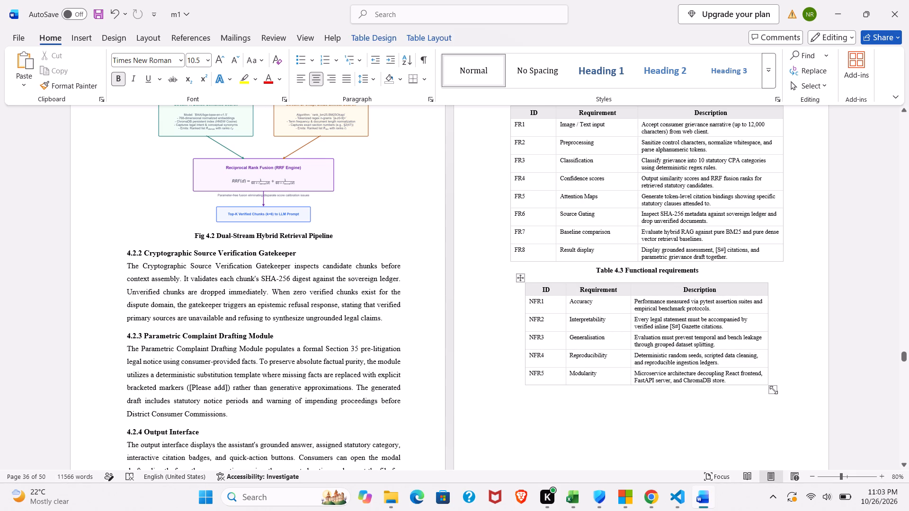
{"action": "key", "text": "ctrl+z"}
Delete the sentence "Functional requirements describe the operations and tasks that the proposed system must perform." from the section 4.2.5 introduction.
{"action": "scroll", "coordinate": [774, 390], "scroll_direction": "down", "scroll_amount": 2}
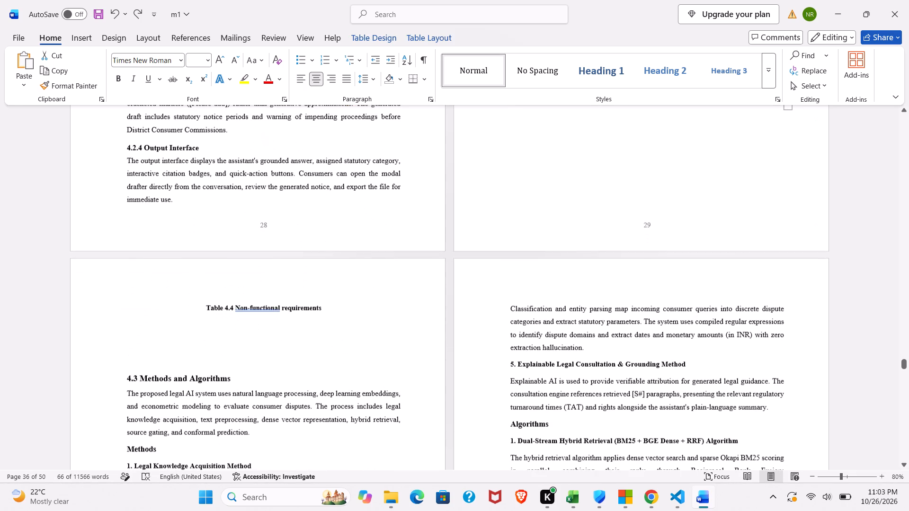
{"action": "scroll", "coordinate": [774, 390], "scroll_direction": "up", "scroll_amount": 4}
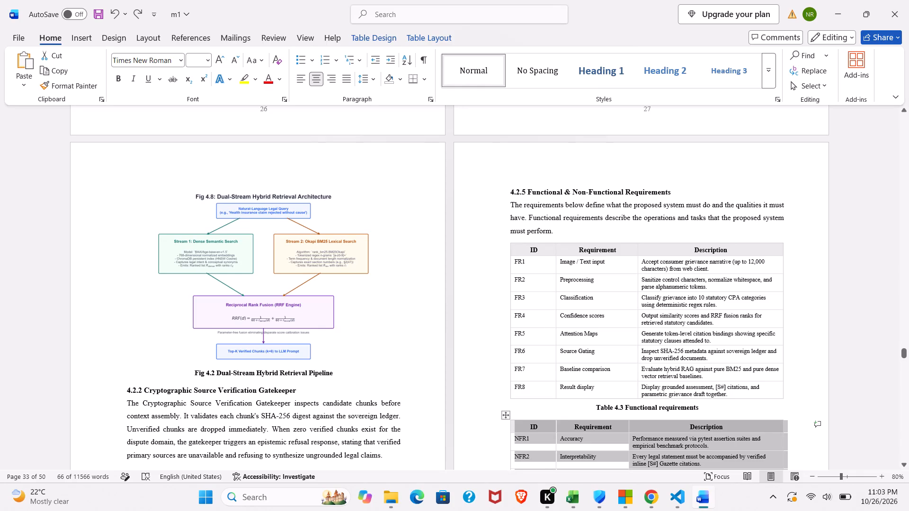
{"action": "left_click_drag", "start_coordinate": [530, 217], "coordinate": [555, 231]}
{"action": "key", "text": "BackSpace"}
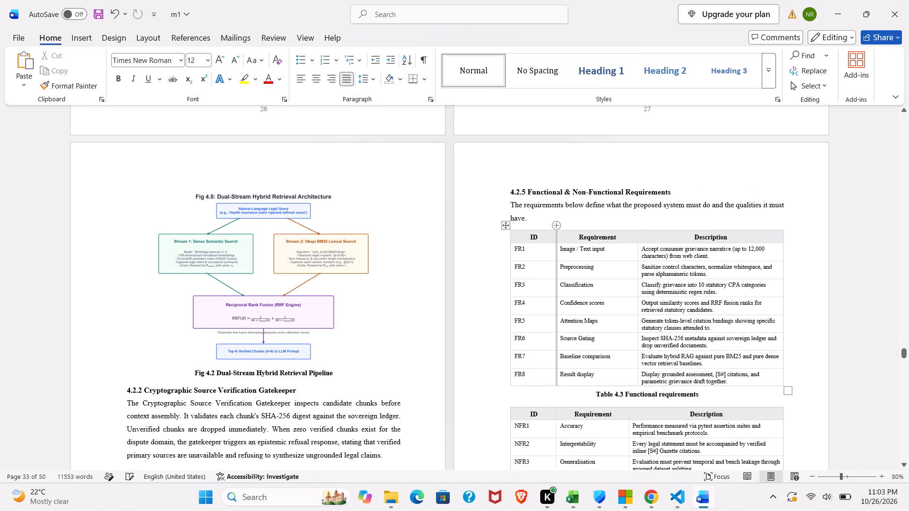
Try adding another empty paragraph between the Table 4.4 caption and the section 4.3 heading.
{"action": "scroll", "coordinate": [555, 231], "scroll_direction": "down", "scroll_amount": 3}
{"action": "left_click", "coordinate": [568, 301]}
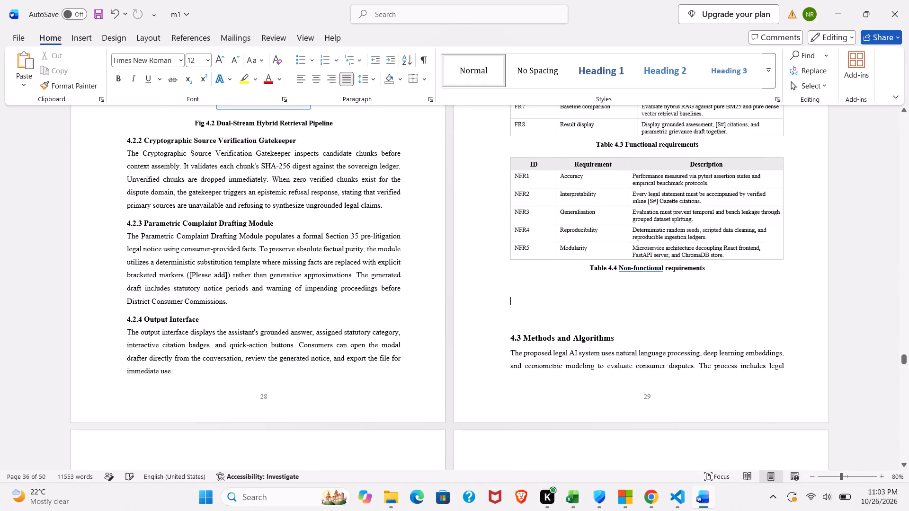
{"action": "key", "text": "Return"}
Undo the recent edits back to the version with a gap between the Table 4.3 caption and the next table and a centred Table 4.4 caption.
{"action": "key", "text": "ctrl+z"}
{"action": "key", "text": "ctrl+z"}
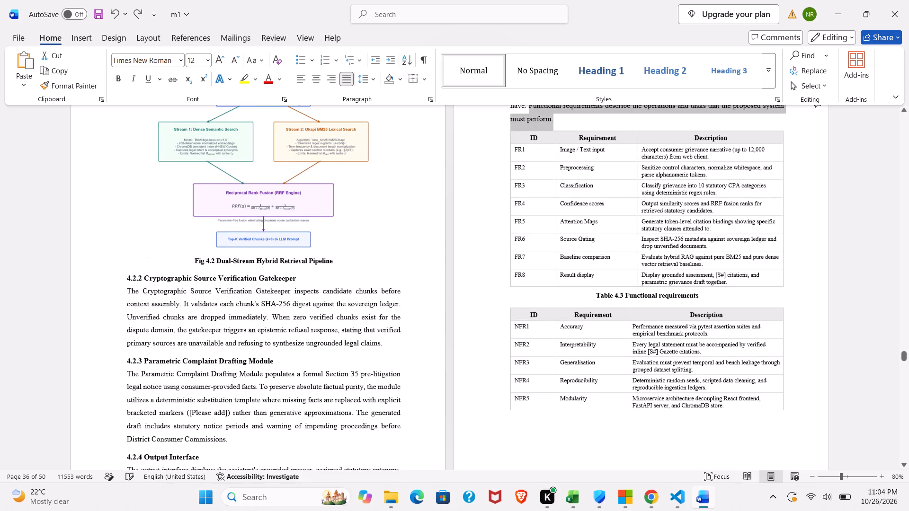
{"action": "key", "text": "ctrl+z"}
{"action": "key", "text": "ctrl+z"}
{"action": "key", "text": "ctrl+z"}
{"action": "key", "text": "ctrl+z"}
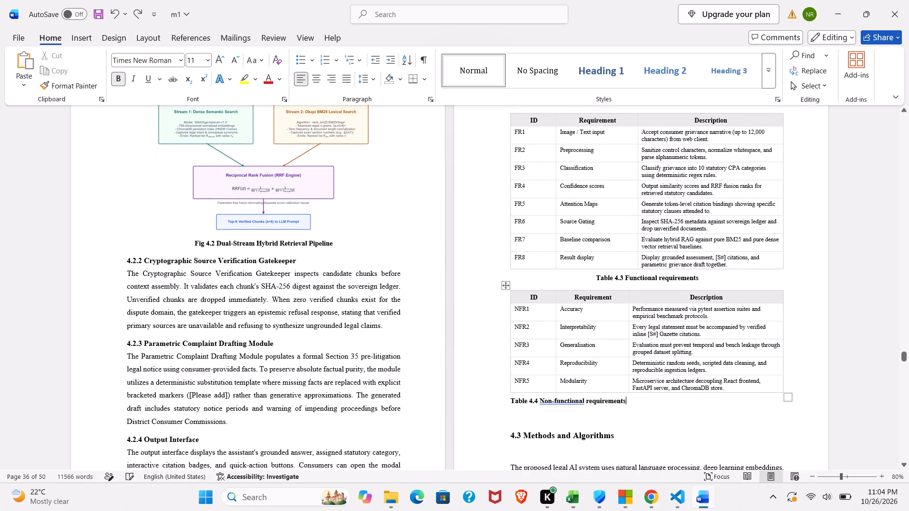
{"action": "key", "text": "ctrl+z"}
{"action": "key", "text": "ctrl+z"}
{"action": "key", "text": "ctrl+z"}
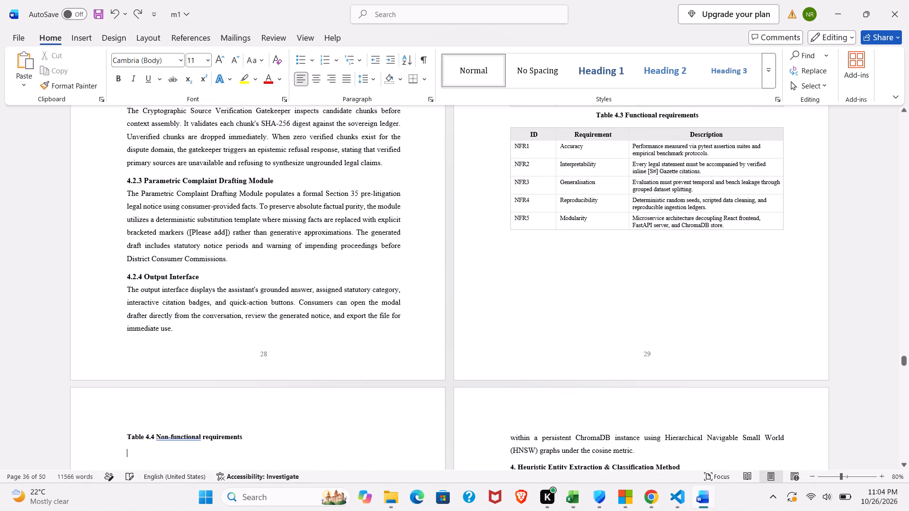
{"action": "key", "text": "ctrl+z"}
{"action": "key", "text": "ctrl+z"}
{"action": "key", "text": "ctrl+z"}
{"action": "key", "text": "ctrl+z"}
{"action": "key", "text": "ctrl+z"}
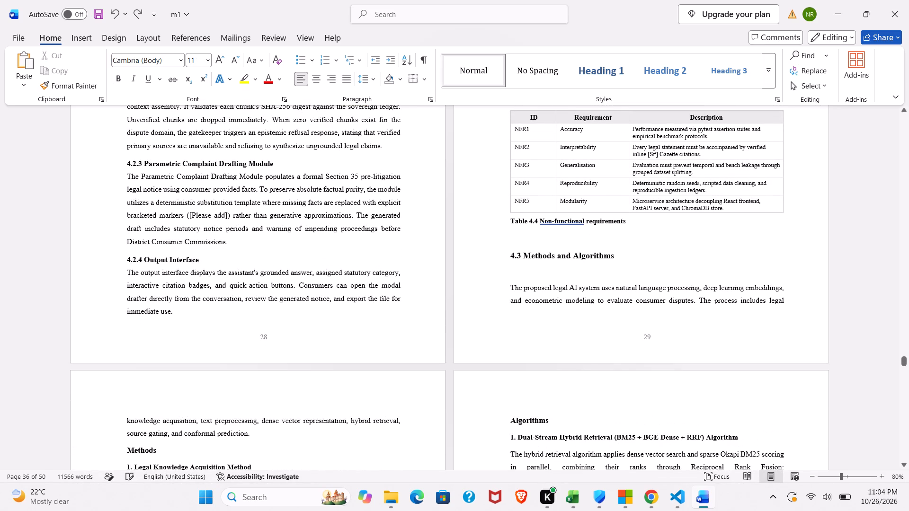
{"action": "key", "text": "ctrl+z"}
{"action": "key", "text": "ctrl+z"}
{"action": "key", "text": "ctrl+z"}
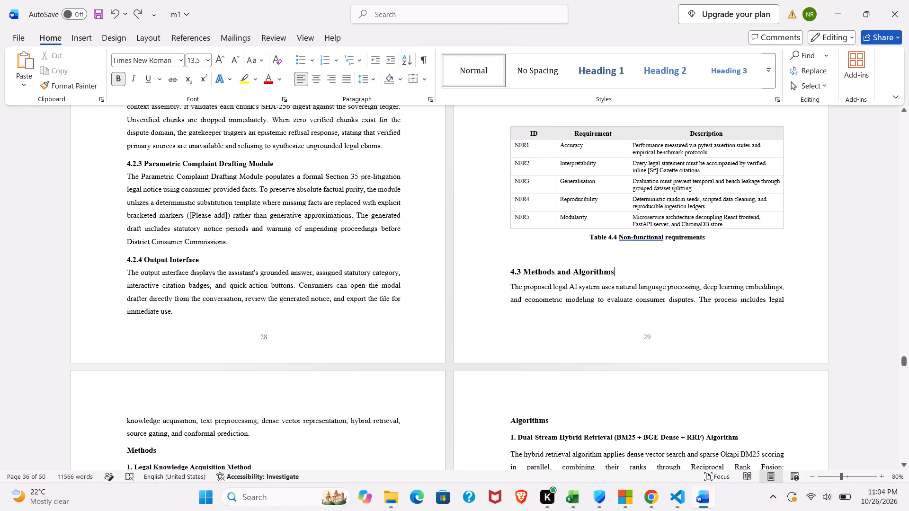
Examine the page layout from the section 4.2.5 requirements tables through the Chapter 5 results.
{"action": "scroll", "coordinate": [499, 238], "scroll_direction": "down", "scroll_amount": 1}
{"action": "scroll", "coordinate": [499, 238], "scroll_direction": "up", "scroll_amount": 2}
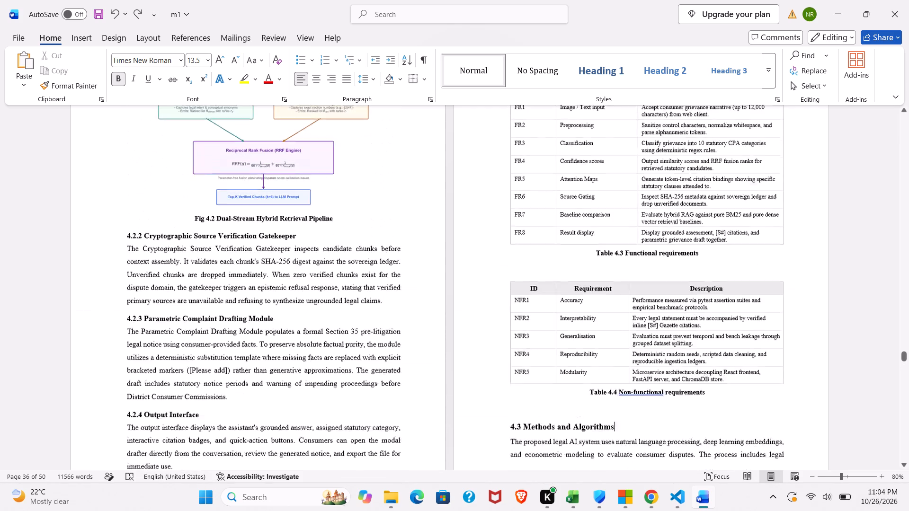
{"action": "scroll", "coordinate": [499, 238], "scroll_direction": "up", "scroll_amount": 2}
{"action": "scroll", "coordinate": [499, 238], "scroll_direction": "down", "scroll_amount": 3}
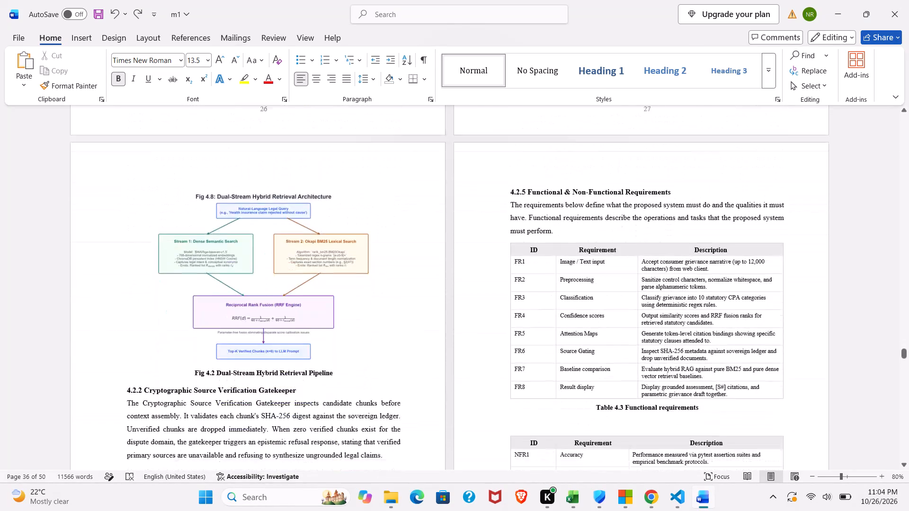
{"action": "scroll", "coordinate": [499, 238], "scroll_direction": "down", "scroll_amount": 1}
{"action": "scroll", "coordinate": [499, 238], "scroll_direction": "up", "scroll_amount": 1}
{"action": "scroll", "coordinate": [499, 238], "scroll_direction": "down", "scroll_amount": 7}
{"action": "scroll", "coordinate": [499, 238], "scroll_direction": "up", "scroll_amount": 1}
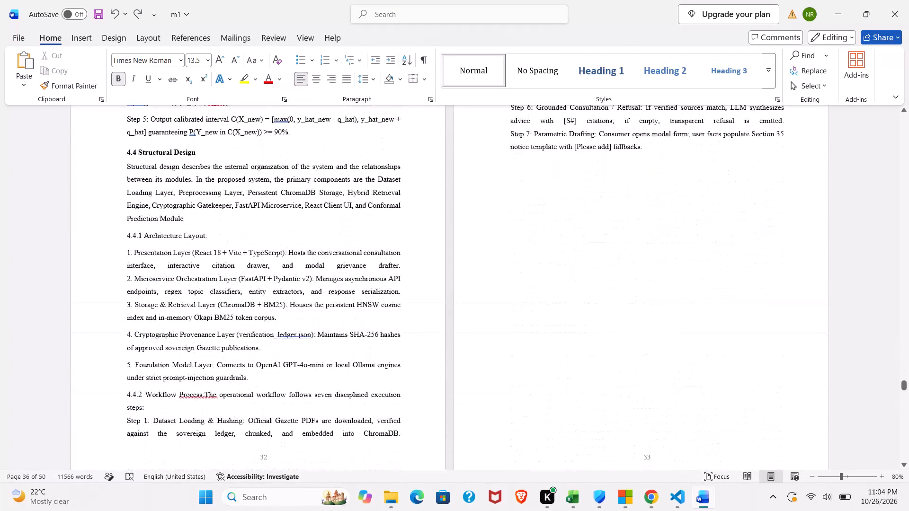
{"action": "scroll", "coordinate": [499, 238], "scroll_direction": "up", "scroll_amount": 1}
{"action": "scroll", "coordinate": [499, 238], "scroll_direction": "down", "scroll_amount": 5}
{"action": "scroll", "coordinate": [499, 238], "scroll_direction": "up", "scroll_amount": 2}
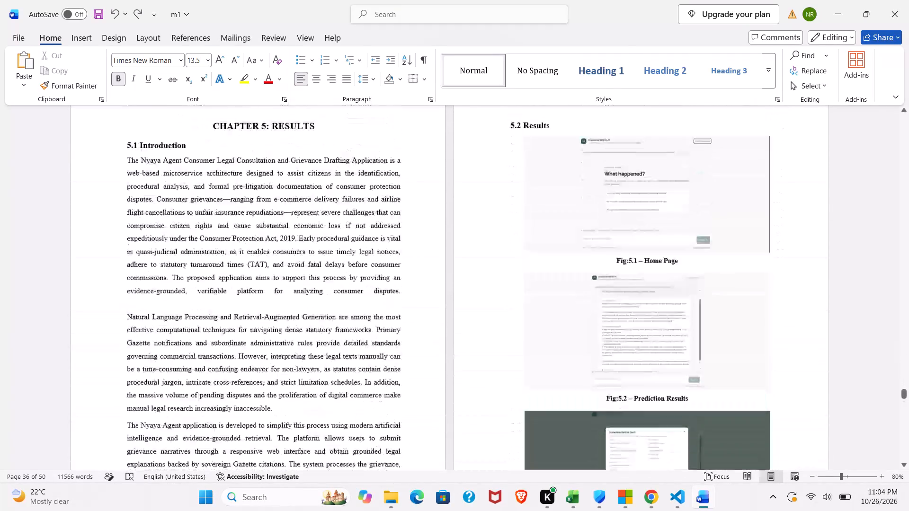
{"action": "scroll", "coordinate": [499, 238], "scroll_direction": "up", "scroll_amount": 3}
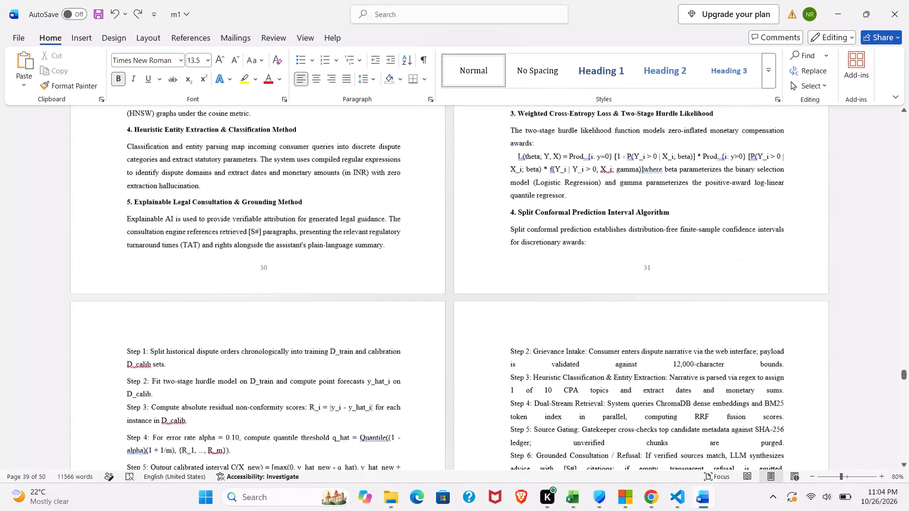
Review the layout of the code listing pages and the Chapter 4 design sections for spacing and page-break problems.
{"action": "scroll", "coordinate": [499, 238], "scroll_direction": "up", "scroll_amount": 3}
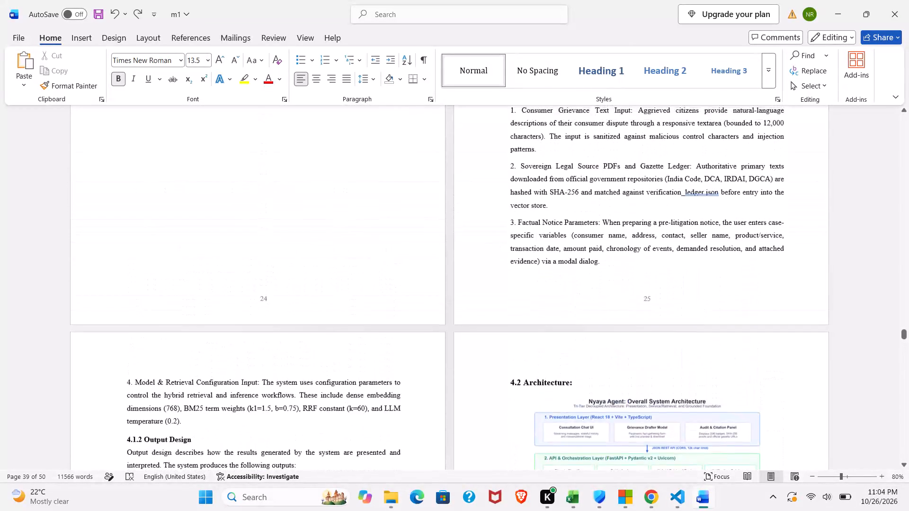
{"action": "scroll", "coordinate": [499, 238], "scroll_direction": "up", "scroll_amount": 2}
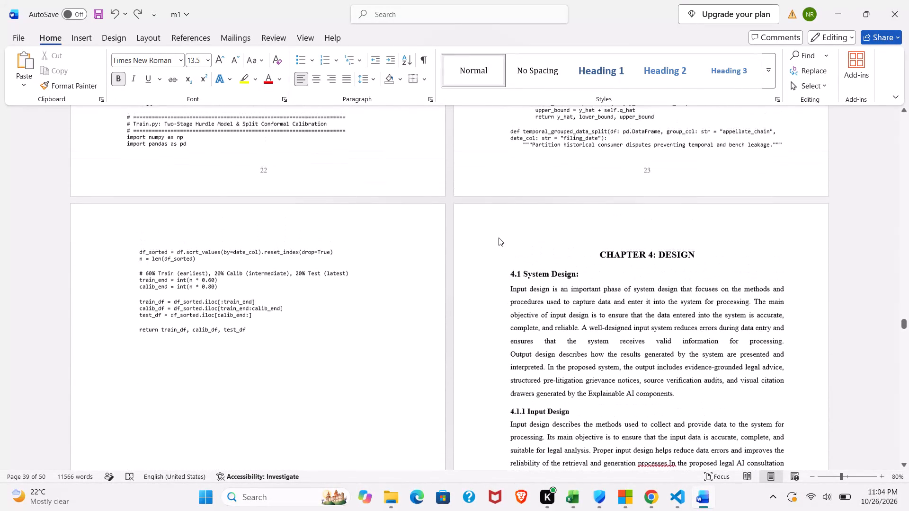
{"action": "scroll", "coordinate": [499, 238], "scroll_direction": "up", "scroll_amount": 2}
{"action": "scroll", "coordinate": [499, 238], "scroll_direction": "down", "scroll_amount": 1}
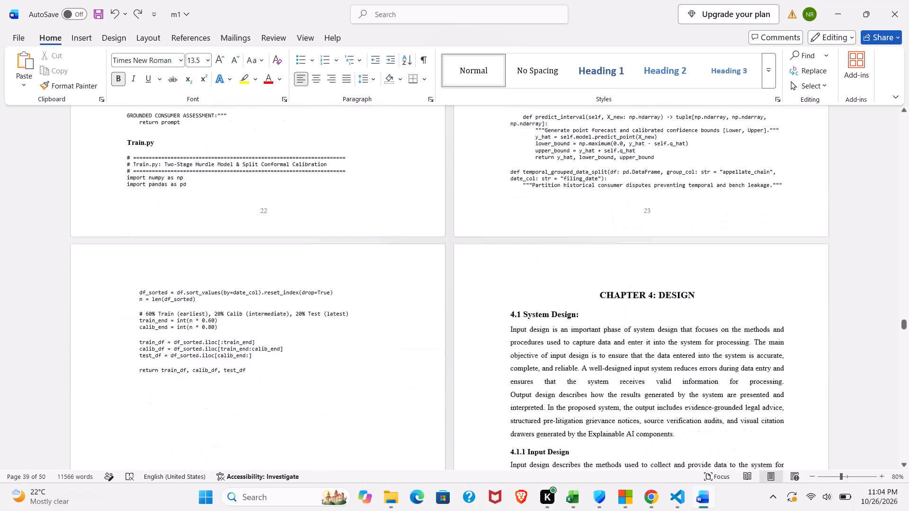
{"action": "scroll", "coordinate": [499, 238], "scroll_direction": "down", "scroll_amount": 4}
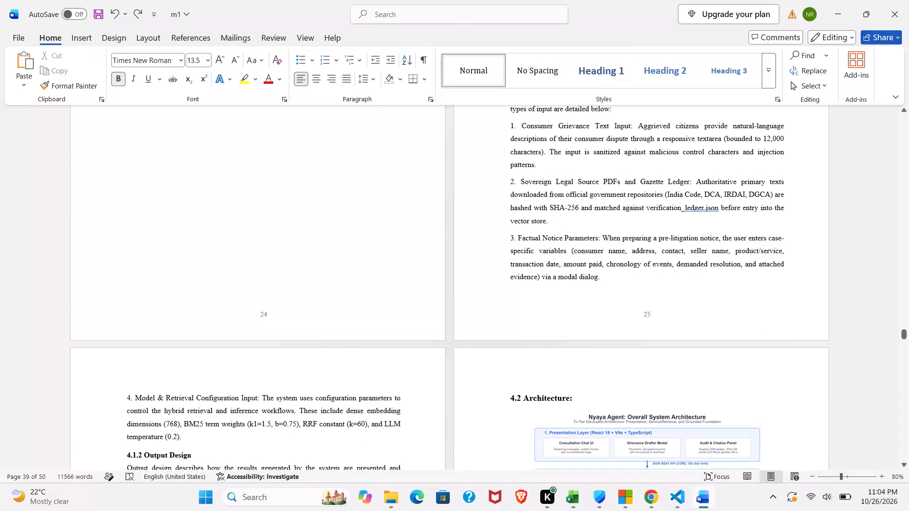
{"action": "scroll", "coordinate": [351, 309], "scroll_direction": "up", "scroll_amount": 2}
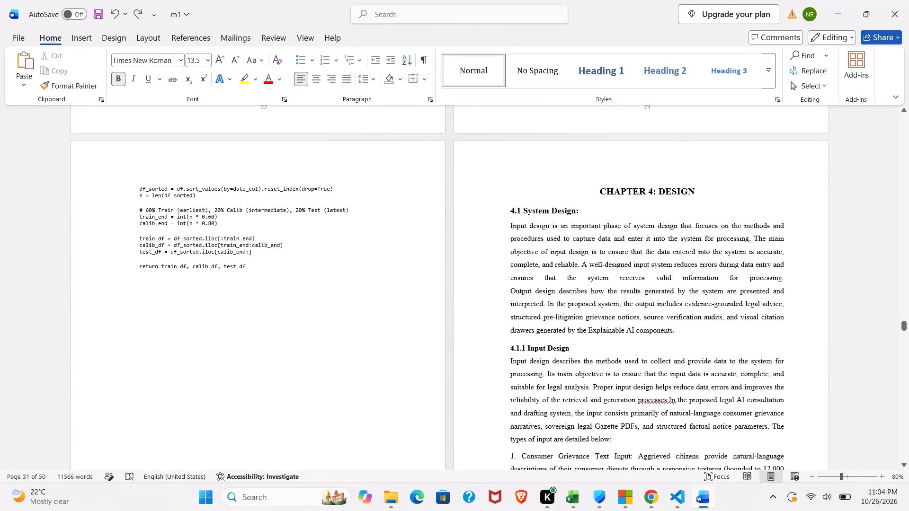
{"action": "scroll", "coordinate": [277, 266], "scroll_direction": "up", "scroll_amount": 1}
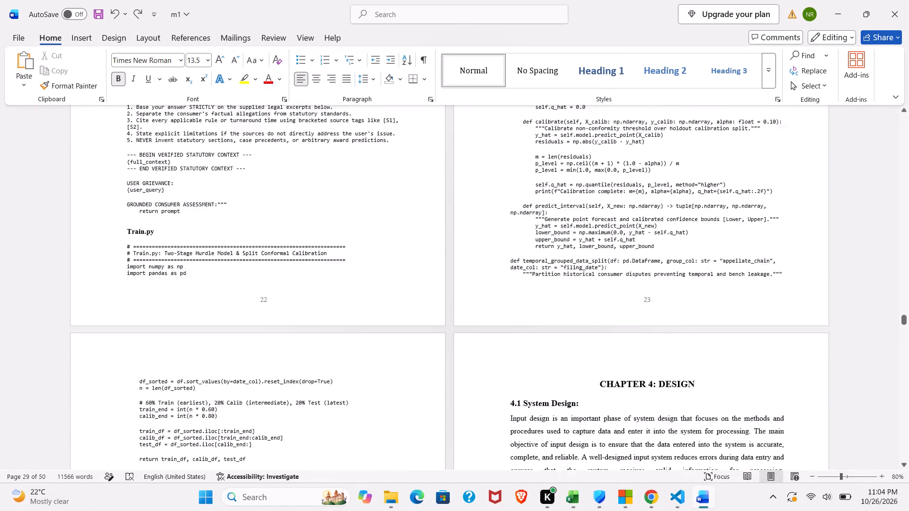
{"action": "scroll", "coordinate": [296, 289], "scroll_direction": "up", "scroll_amount": 1}
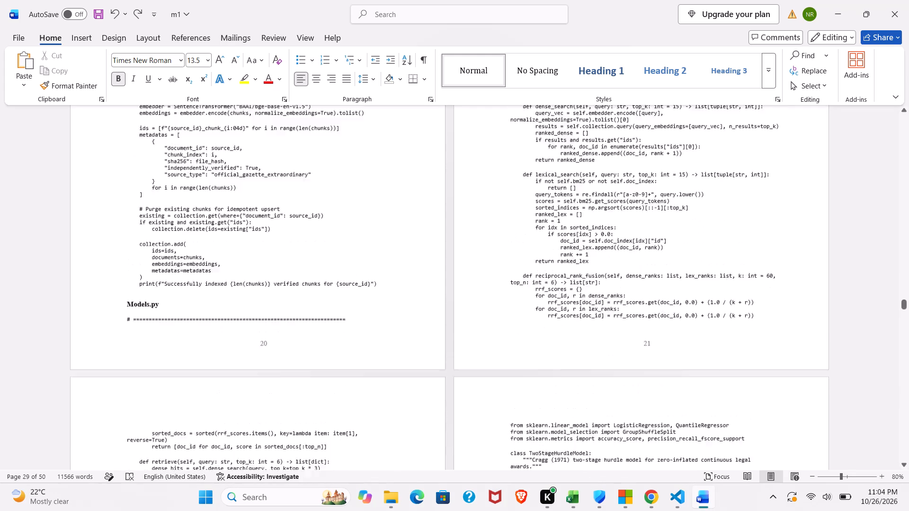
{"action": "scroll", "coordinate": [296, 289], "scroll_direction": "up", "scroll_amount": 2}
{"action": "scroll", "coordinate": [296, 289], "scroll_direction": "down", "scroll_amount": 3}
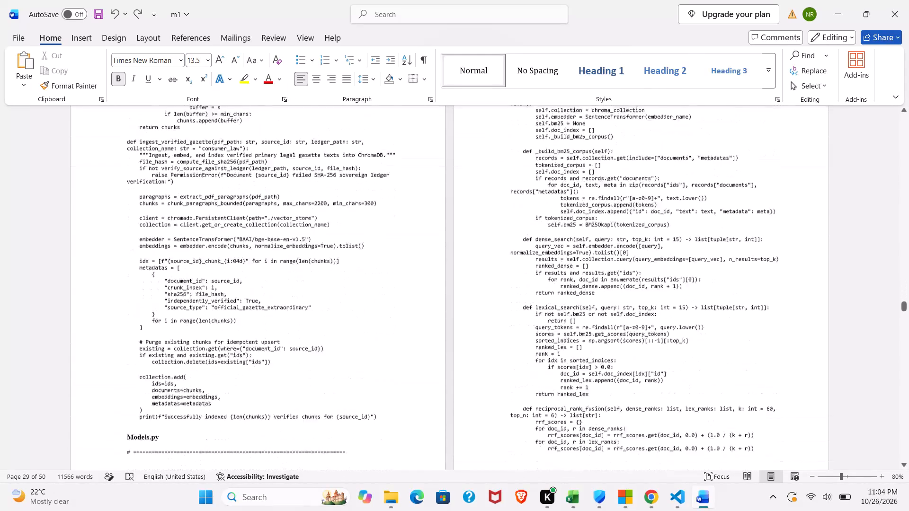
{"action": "scroll", "coordinate": [296, 289], "scroll_direction": "down", "scroll_amount": 3}
{"action": "scroll", "coordinate": [271, 224], "scroll_direction": "down", "scroll_amount": 1}
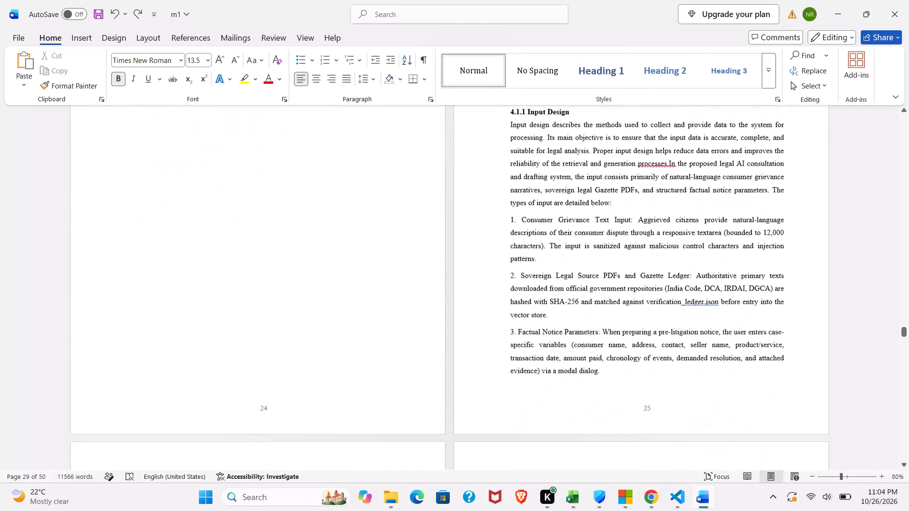
{"action": "scroll", "coordinate": [271, 224], "scroll_direction": "up", "scroll_amount": 1}
{"action": "left_click_drag", "start_coordinate": [228, 165], "coordinate": [241, 189]}
{"action": "scroll", "coordinate": [241, 189], "scroll_direction": "up", "scroll_amount": 2}
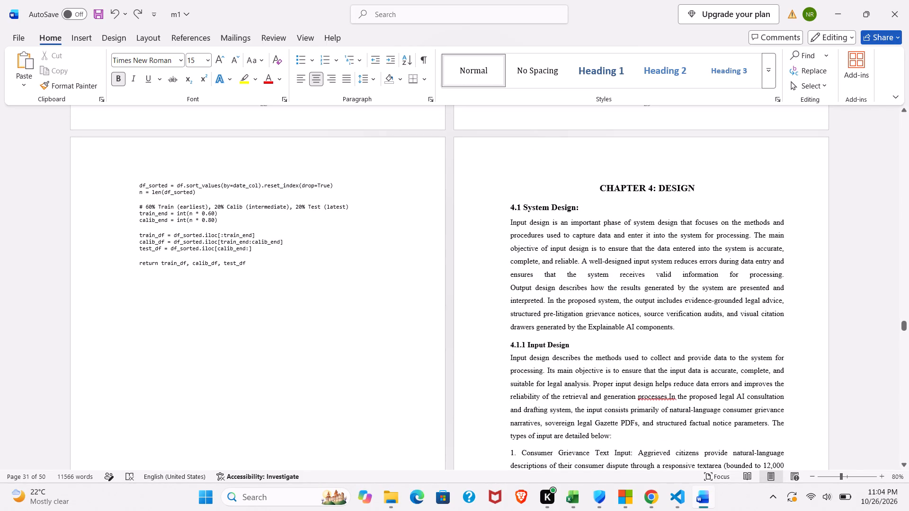
{"action": "scroll", "coordinate": [276, 241], "scroll_direction": "down", "scroll_amount": 3}
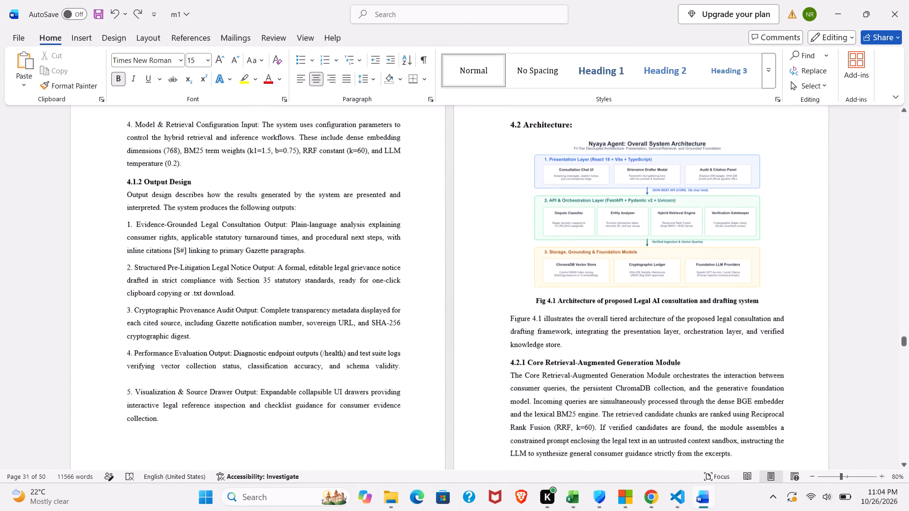
{"action": "scroll", "coordinate": [276, 241], "scroll_direction": "up", "scroll_amount": 1}
{"action": "scroll", "coordinate": [276, 241], "scroll_direction": "down", "scroll_amount": 17}
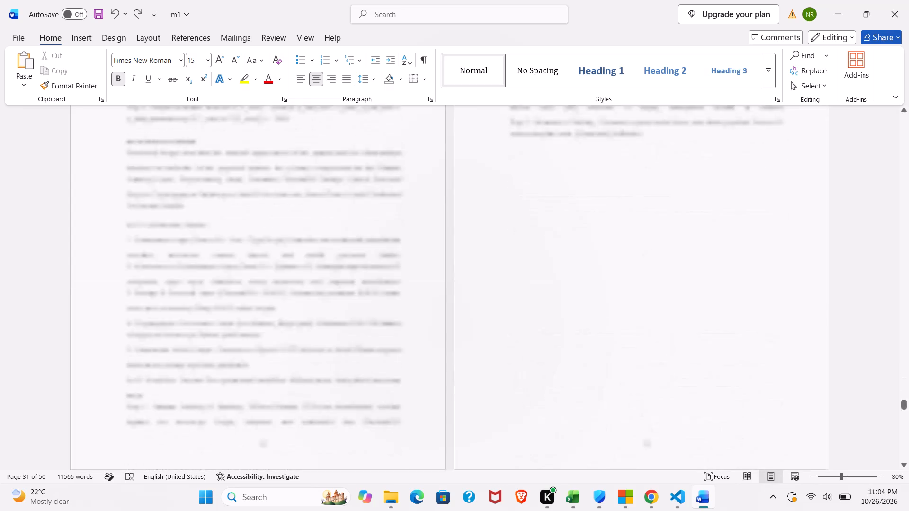
Review the page layout from the end of Chapter 4 through the Chapter 5 results, future work, appendices and references.
{"action": "scroll", "coordinate": [276, 241], "scroll_direction": "down", "scroll_amount": 13}
{"action": "scroll", "coordinate": [276, 241], "scroll_direction": "down", "scroll_amount": 10}
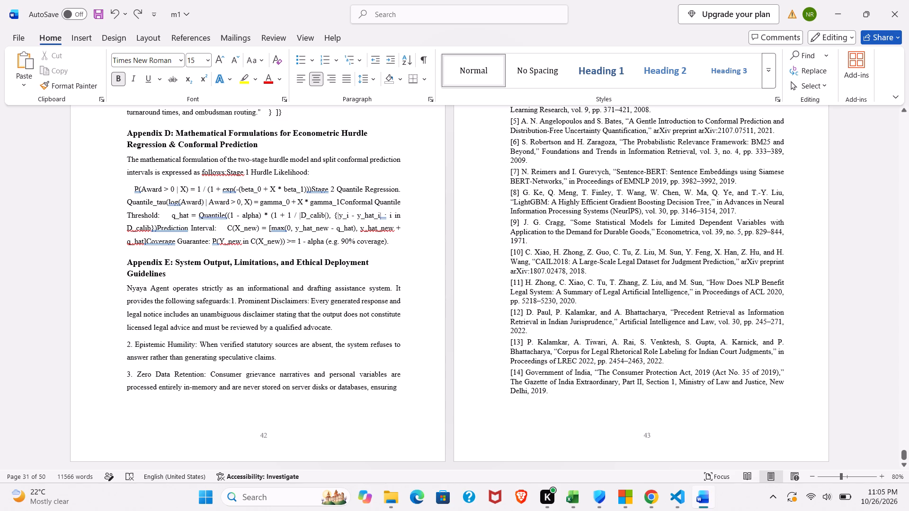
{"action": "scroll", "coordinate": [534, 312], "scroll_direction": "up", "scroll_amount": 2}
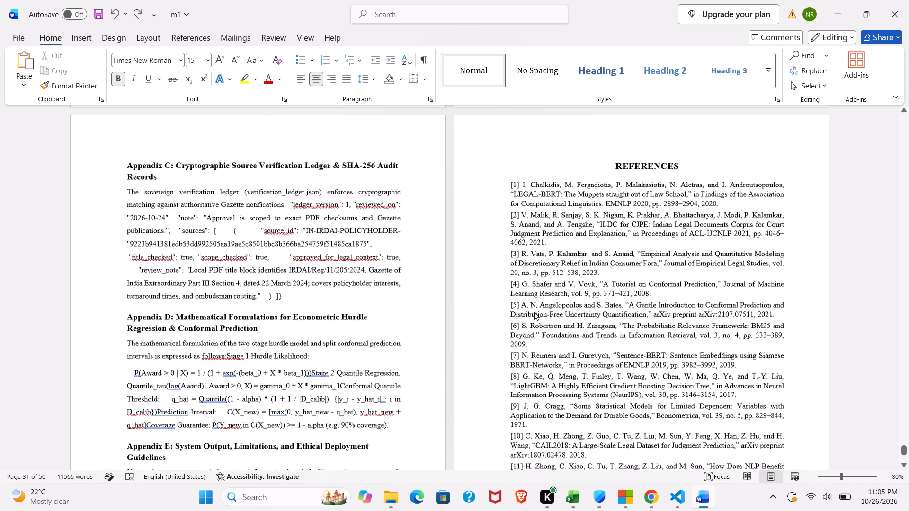
{"action": "scroll", "coordinate": [534, 312], "scroll_direction": "up", "scroll_amount": 5}
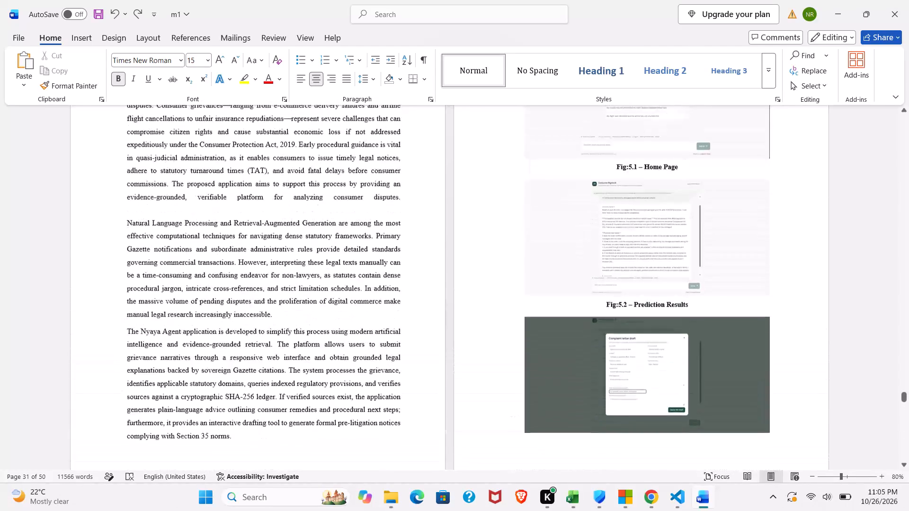
{"action": "scroll", "coordinate": [534, 312], "scroll_direction": "up", "scroll_amount": 2}
{"action": "scroll", "coordinate": [534, 312], "scroll_direction": "down", "scroll_amount": 18}
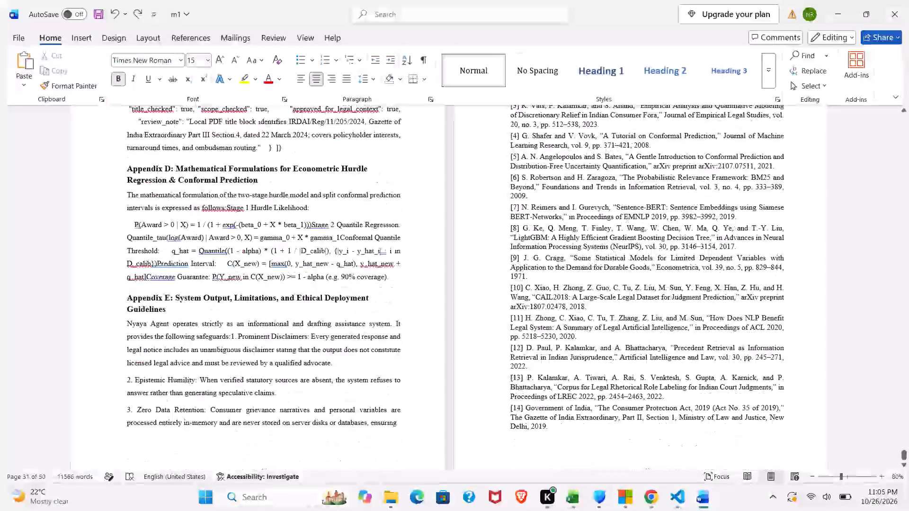
{"action": "scroll", "coordinate": [534, 312], "scroll_direction": "down", "scroll_amount": 4}
{"action": "scroll", "coordinate": [534, 312], "scroll_direction": "up", "scroll_amount": 2}
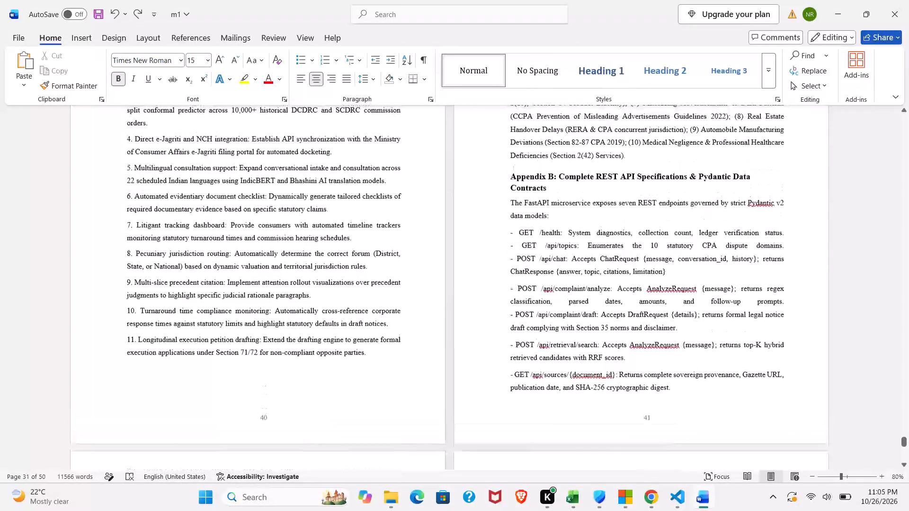
{"action": "scroll", "coordinate": [463, 277], "scroll_direction": "up", "scroll_amount": 1}
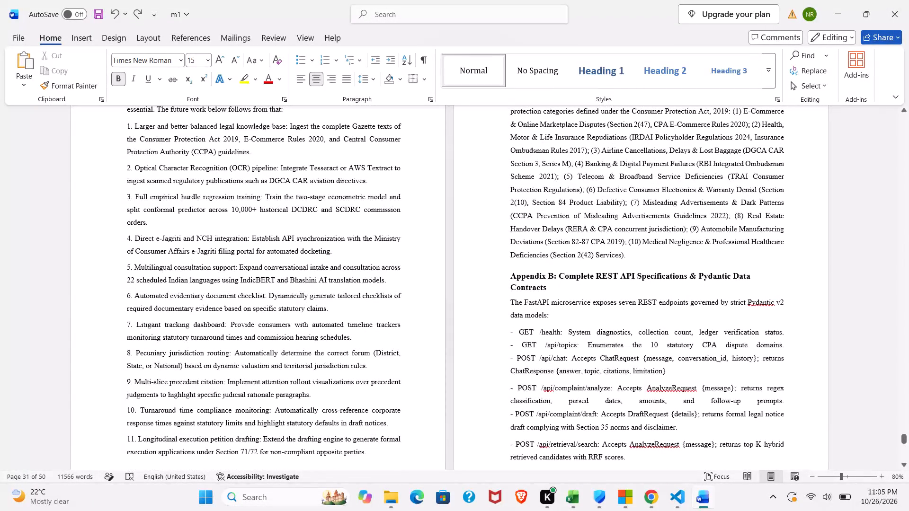
{"action": "scroll", "coordinate": [317, 209], "scroll_direction": "up", "scroll_amount": 4}
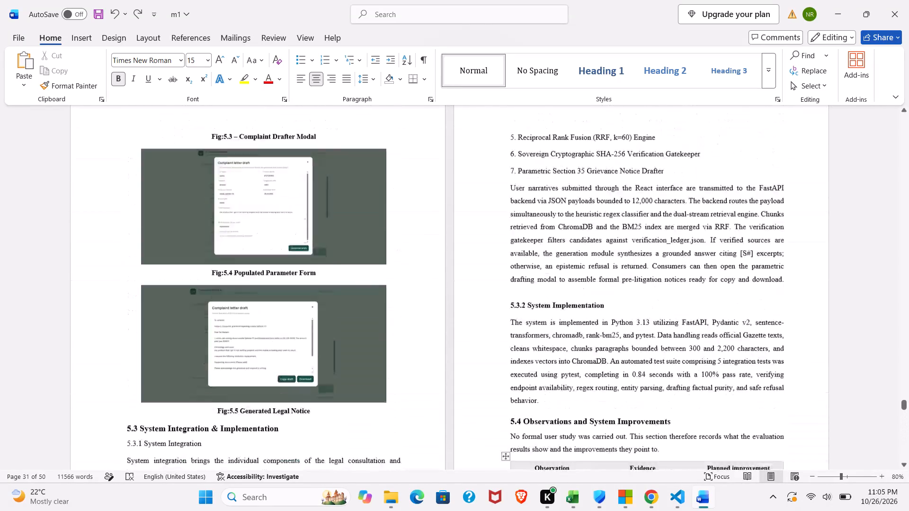
{"action": "scroll", "coordinate": [317, 209], "scroll_direction": "up", "scroll_amount": 2}
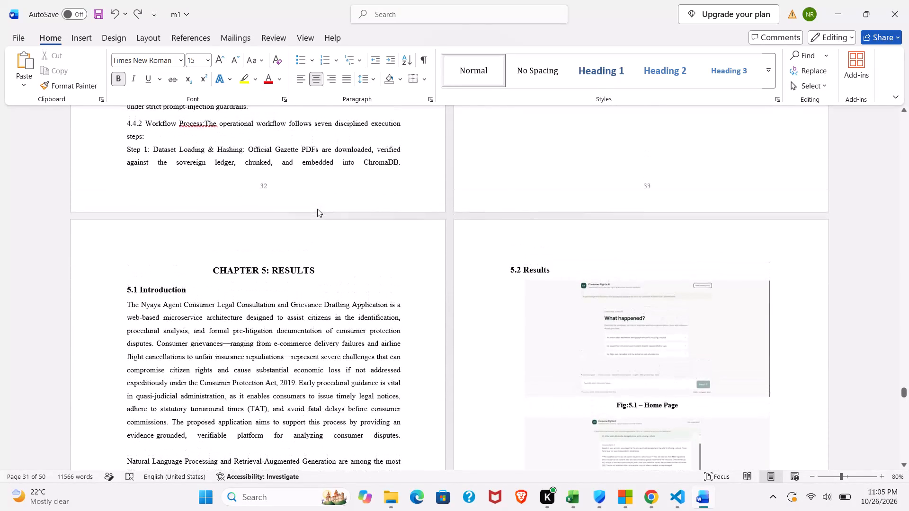
Save the m1 document.
{"action": "key", "text": "ctrl+s"}
{"action": "key", "text": "ctrl+s"}
{"action": "key", "text": "ctrl+s"}
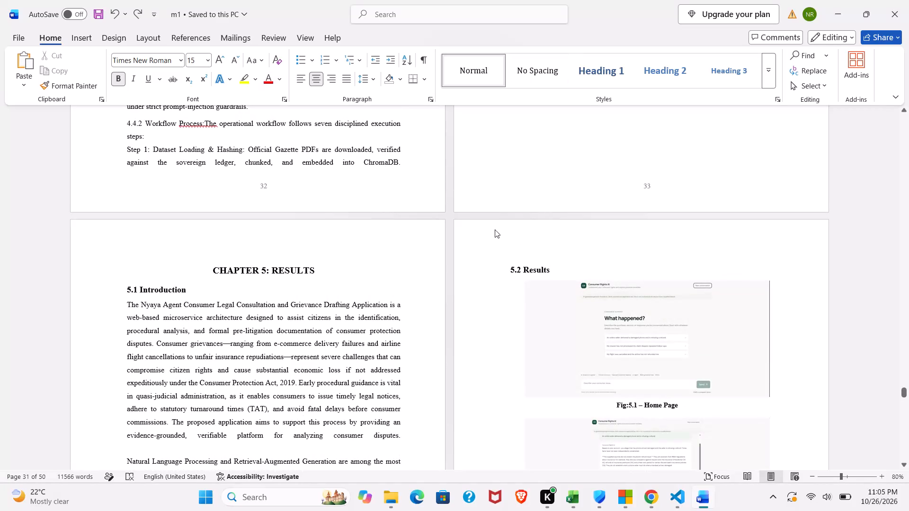
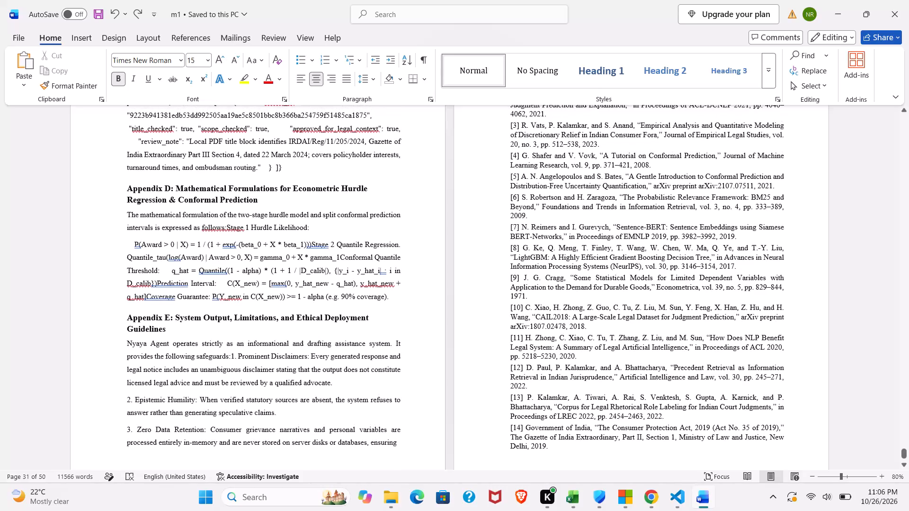
Select the numbered entries of the REFERENCES list, starting from entry [1] below the heading.
{"action": "scroll", "coordinate": [627, 359], "scroll_direction": "down", "scroll_amount": 1}
{"action": "scroll", "coordinate": [627, 359], "scroll_direction": "up", "scroll_amount": 1}
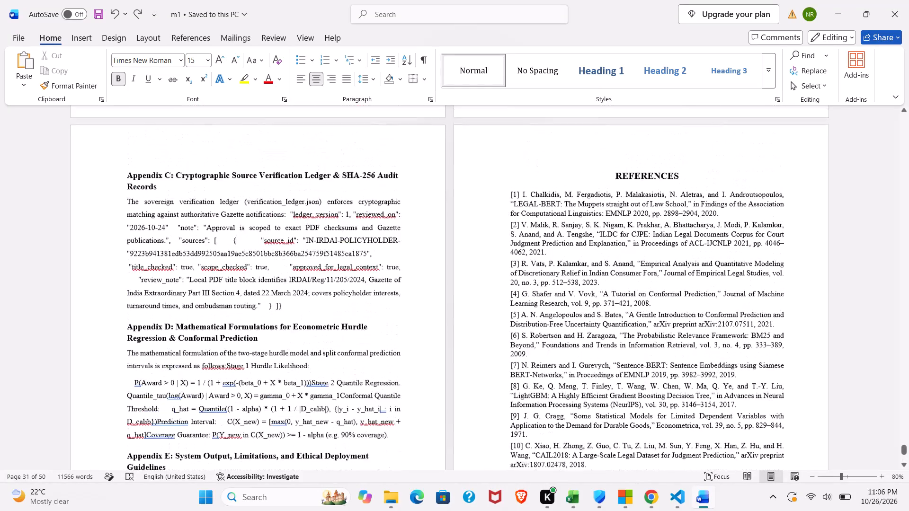
{"action": "scroll", "coordinate": [627, 359], "scroll_direction": "down", "scroll_amount": 6}
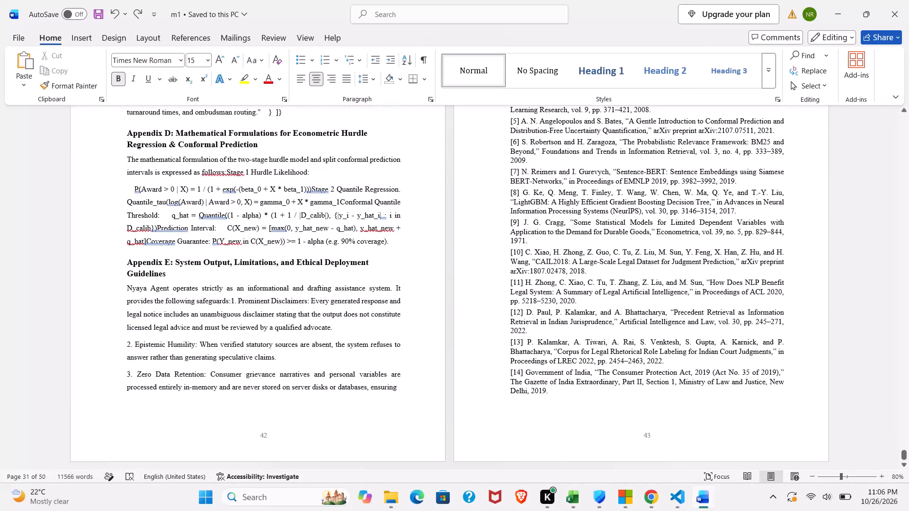
{"action": "scroll", "coordinate": [627, 359], "scroll_direction": "up", "scroll_amount": 1}
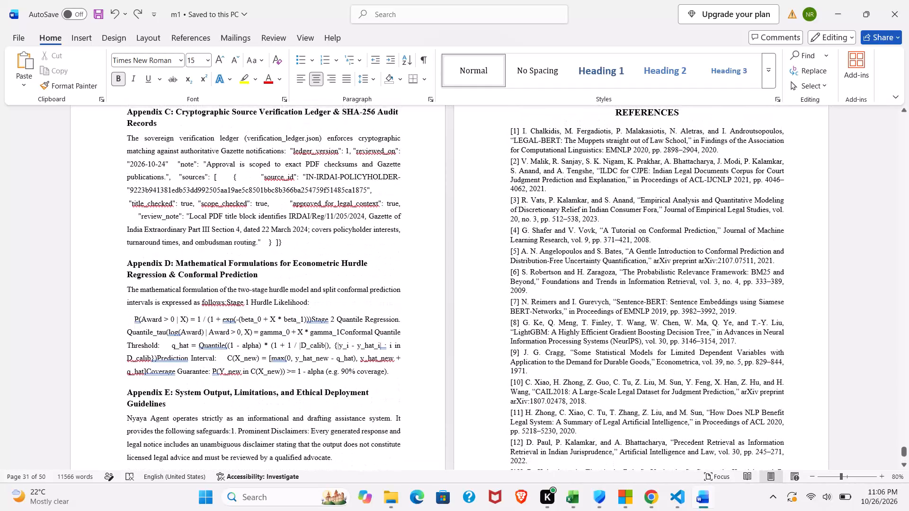
{"action": "left_click_drag", "start_coordinate": [511, 129], "coordinate": [615, 259]}
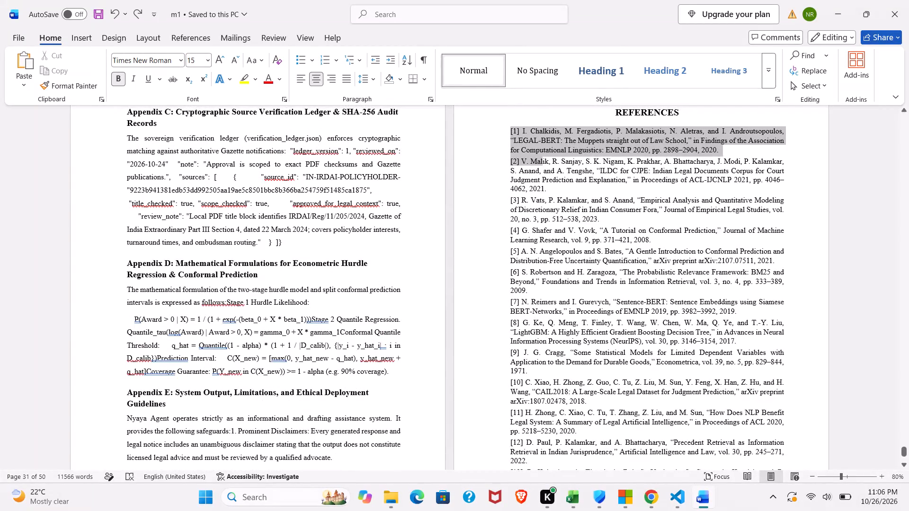
{"action": "left_click_drag", "start_coordinate": [615, 259], "coordinate": [679, 466]}
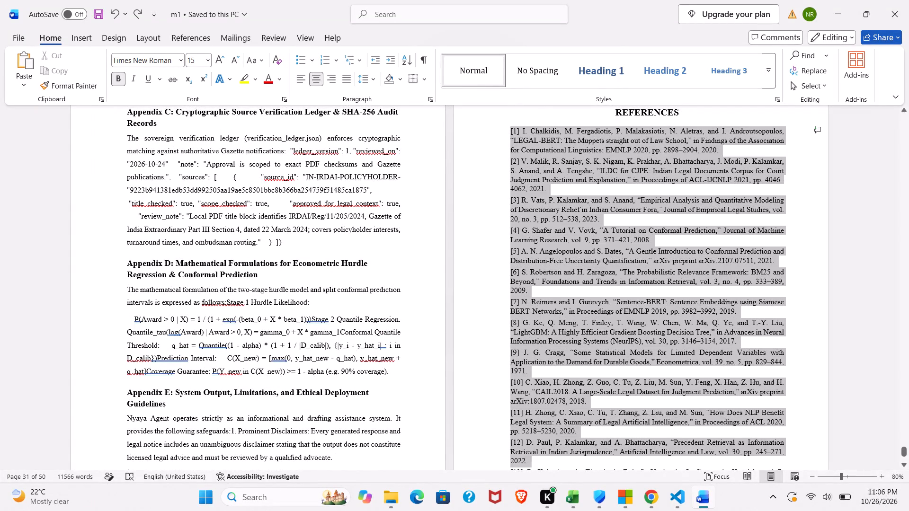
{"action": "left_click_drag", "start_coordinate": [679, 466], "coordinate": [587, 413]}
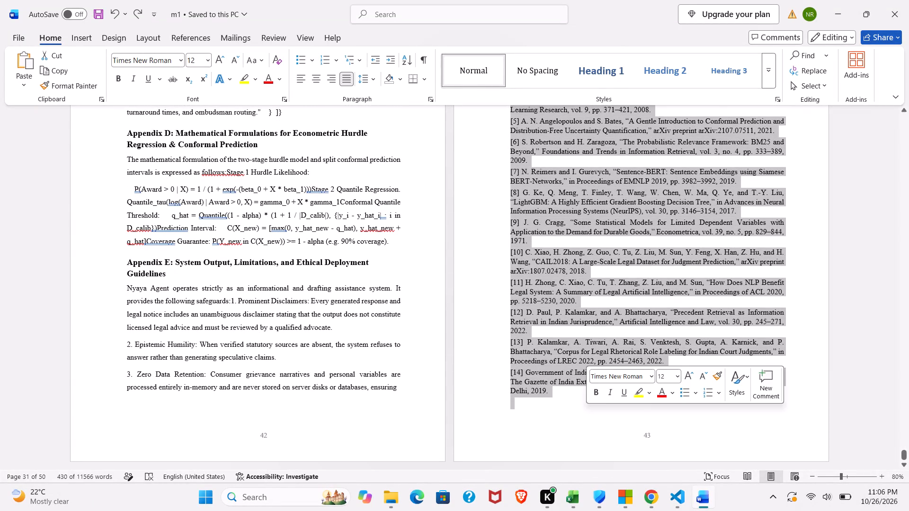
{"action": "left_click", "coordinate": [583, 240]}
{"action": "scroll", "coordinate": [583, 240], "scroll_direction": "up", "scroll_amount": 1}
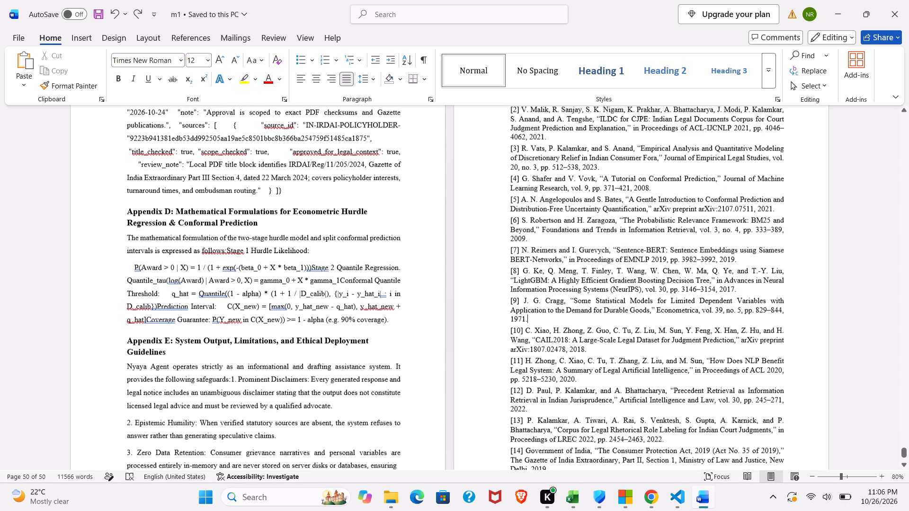
Show the formatting marks to examine the spacing and line breaks around the source ID and checksum text in Appendix C.
{"action": "scroll", "coordinate": [583, 240], "scroll_direction": "up", "scroll_amount": 1}
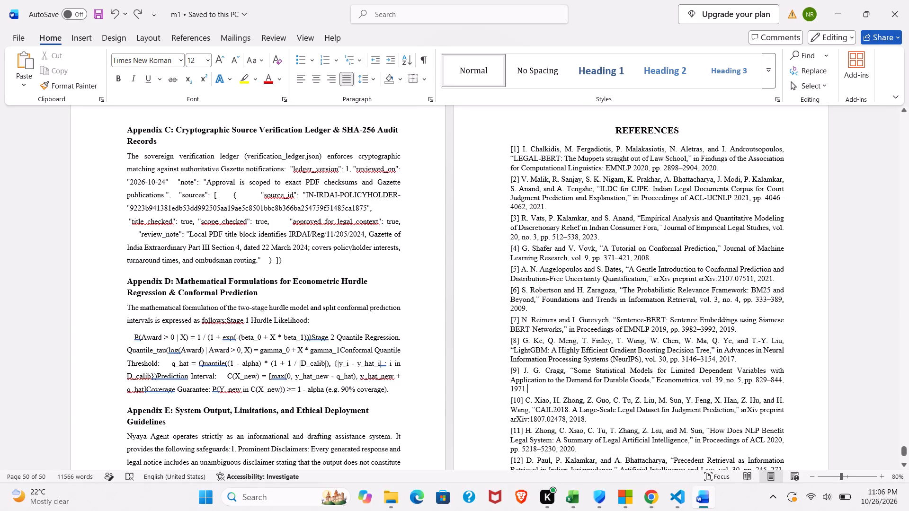
{"action": "left_click_drag", "start_coordinate": [418, 190], "coordinate": [191, 210]}
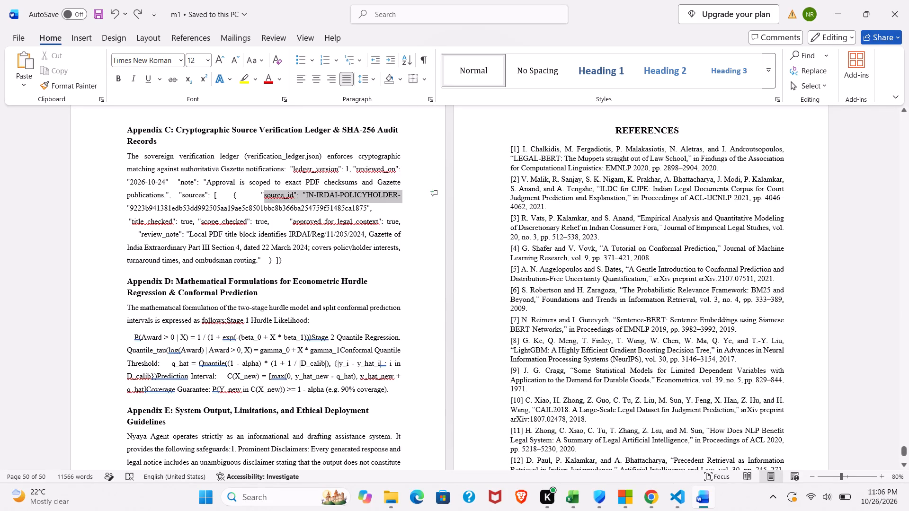
{"action": "left_click_drag", "start_coordinate": [191, 210], "coordinate": [186, 210]}
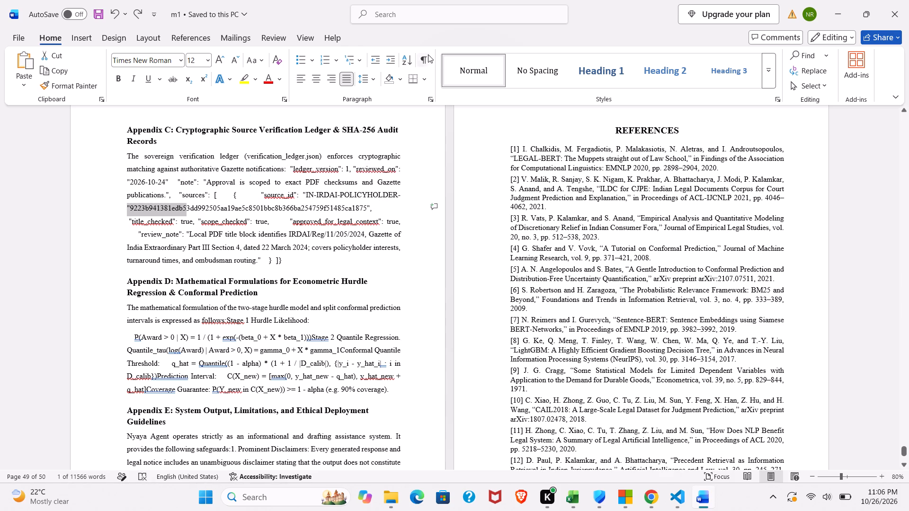
{"action": "left_click", "coordinate": [425, 62]}
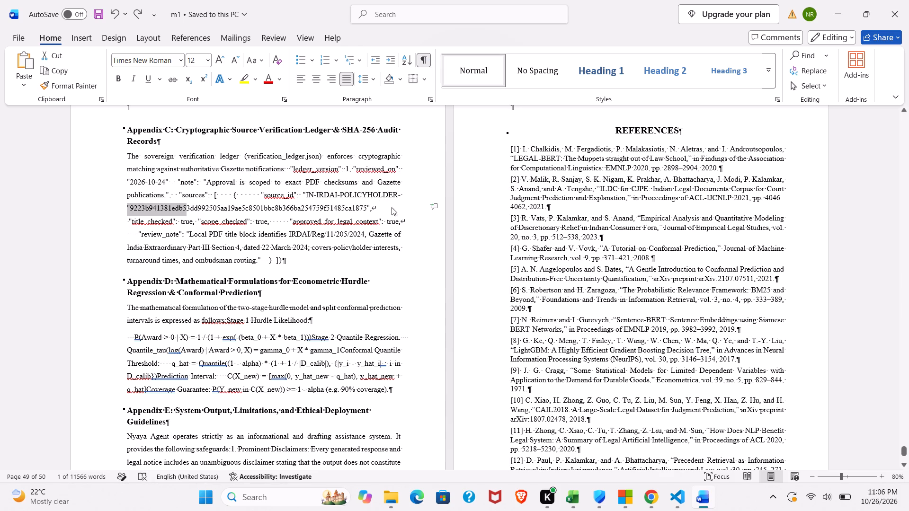
{"action": "left_click", "coordinate": [423, 70]}
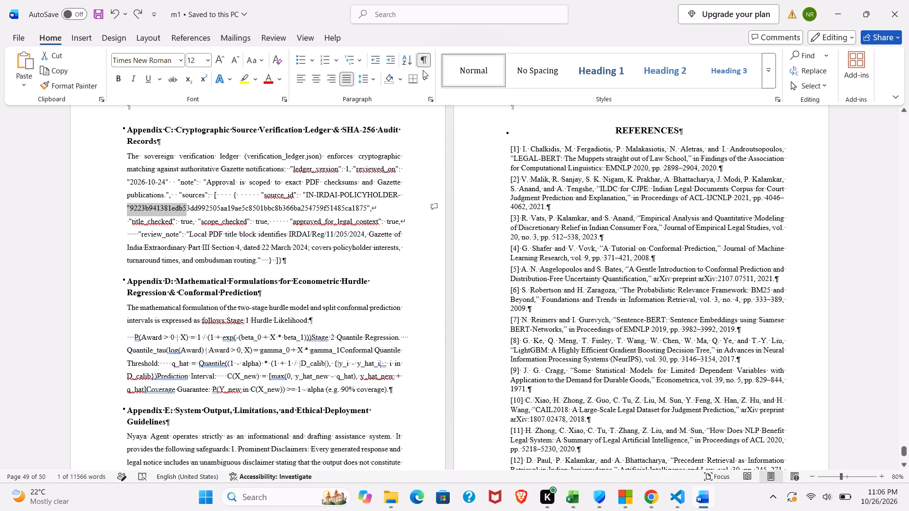
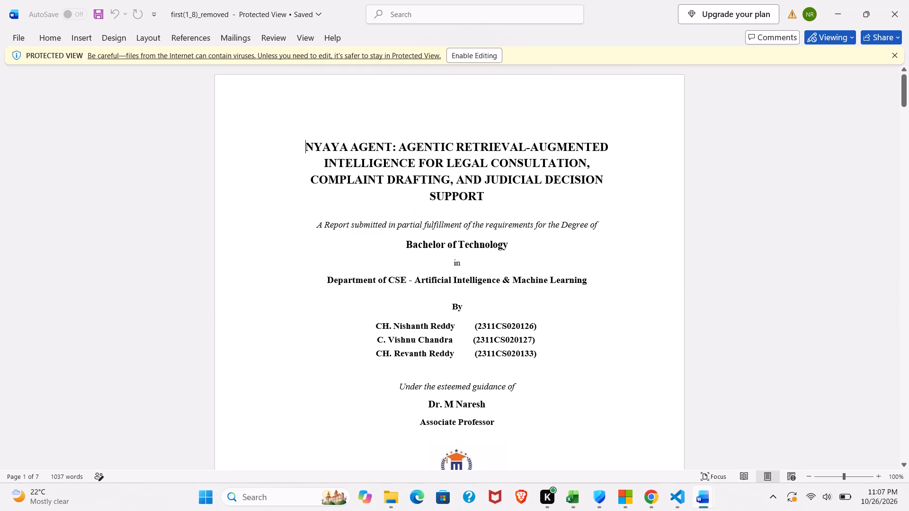
Look over the layout of the report's title page, including the title, author block and university details.
{"action": "scroll", "coordinate": [522, 204], "scroll_direction": "down", "scroll_amount": 1}
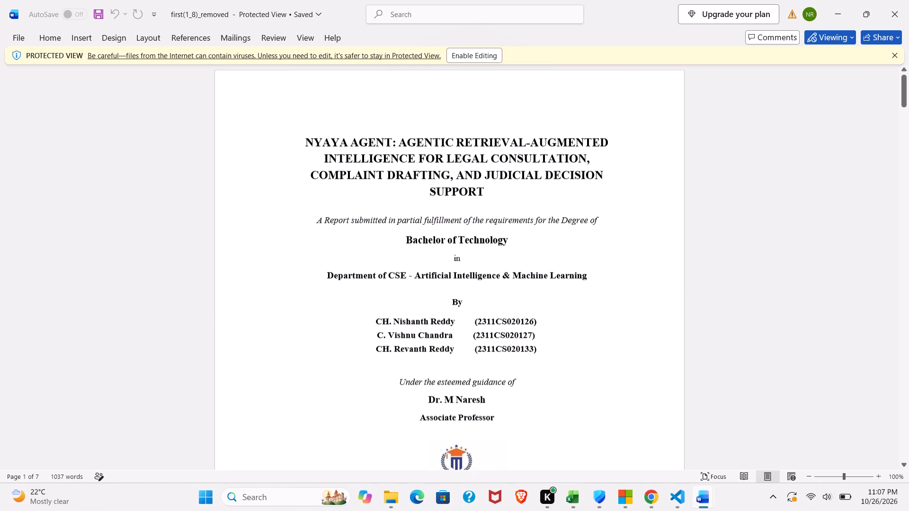
{"action": "scroll", "coordinate": [522, 204], "scroll_direction": "down", "scroll_amount": 1}
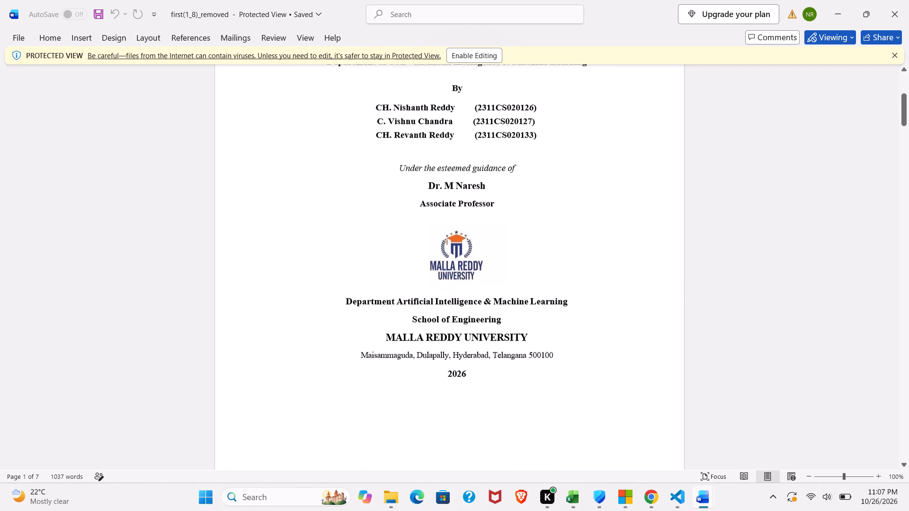
{"action": "scroll", "coordinate": [522, 204], "scroll_direction": "down", "scroll_amount": 1}
{"action": "scroll", "coordinate": [522, 204], "scroll_direction": "up", "scroll_amount": 1}
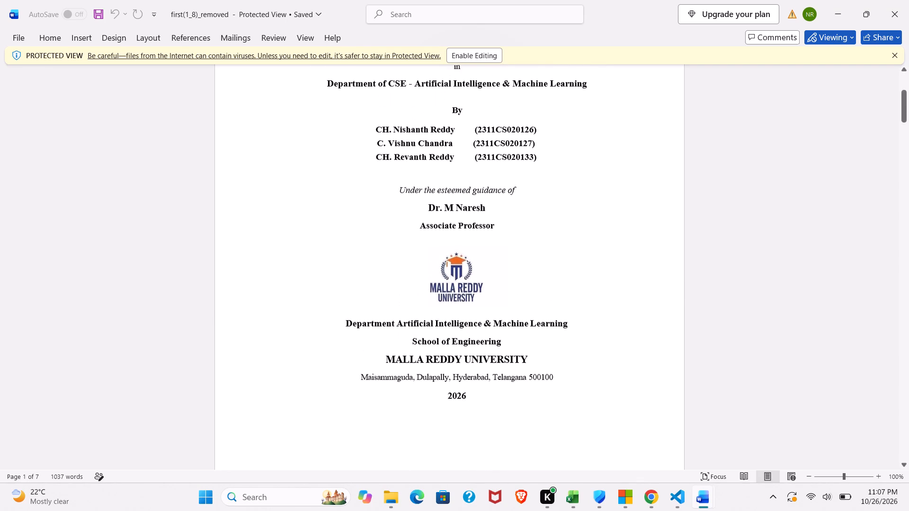
{"action": "scroll", "coordinate": [522, 204], "scroll_direction": "up", "scroll_amount": 1}
{"action": "scroll", "coordinate": [522, 204], "scroll_direction": "left", "scroll_amount": 1}
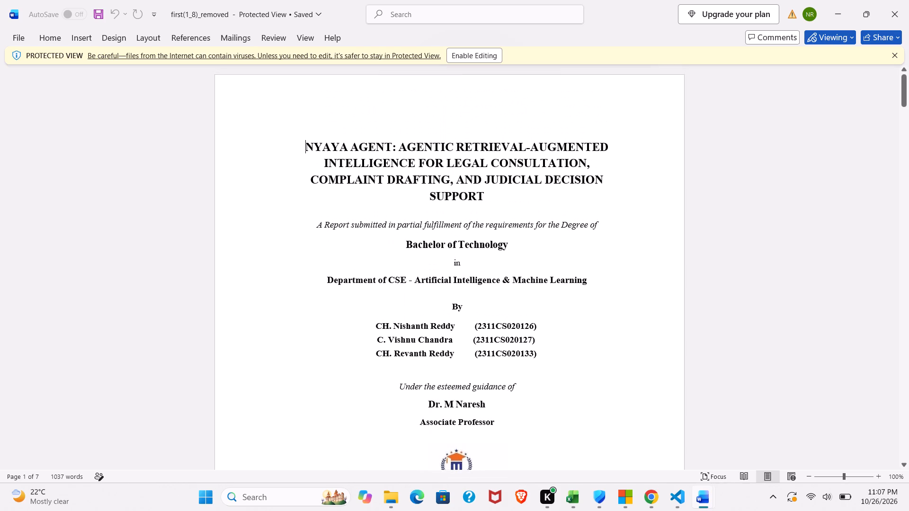
{"action": "scroll", "coordinate": [522, 204], "scroll_direction": "left", "scroll_amount": 2}
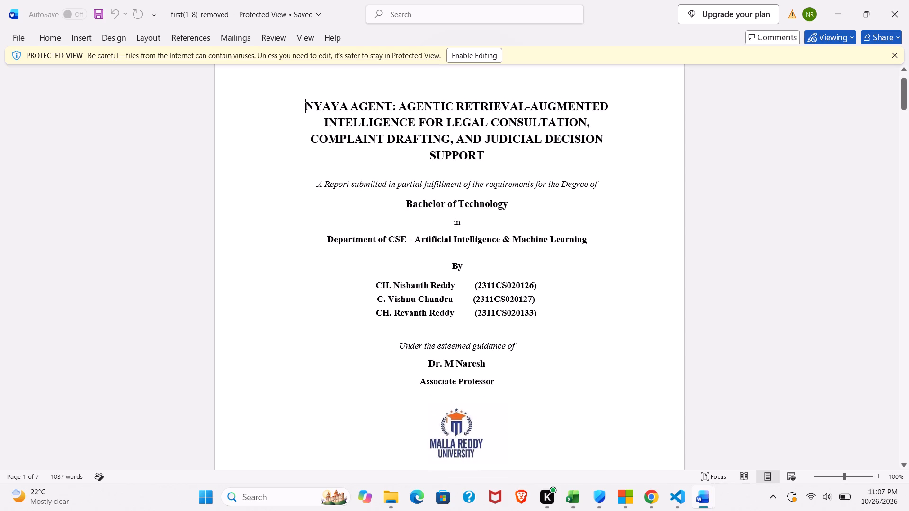
{"action": "scroll", "coordinate": [522, 204], "scroll_direction": "left", "scroll_amount": 3}
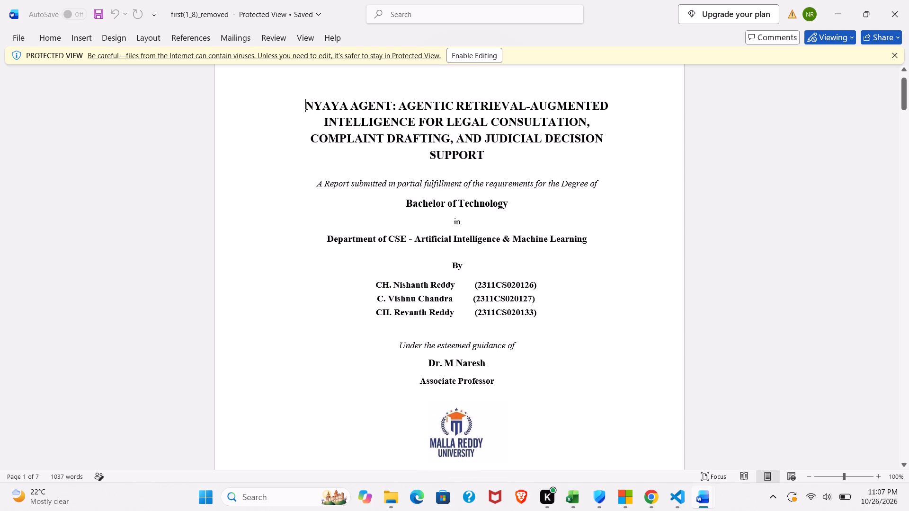
{"action": "scroll", "coordinate": [522, 204], "scroll_direction": "left", "scroll_amount": 2}
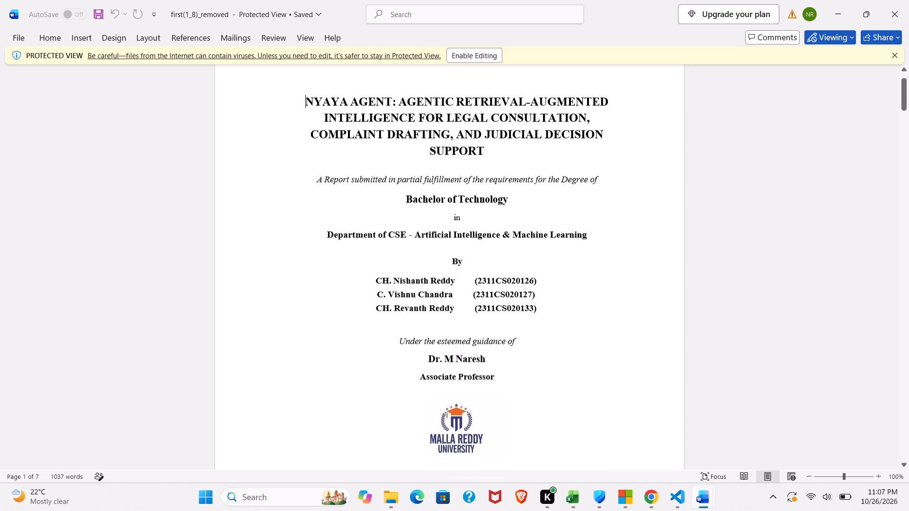
{"action": "scroll", "coordinate": [522, 204], "scroll_direction": "left", "scroll_amount": 1}
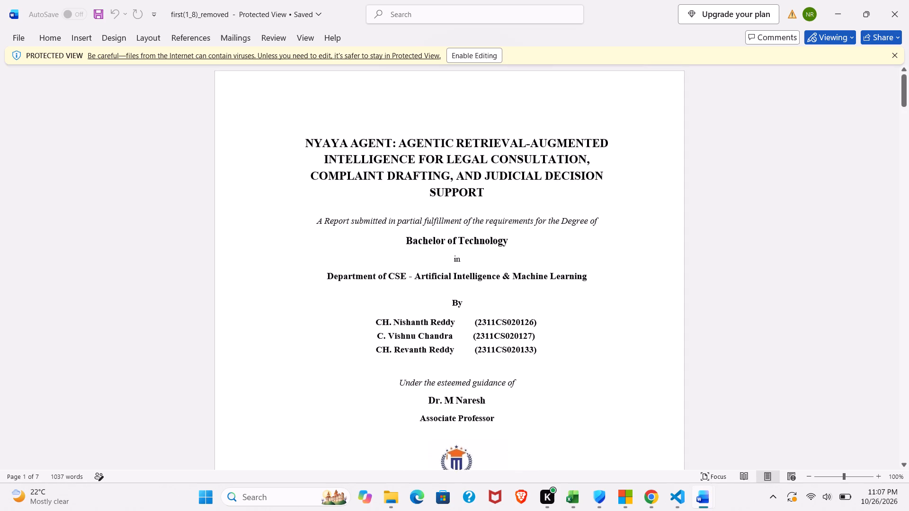
{"action": "scroll", "coordinate": [522, 204], "scroll_direction": "left", "scroll_amount": 1}
Examine the layout of the certificate and declaration pages of the report.
{"action": "scroll", "coordinate": [522, 204], "scroll_direction": "down", "scroll_amount": 1}
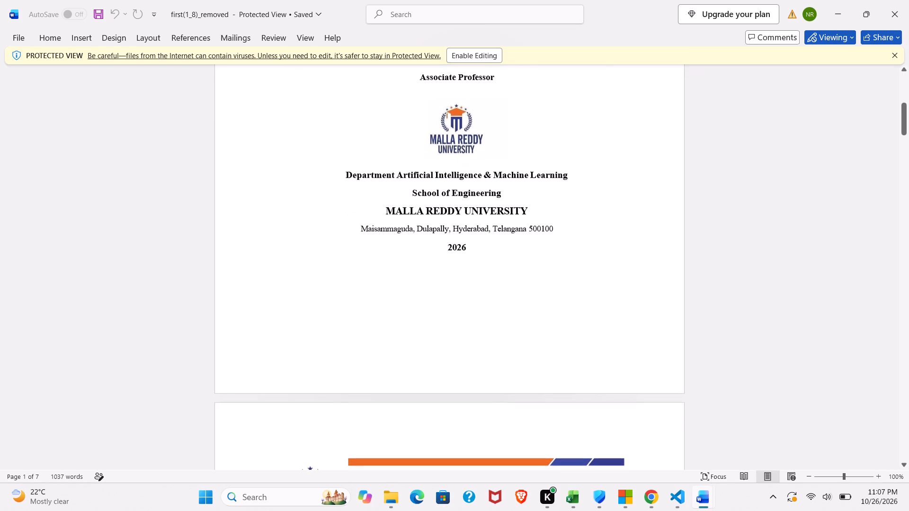
{"action": "scroll", "coordinate": [522, 204], "scroll_direction": "down", "scroll_amount": 3}
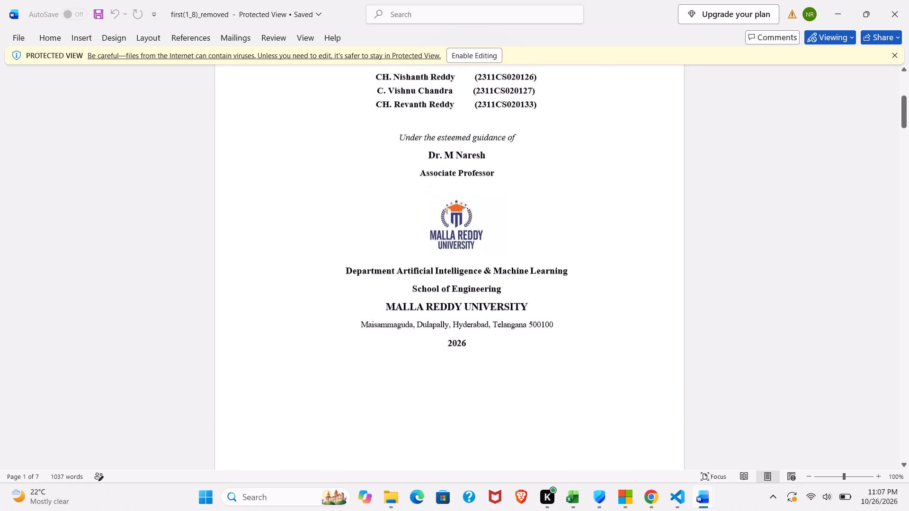
{"action": "scroll", "coordinate": [522, 204], "scroll_direction": "down", "scroll_amount": 2}
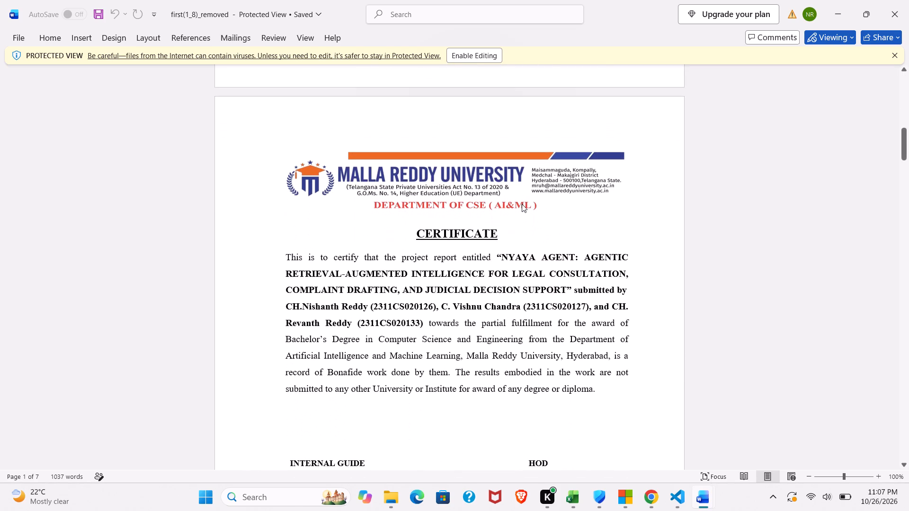
{"action": "scroll", "coordinate": [522, 204], "scroll_direction": "down", "scroll_amount": 1}
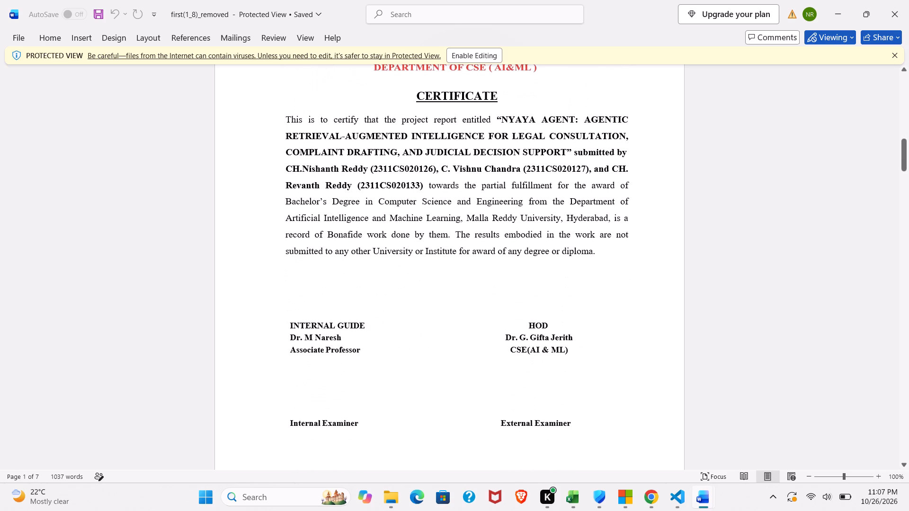
{"action": "scroll", "coordinate": [522, 204], "scroll_direction": "down", "scroll_amount": 3}
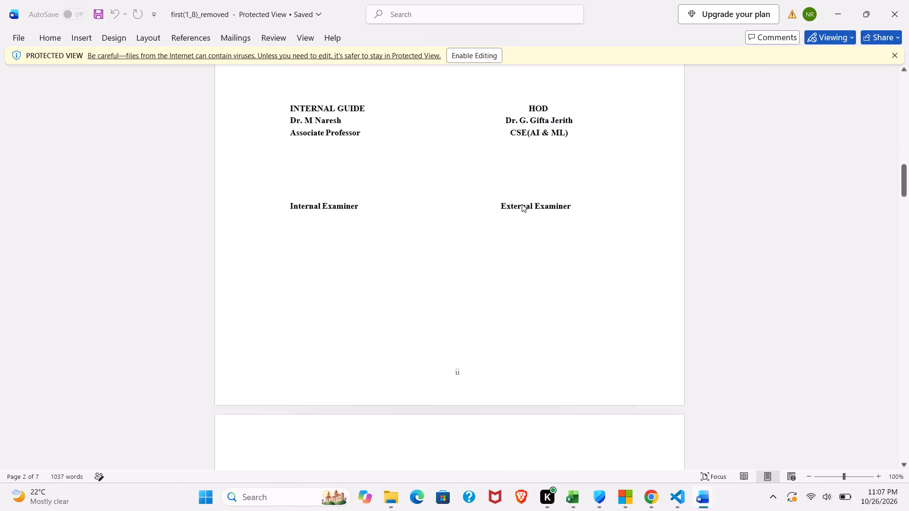
{"action": "scroll", "coordinate": [522, 204], "scroll_direction": "down", "scroll_amount": 2}
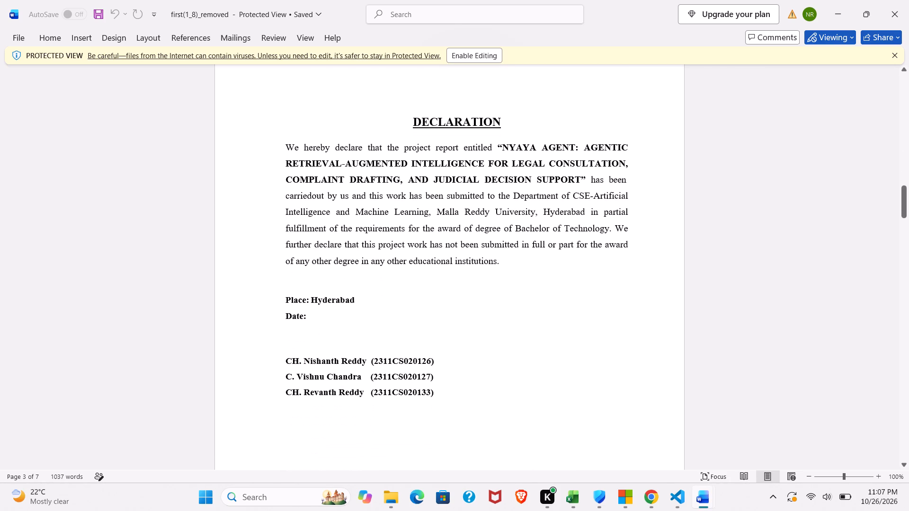
{"action": "scroll", "coordinate": [522, 204], "scroll_direction": "down", "scroll_amount": 1}
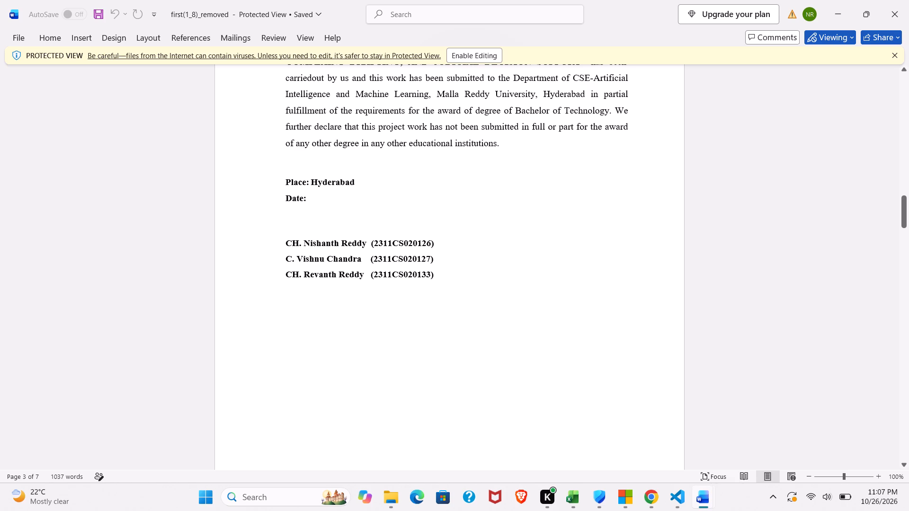
{"action": "scroll", "coordinate": [374, 261], "scroll_direction": "up", "scroll_amount": 1}
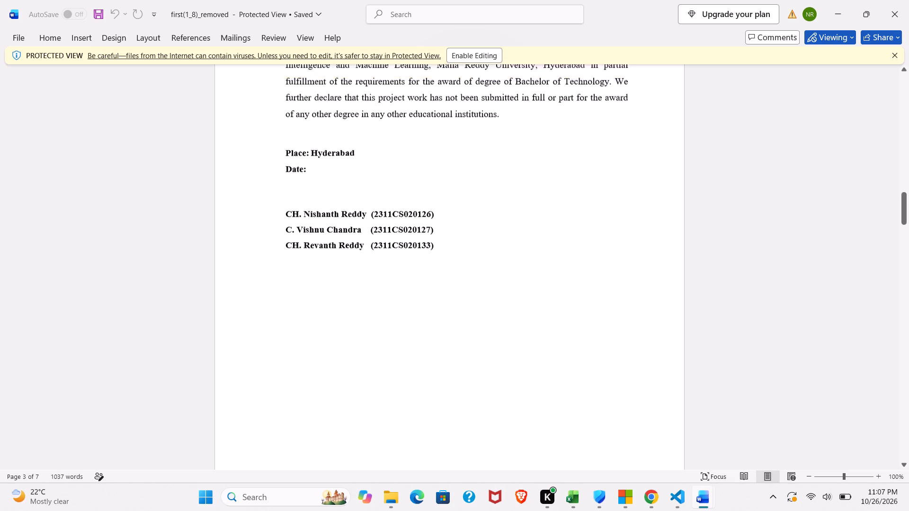
{"action": "scroll", "coordinate": [374, 261], "scroll_direction": "up", "scroll_amount": 1}
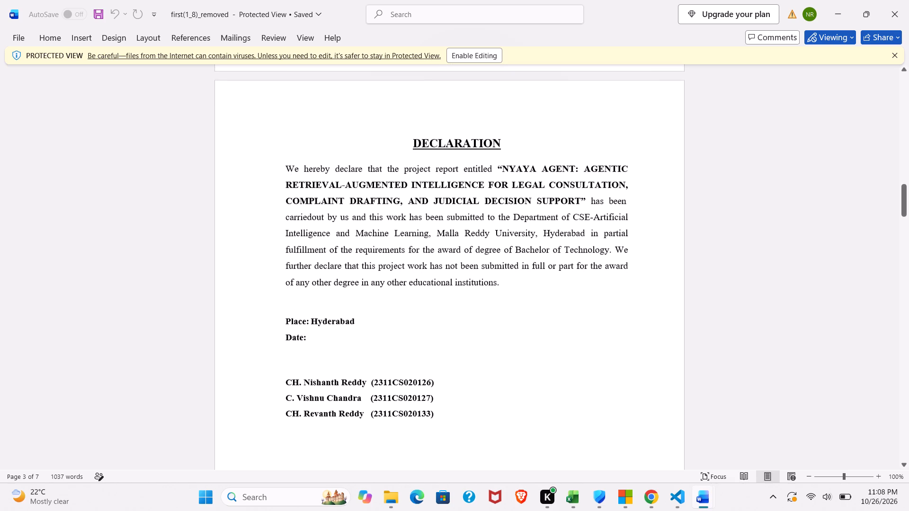
Enable editing for the report document opened in Protected View.
{"action": "left_click_drag", "start_coordinate": [303, 149], "coordinate": [314, 165]}
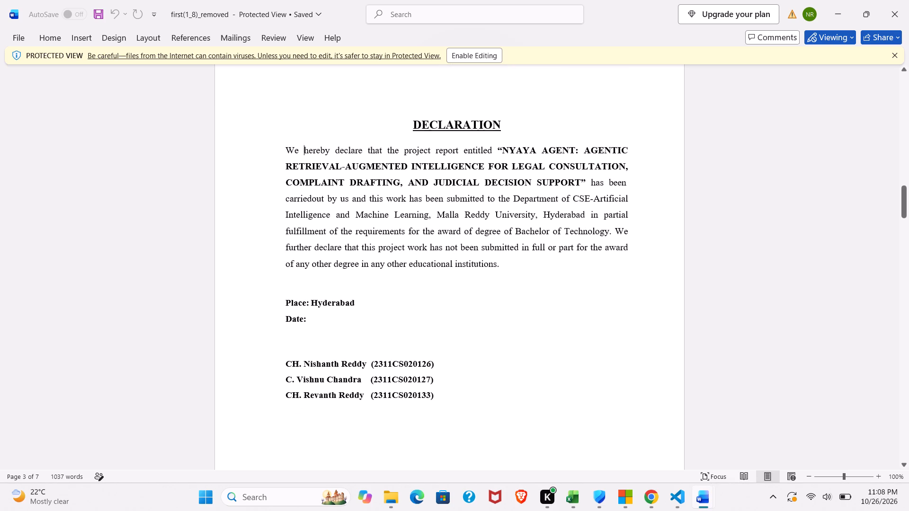
{"action": "left_click_drag", "start_coordinate": [314, 165], "coordinate": [370, 239]}
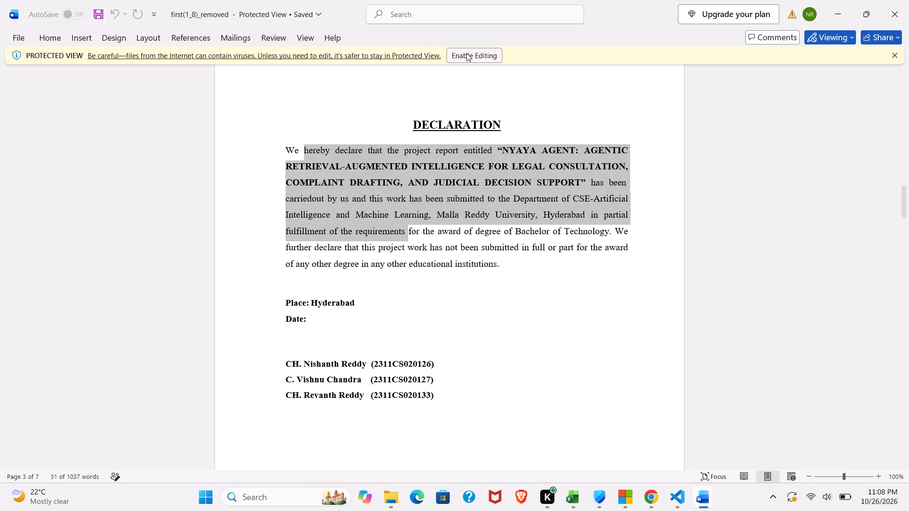
{"action": "left_click", "coordinate": [467, 53]}
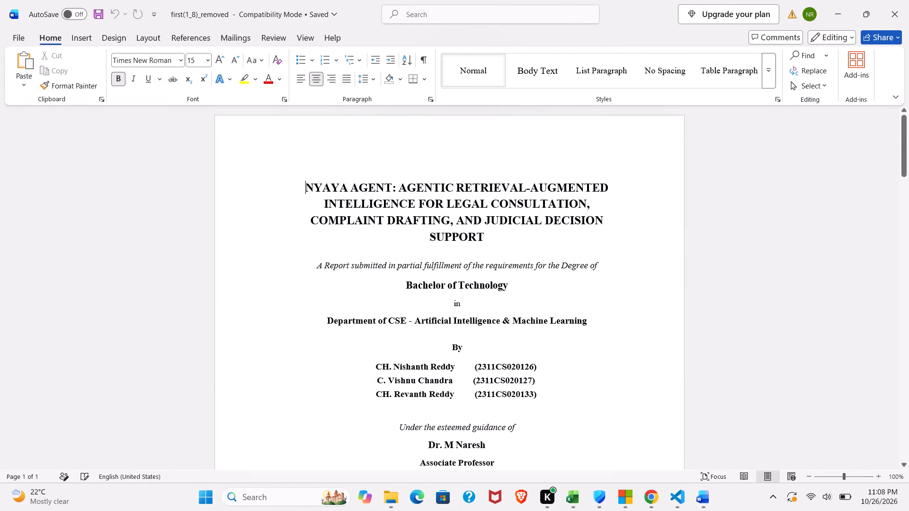
Examine the declaration paragraph and the acknowledgement page for layout problems.
{"action": "scroll", "coordinate": [464, 106], "scroll_direction": "down", "scroll_amount": 8}
{"action": "scroll", "coordinate": [464, 106], "scroll_direction": "up", "scroll_amount": 3}
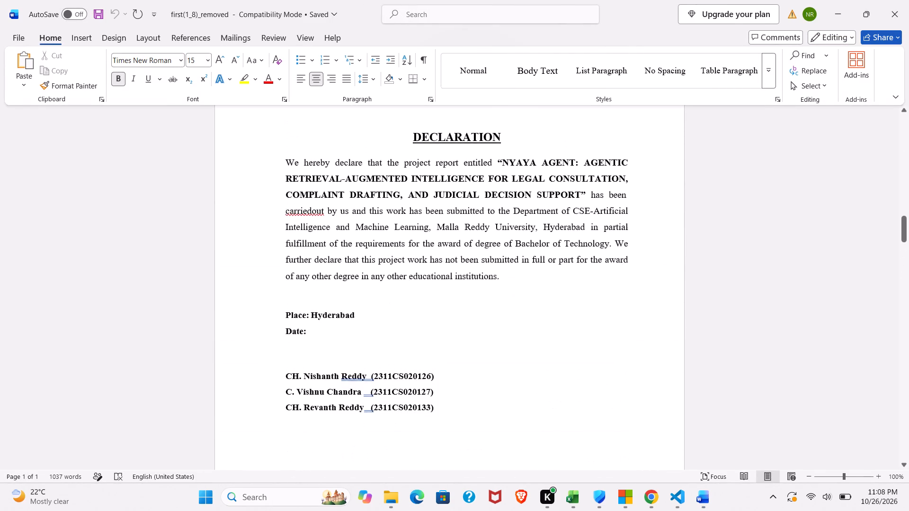
{"action": "left_click_drag", "start_coordinate": [388, 176], "coordinate": [413, 241]}
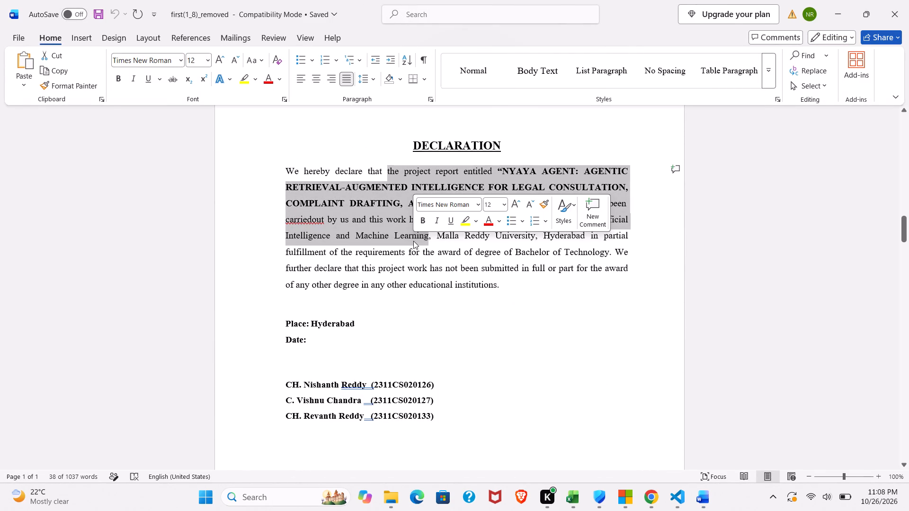
{"action": "left_click", "coordinate": [372, 258]}
{"action": "scroll", "coordinate": [372, 258], "scroll_direction": "down", "scroll_amount": 3}
{"action": "scroll", "coordinate": [372, 258], "scroll_direction": "up", "scroll_amount": 1}
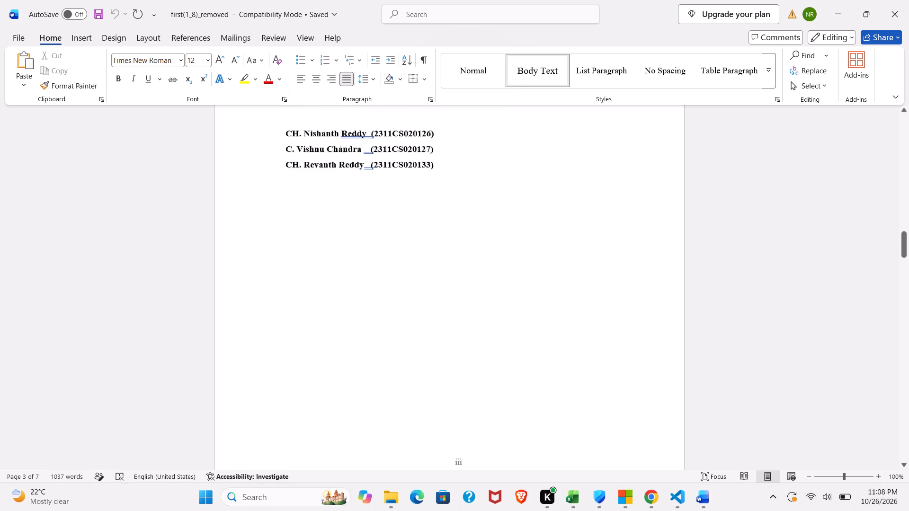
{"action": "scroll", "coordinate": [372, 258], "scroll_direction": "down", "scroll_amount": 1}
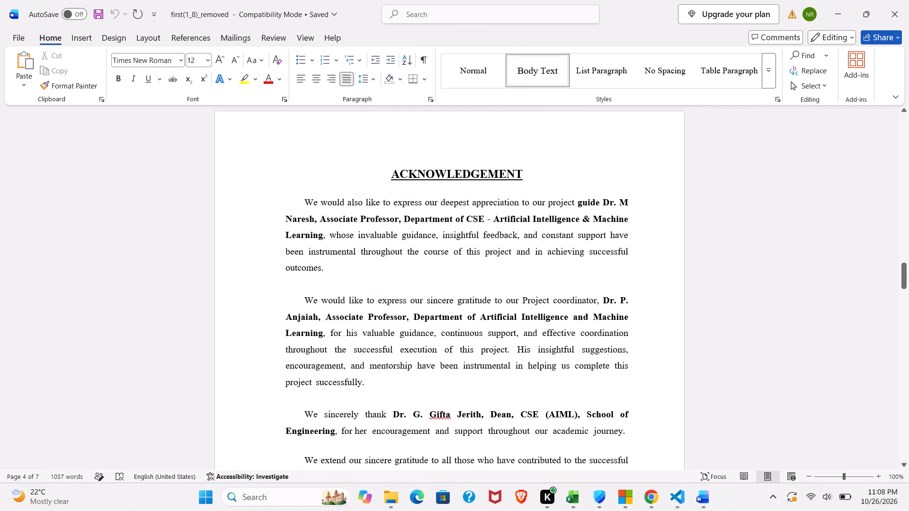
{"action": "scroll", "coordinate": [372, 258], "scroll_direction": "up", "scroll_amount": 8}
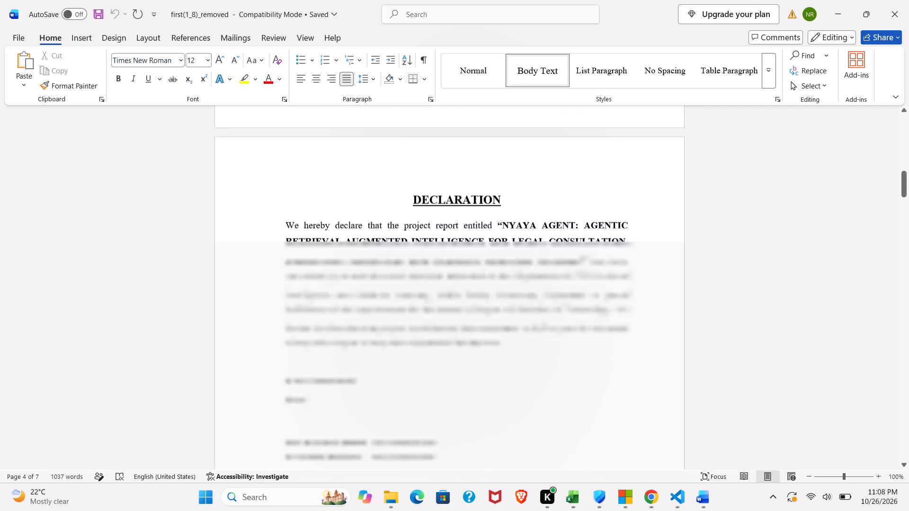
{"action": "scroll", "coordinate": [372, 258], "scroll_direction": "up", "scroll_amount": 2}
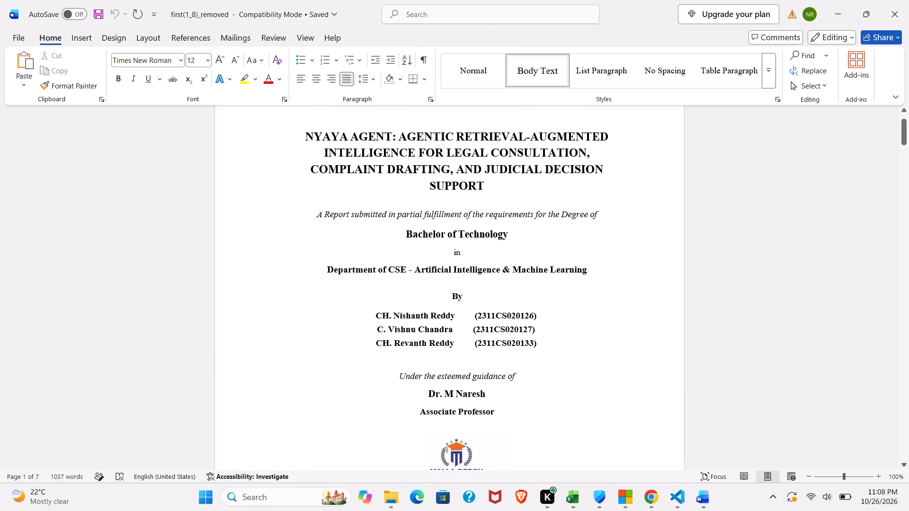
Compare the layout of the title, certificate and declaration pages once more.
{"action": "scroll", "coordinate": [375, 316], "scroll_direction": "down", "scroll_amount": 1}
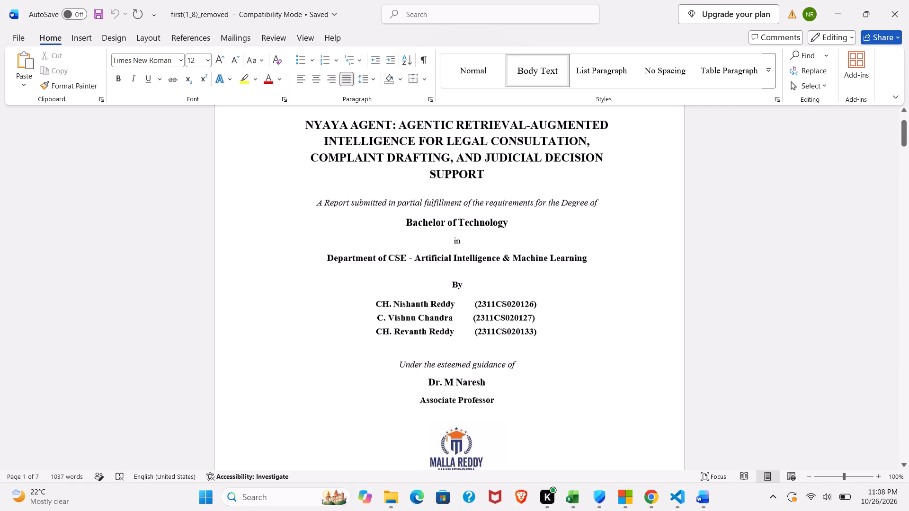
{"action": "scroll", "coordinate": [375, 316], "scroll_direction": "down", "scroll_amount": 2}
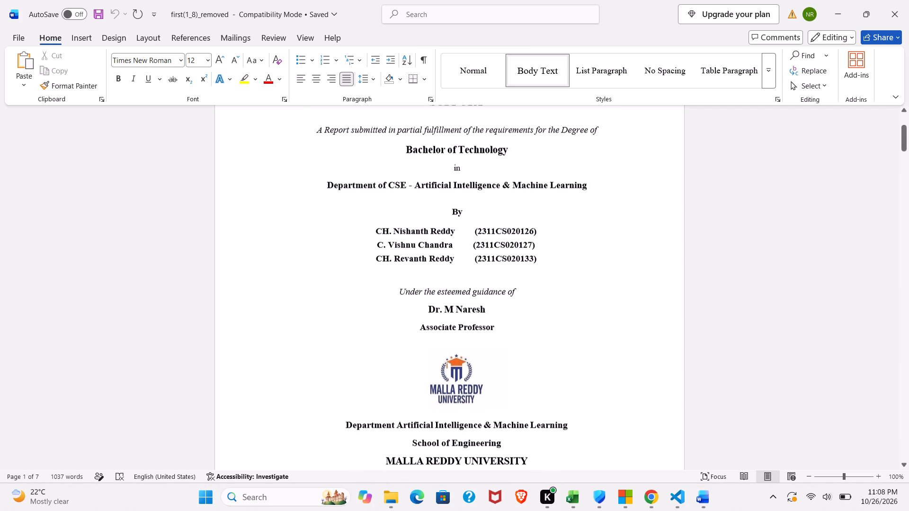
{"action": "scroll", "coordinate": [375, 316], "scroll_direction": "down", "scroll_amount": 4}
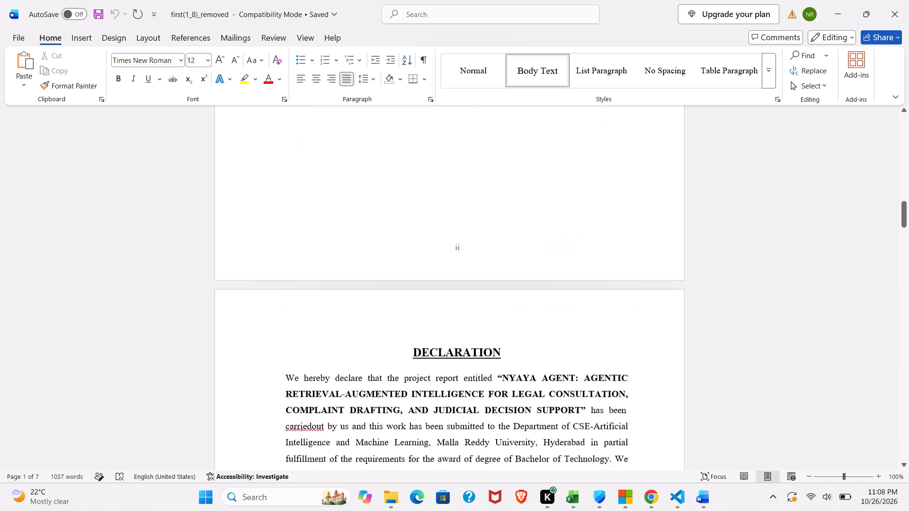
{"action": "scroll", "coordinate": [375, 316], "scroll_direction": "down", "scroll_amount": 2}
{"action": "scroll", "coordinate": [375, 316], "scroll_direction": "up", "scroll_amount": 1}
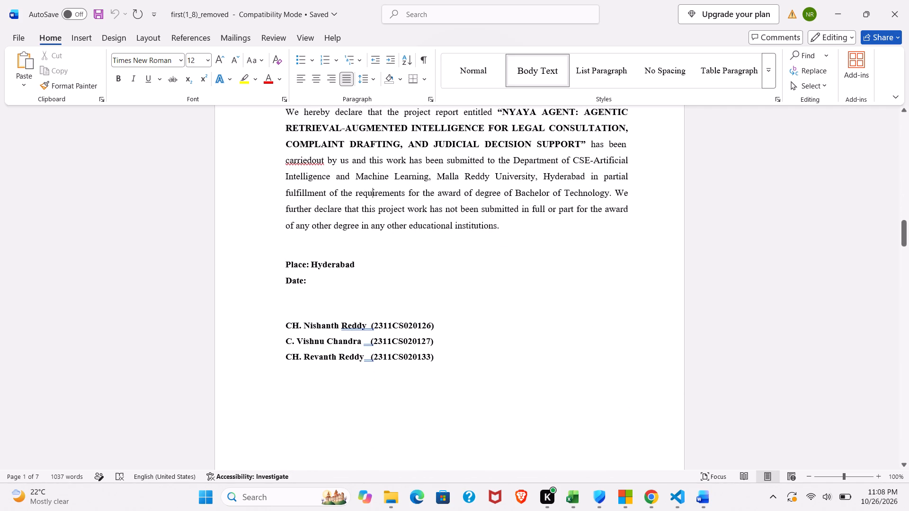
{"action": "scroll", "coordinate": [375, 316], "scroll_direction": "up", "scroll_amount": 3}
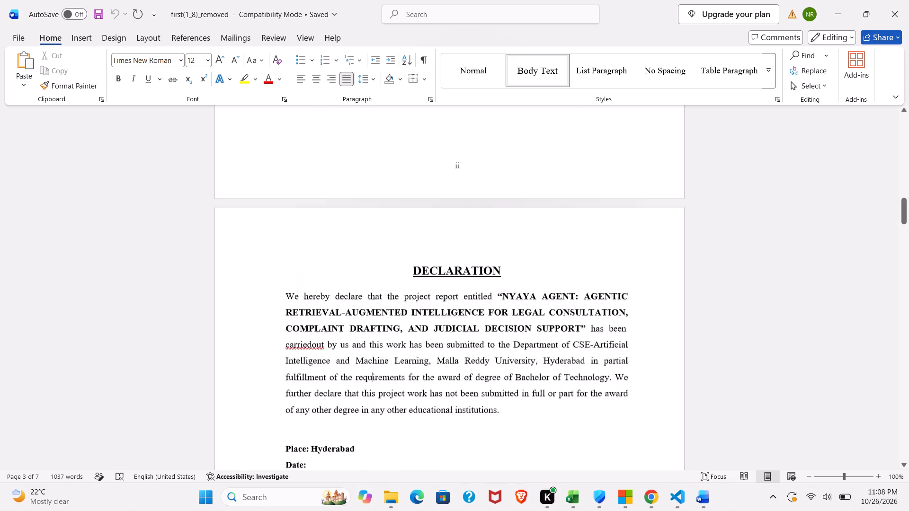
{"action": "scroll", "coordinate": [375, 316], "scroll_direction": "up", "scroll_amount": 5}
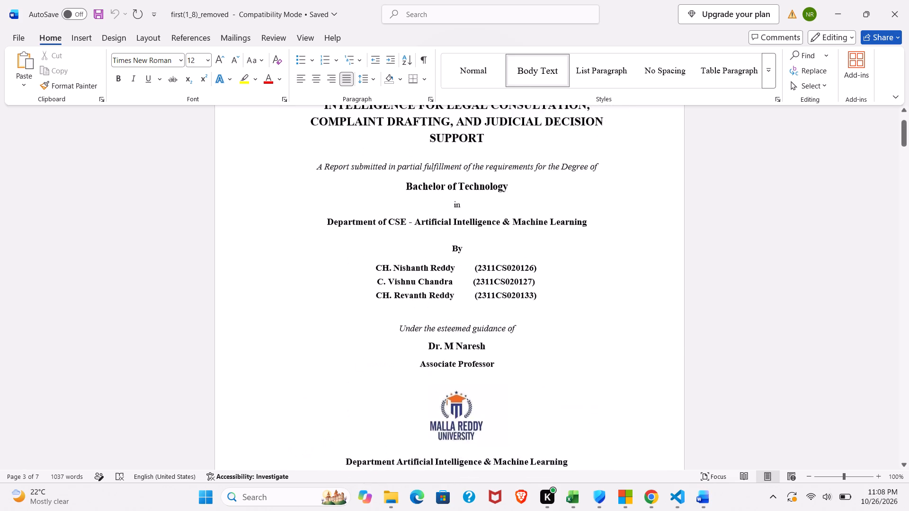
{"action": "scroll", "coordinate": [375, 316], "scroll_direction": "up", "scroll_amount": 1}
{"action": "scroll", "coordinate": [375, 316], "scroll_direction": "down", "scroll_amount": 4}
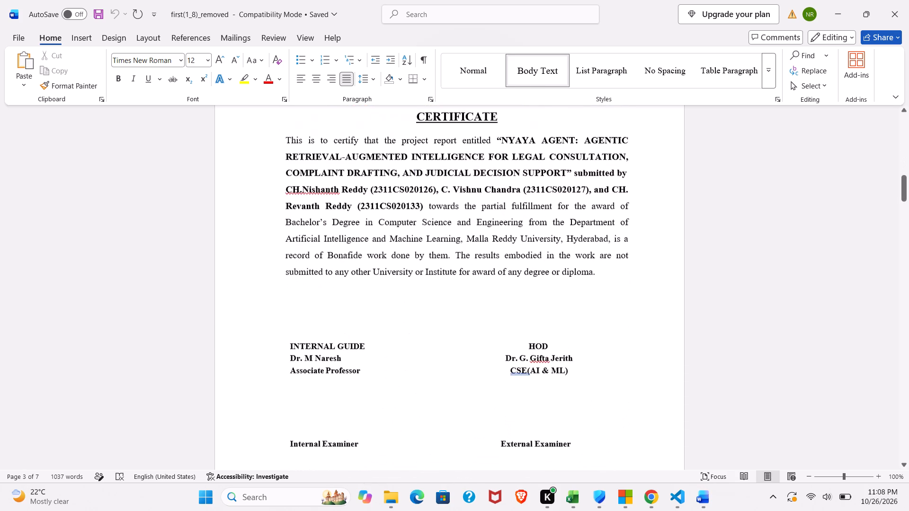
{"action": "scroll", "coordinate": [375, 316], "scroll_direction": "down", "scroll_amount": 1}
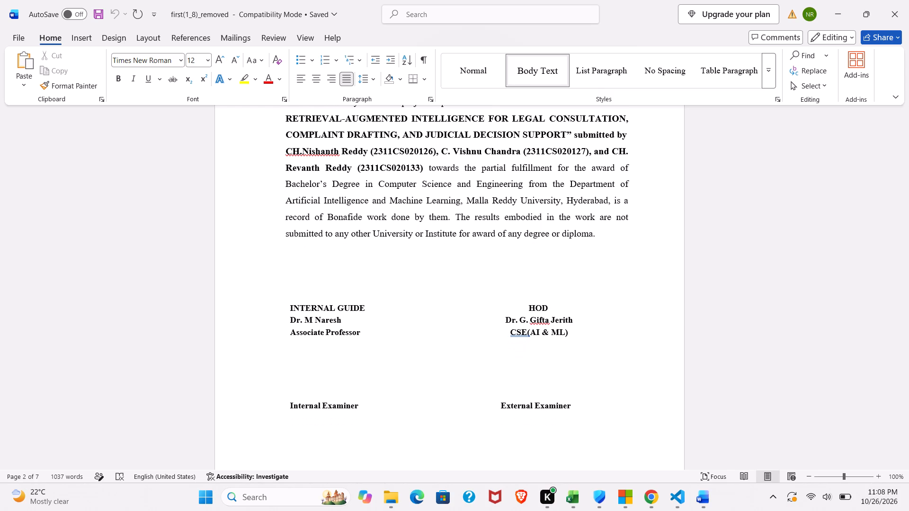
{"action": "scroll", "coordinate": [375, 316], "scroll_direction": "up", "scroll_amount": 3}
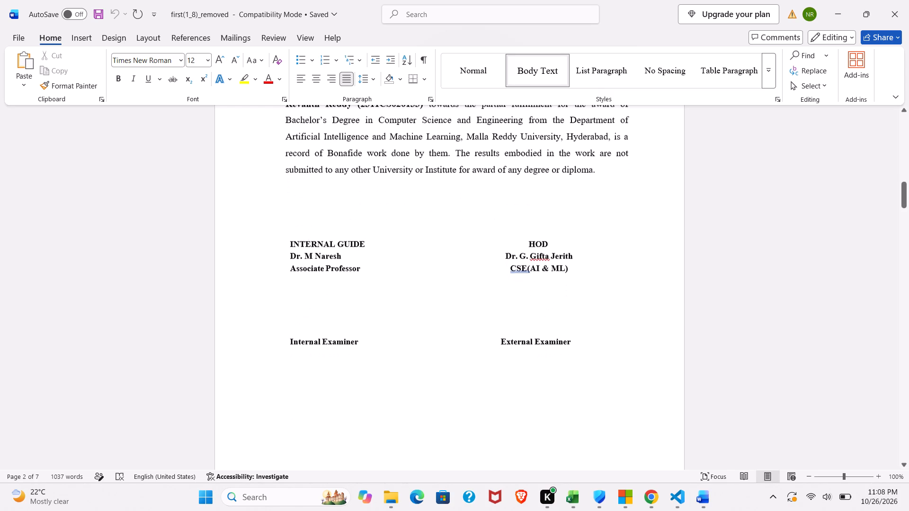
Examine the certificate page's text and signature blocks and the declaration page for layout problems.
{"action": "scroll", "coordinate": [375, 316], "scroll_direction": "up", "scroll_amount": 2}
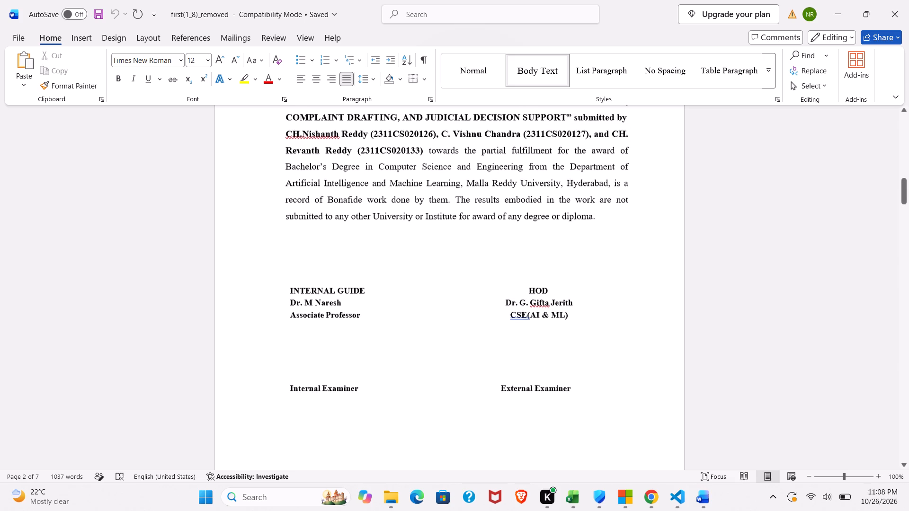
{"action": "scroll", "coordinate": [375, 316], "scroll_direction": "up", "scroll_amount": 1}
{"action": "scroll", "coordinate": [375, 316], "scroll_direction": "down", "scroll_amount": 3}
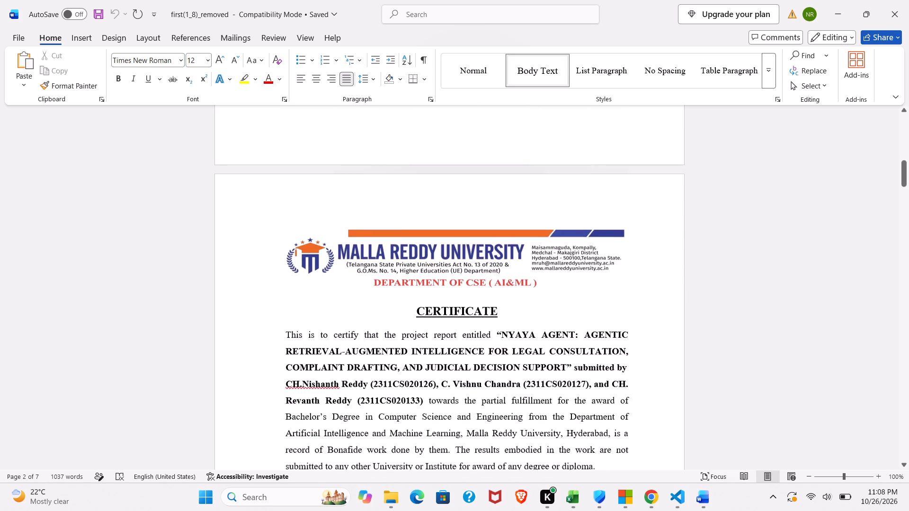
{"action": "scroll", "coordinate": [375, 316], "scroll_direction": "down", "scroll_amount": 2}
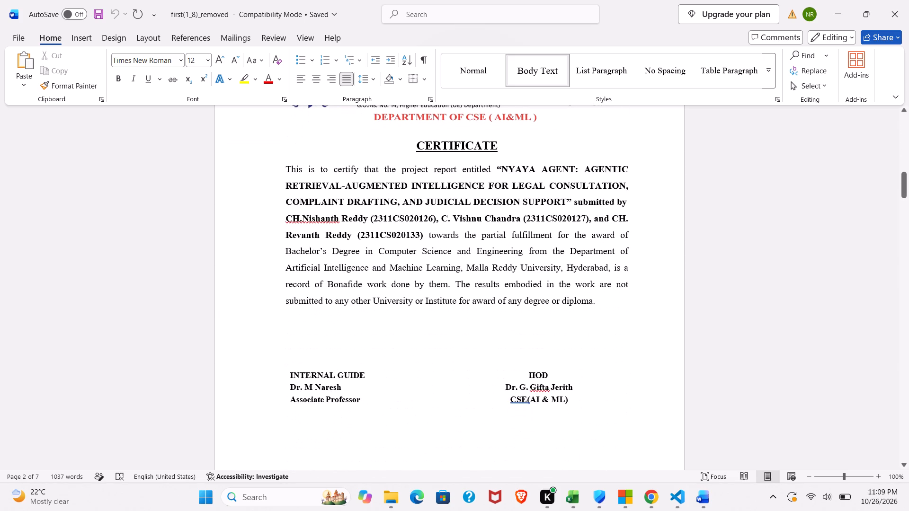
{"action": "scroll", "coordinate": [375, 316], "scroll_direction": "up", "scroll_amount": 1}
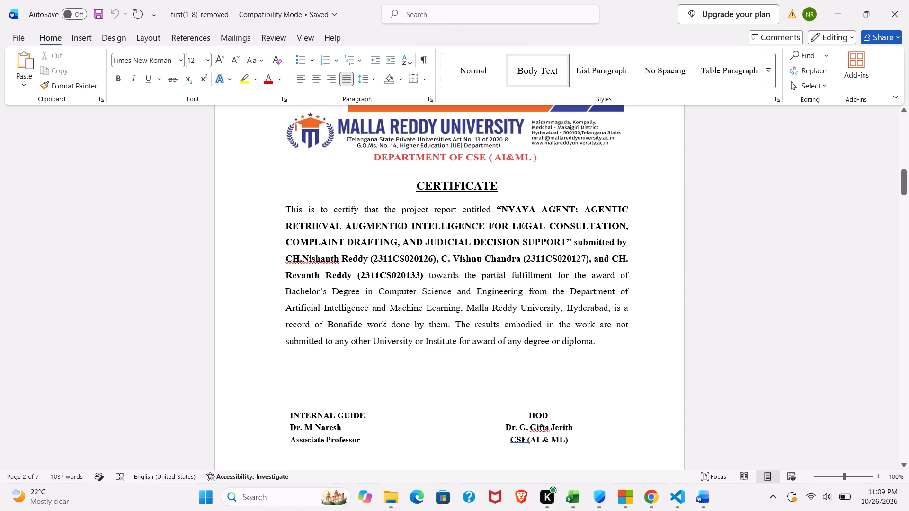
{"action": "scroll", "coordinate": [362, 243], "scroll_direction": "down", "scroll_amount": 2}
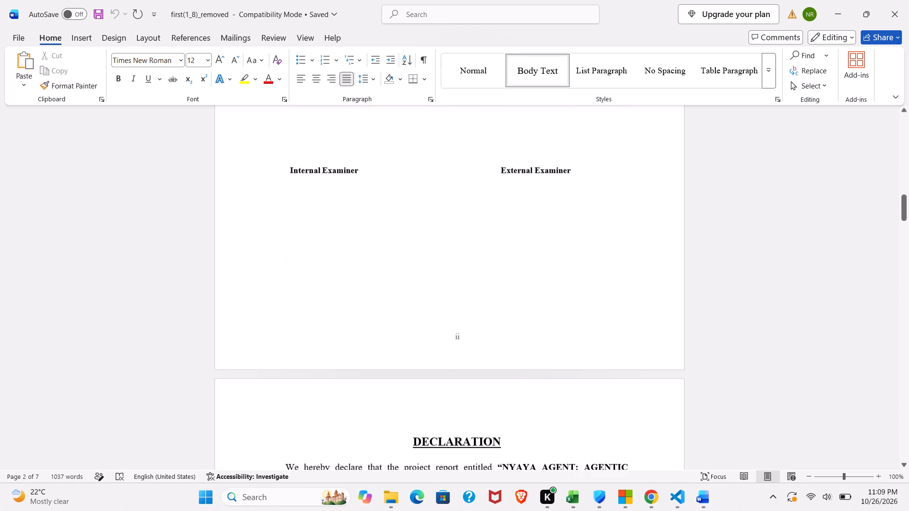
{"action": "scroll", "coordinate": [362, 243], "scroll_direction": "down", "scroll_amount": 1}
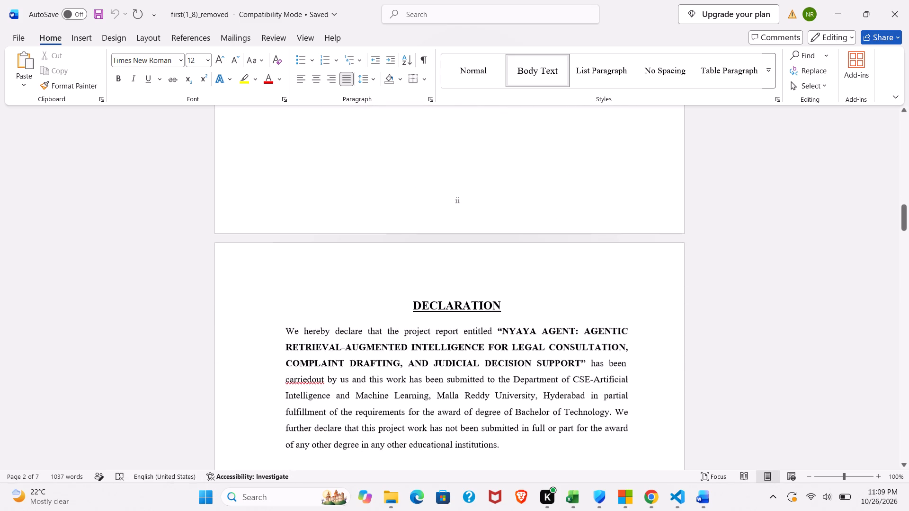
{"action": "scroll", "coordinate": [362, 243], "scroll_direction": "down", "scroll_amount": 1}
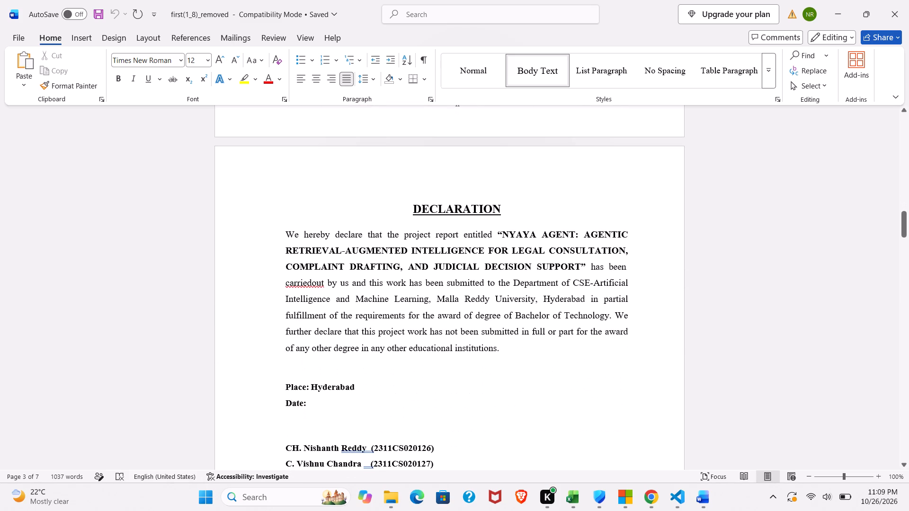
Examine the acknowledgement page's paragraph indents, spacing and signature lines.
{"action": "scroll", "coordinate": [362, 243], "scroll_direction": "down", "scroll_amount": 4}
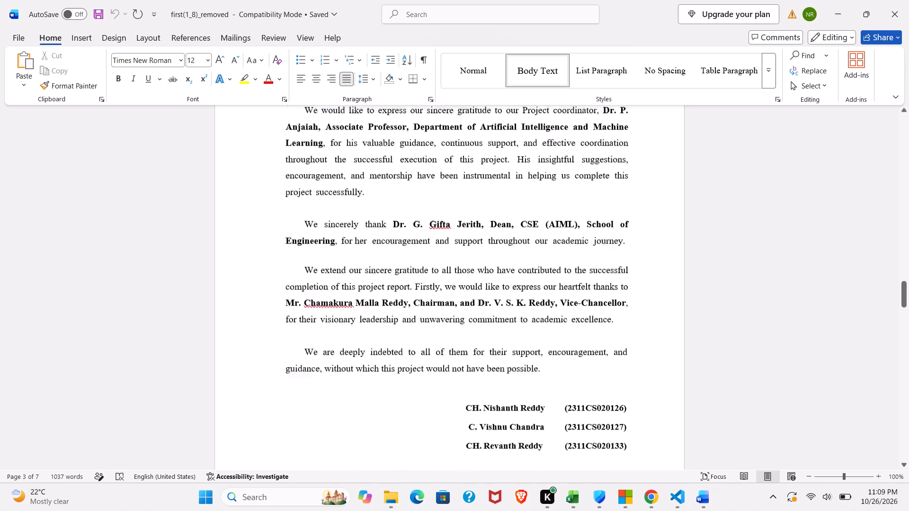
{"action": "scroll", "coordinate": [362, 243], "scroll_direction": "down", "scroll_amount": 1}
{"action": "scroll", "coordinate": [362, 243], "scroll_direction": "up", "scroll_amount": 1}
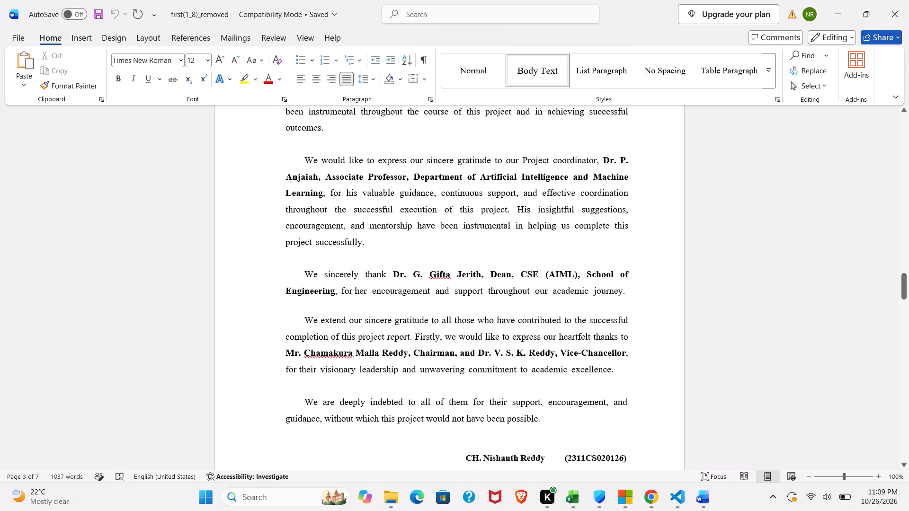
{"action": "scroll", "coordinate": [362, 243], "scroll_direction": "up", "scroll_amount": 1}
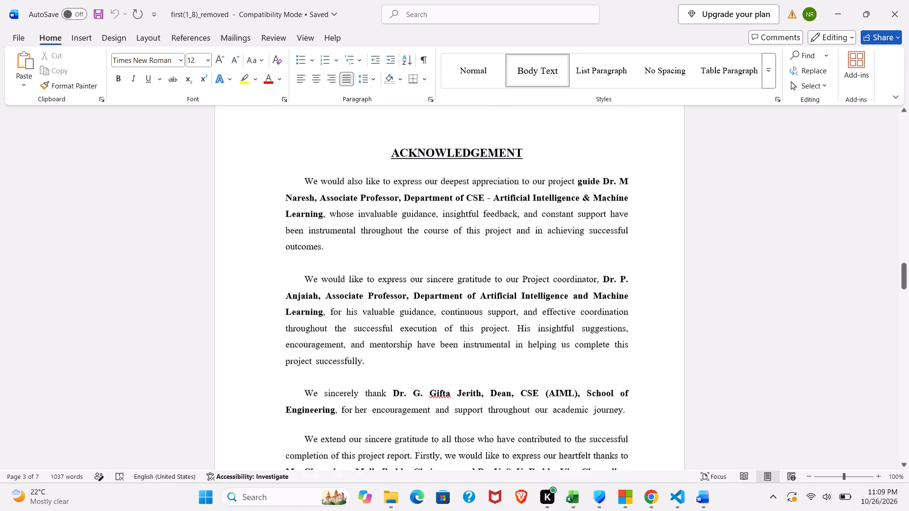
{"action": "scroll", "coordinate": [362, 243], "scroll_direction": "up", "scroll_amount": 1}
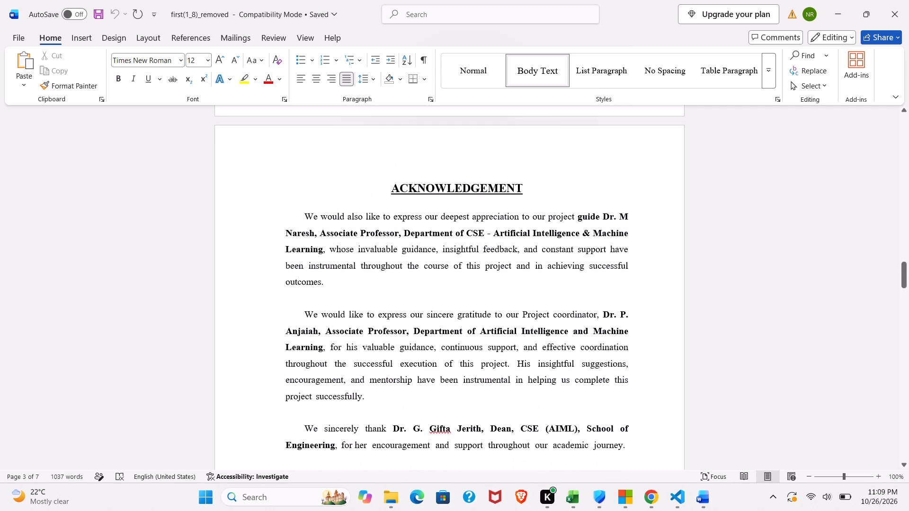
{"action": "scroll", "coordinate": [362, 243], "scroll_direction": "down", "scroll_amount": 1}
{"action": "scroll", "coordinate": [296, 232], "scroll_direction": "down", "scroll_amount": 1}
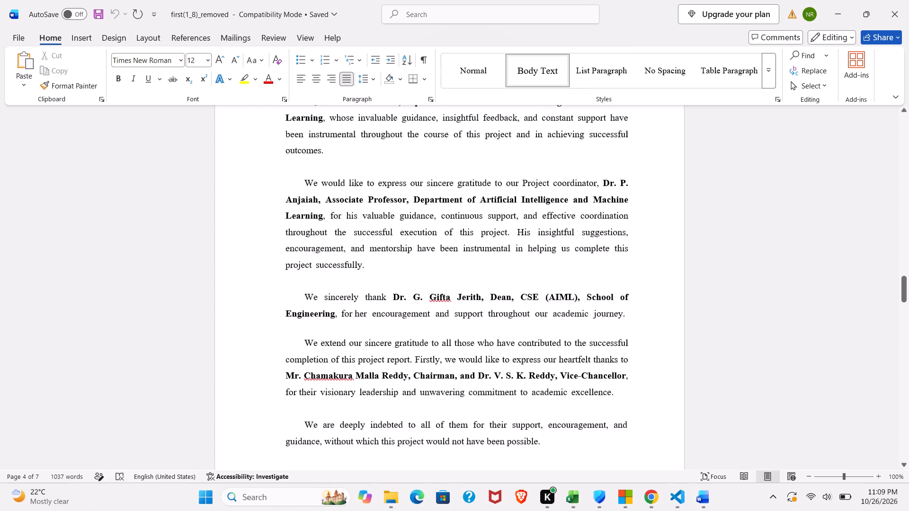
Examine the layout of the abstract, the contents page and the list of figures and tables.
{"action": "scroll", "coordinate": [296, 232], "scroll_direction": "down", "scroll_amount": 5}
{"action": "scroll", "coordinate": [296, 232], "scroll_direction": "up", "scroll_amount": 1}
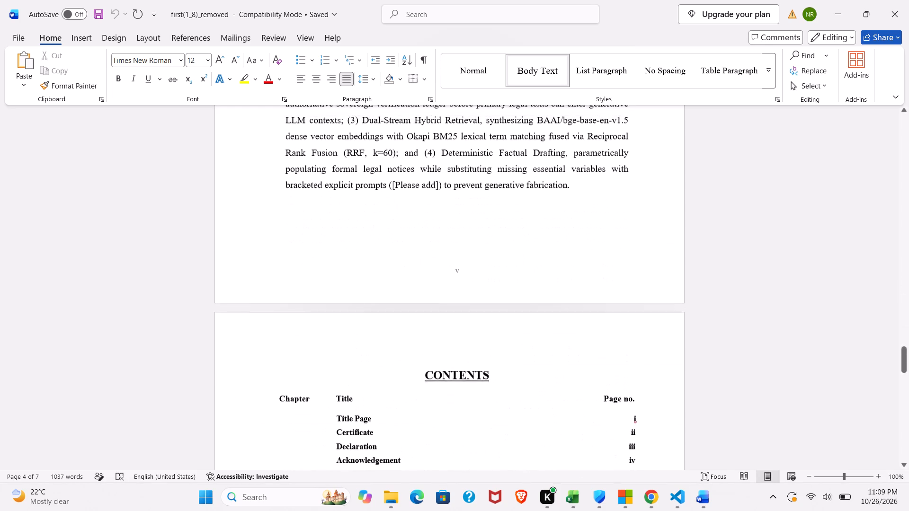
{"action": "scroll", "coordinate": [296, 232], "scroll_direction": "up", "scroll_amount": 3}
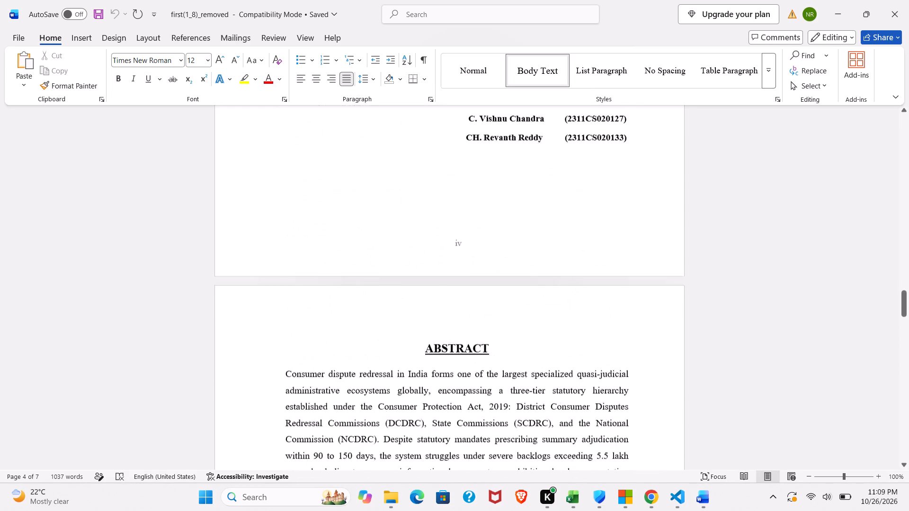
{"action": "scroll", "coordinate": [296, 232], "scroll_direction": "up", "scroll_amount": 1}
{"action": "scroll", "coordinate": [296, 232], "scroll_direction": "down", "scroll_amount": 3}
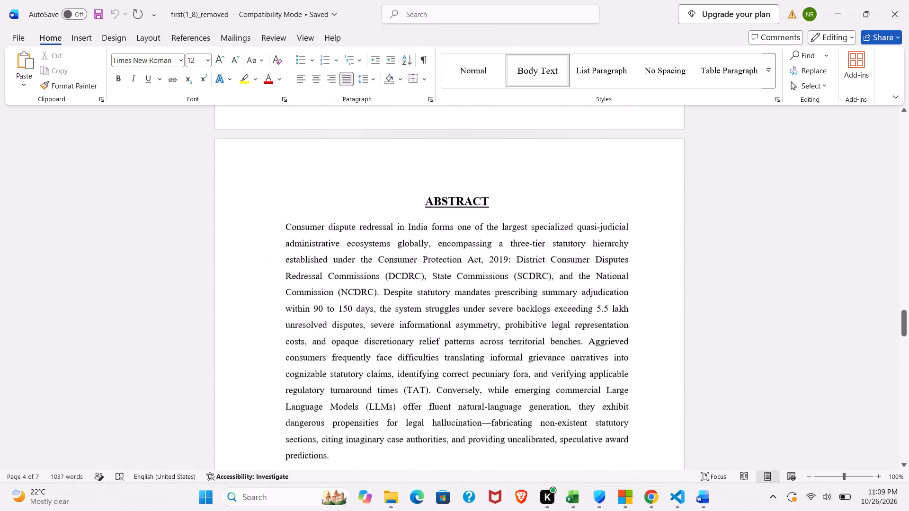
{"action": "scroll", "coordinate": [296, 232], "scroll_direction": "down", "scroll_amount": 6}
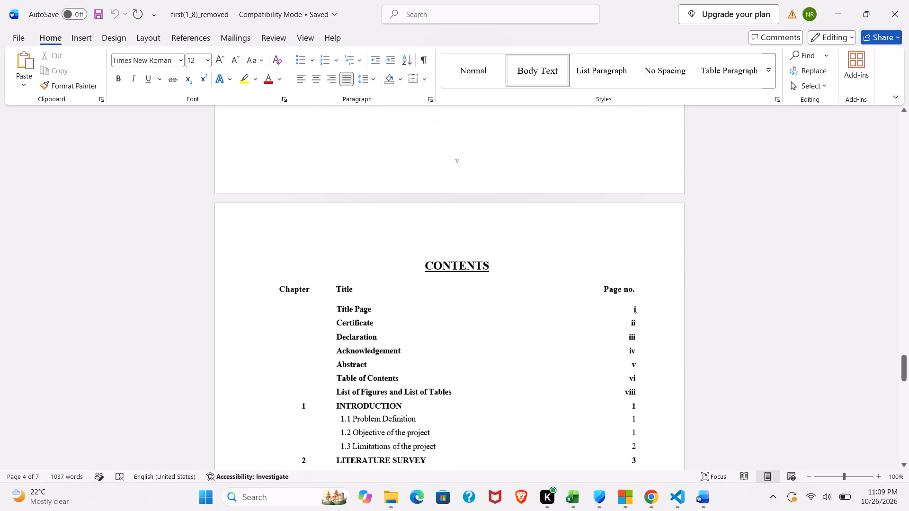
{"action": "scroll", "coordinate": [296, 232], "scroll_direction": "down", "scroll_amount": 5}
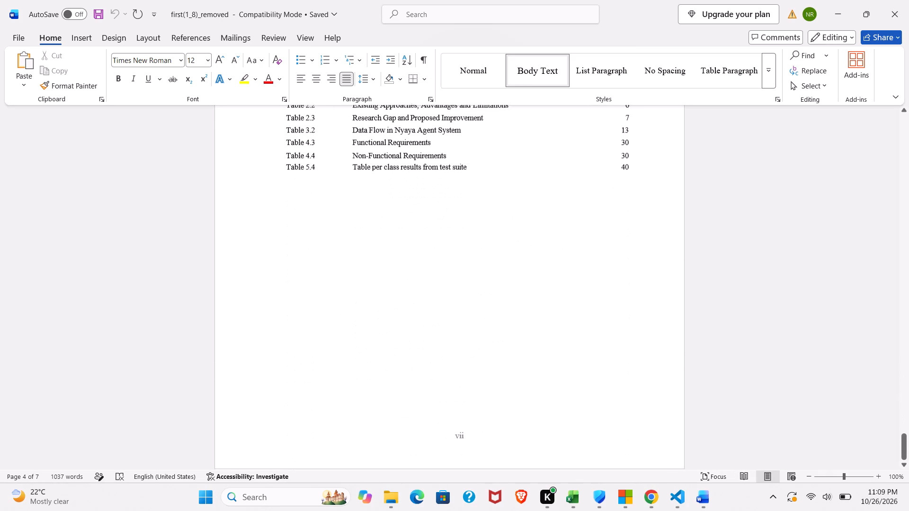
{"action": "scroll", "coordinate": [296, 232], "scroll_direction": "down", "scroll_amount": 3}
{"action": "scroll", "coordinate": [296, 232], "scroll_direction": "up", "scroll_amount": 3}
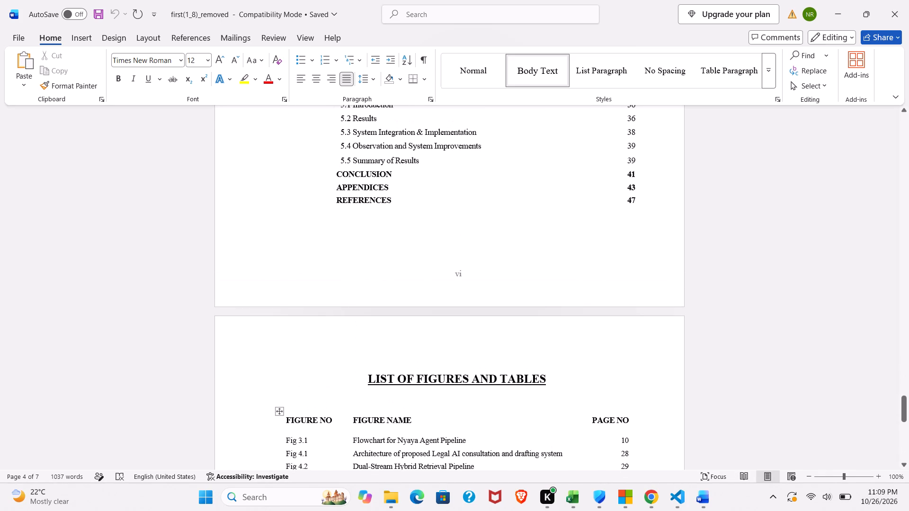
{"action": "scroll", "coordinate": [296, 232], "scroll_direction": "down", "scroll_amount": 1}
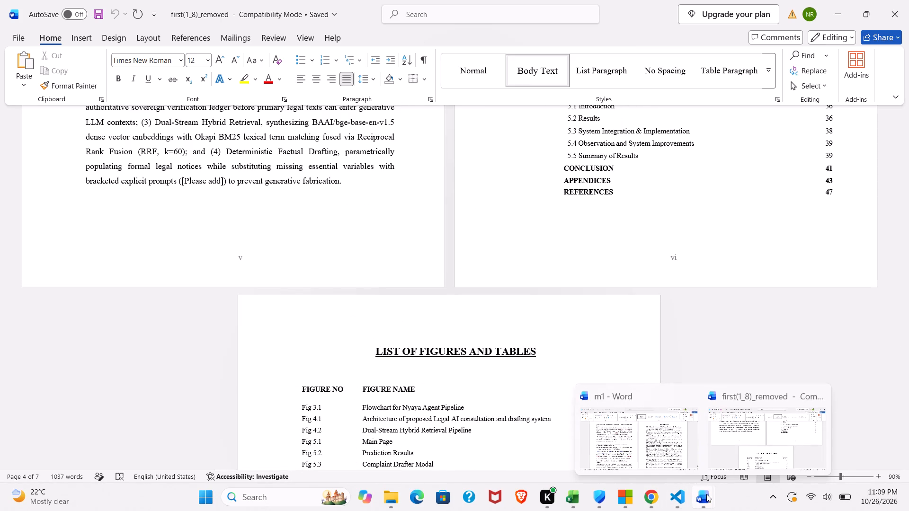
Switch to the m1 document and check the line spacing options for the first two entries under REFERENCES.
{"action": "left_click", "coordinate": [653, 439]}
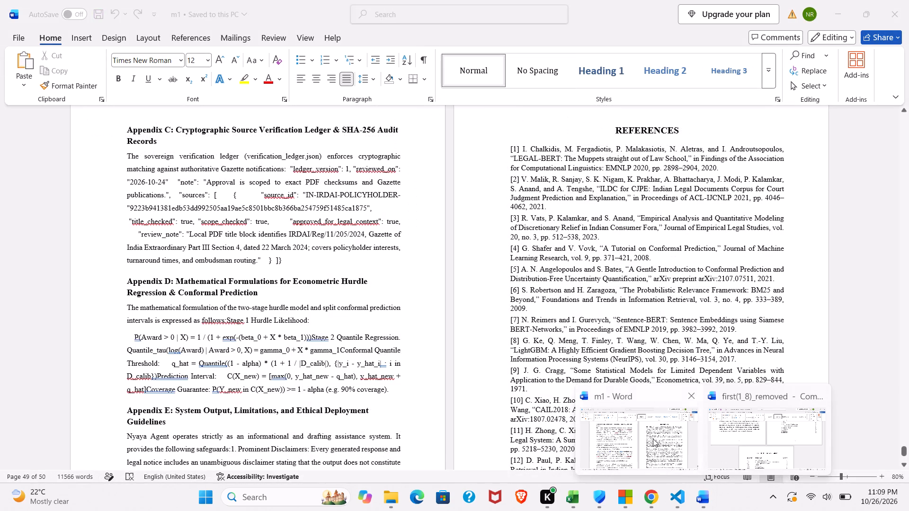
{"action": "scroll", "coordinate": [465, 294], "scroll_direction": "down", "scroll_amount": 12}
{"action": "scroll", "coordinate": [465, 294], "scroll_direction": "up", "scroll_amount": 1}
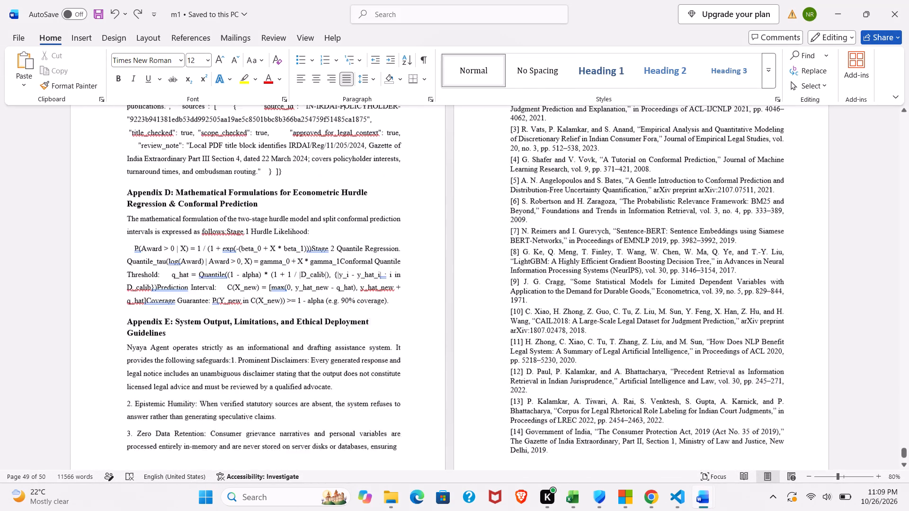
{"action": "scroll", "coordinate": [465, 294], "scroll_direction": "up", "scroll_amount": 1}
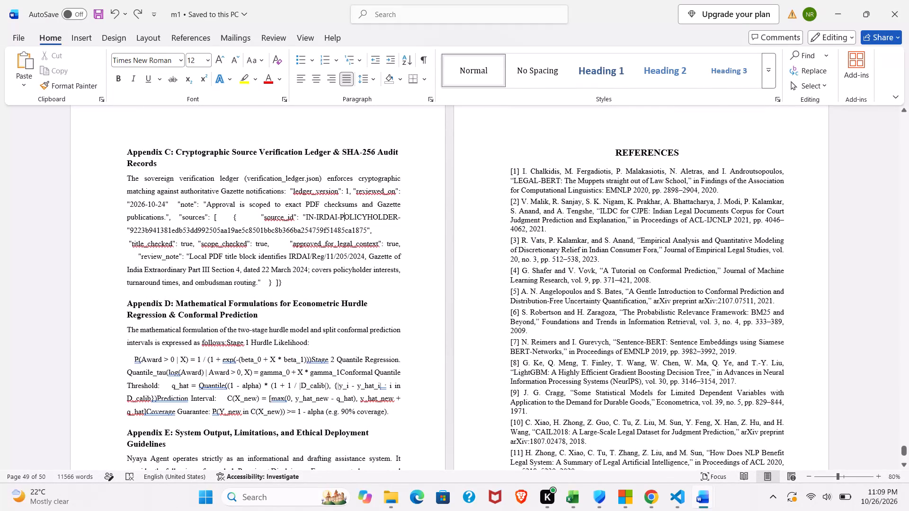
{"action": "left_click_drag", "start_coordinate": [510, 169], "coordinate": [568, 233]}
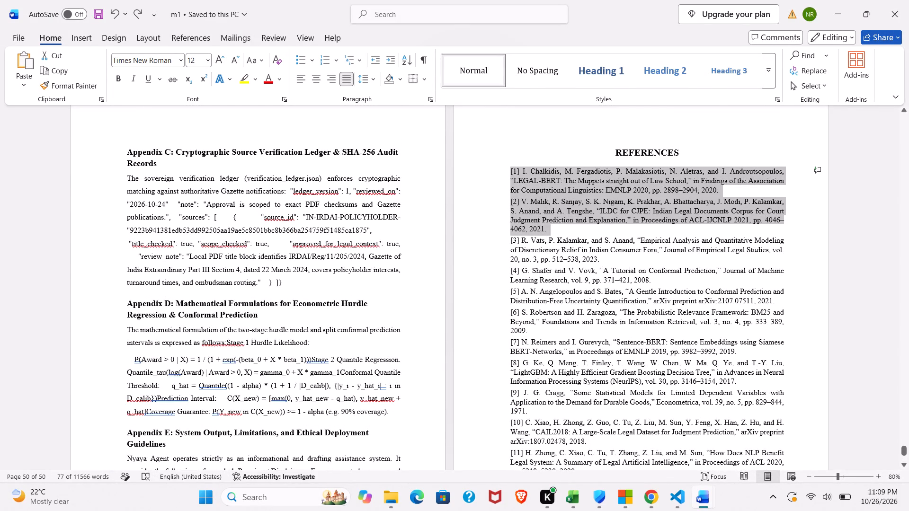
{"action": "left_click", "coordinate": [374, 79]}
{"action": "left_click", "coordinate": [600, 163]}
{"action": "left_click", "coordinate": [526, 193]}
Compare the layout of the References page with the facing page containing Appendices C to E.
{"action": "scroll", "coordinate": [526, 193], "scroll_direction": "down", "scroll_amount": 11}
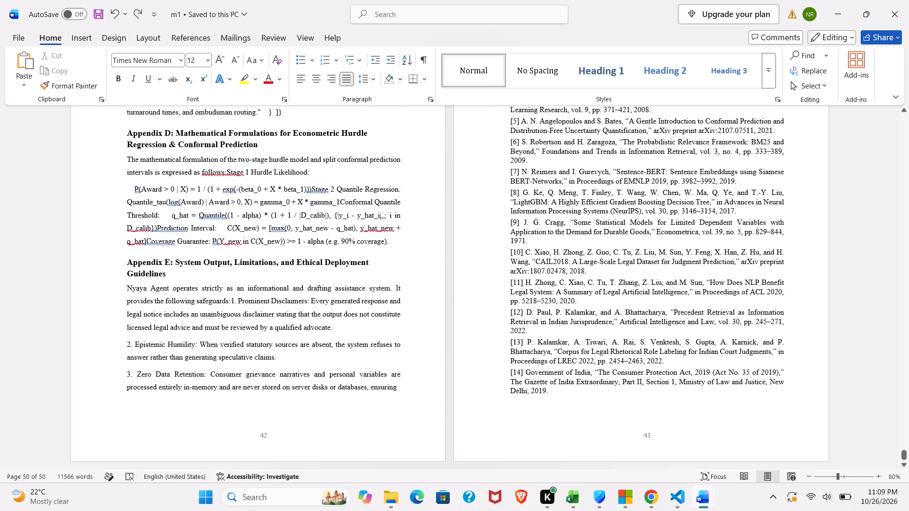
{"action": "scroll", "coordinate": [526, 193], "scroll_direction": "up", "scroll_amount": 2}
{"action": "scroll", "coordinate": [526, 193], "scroll_direction": "down", "scroll_amount": 2}
{"action": "scroll", "coordinate": [526, 173], "scroll_direction": "up", "scroll_amount": 2}
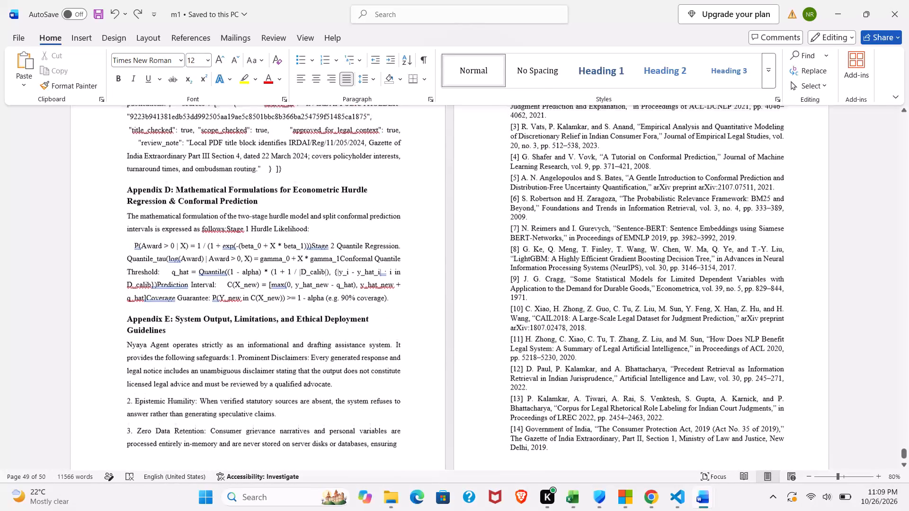
{"action": "scroll", "coordinate": [526, 173], "scroll_direction": "up", "scroll_amount": 1}
{"action": "scroll", "coordinate": [157, 203], "scroll_direction": "up", "scroll_amount": 1}
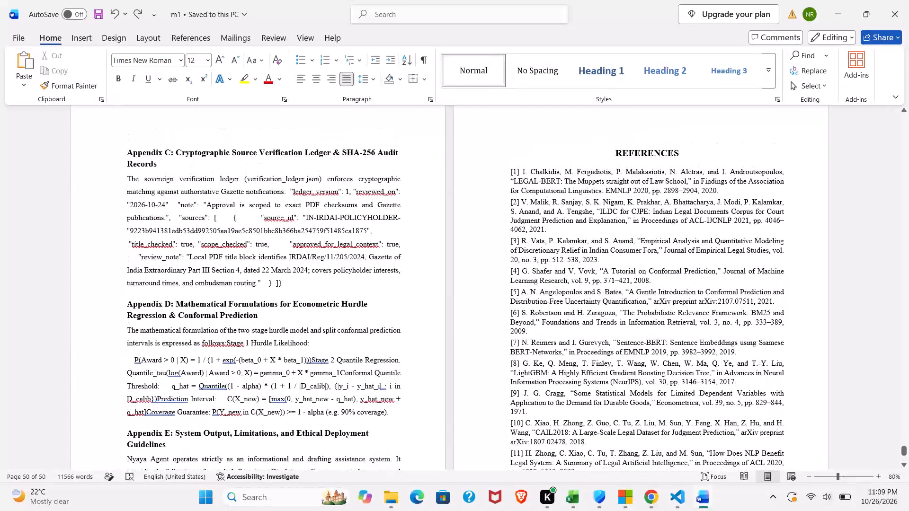
Set the font size to 12 for the text from the Appendix C heading's last line through most of its body paragraph.
{"action": "left_click_drag", "start_coordinate": [123, 172], "coordinate": [280, 279]}
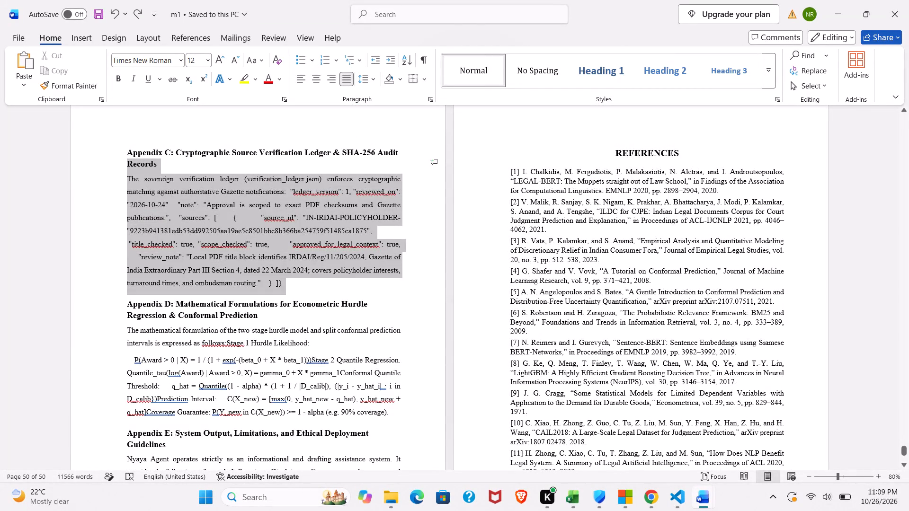
{"action": "left_click_drag", "start_coordinate": [280, 279], "coordinate": [285, 278]}
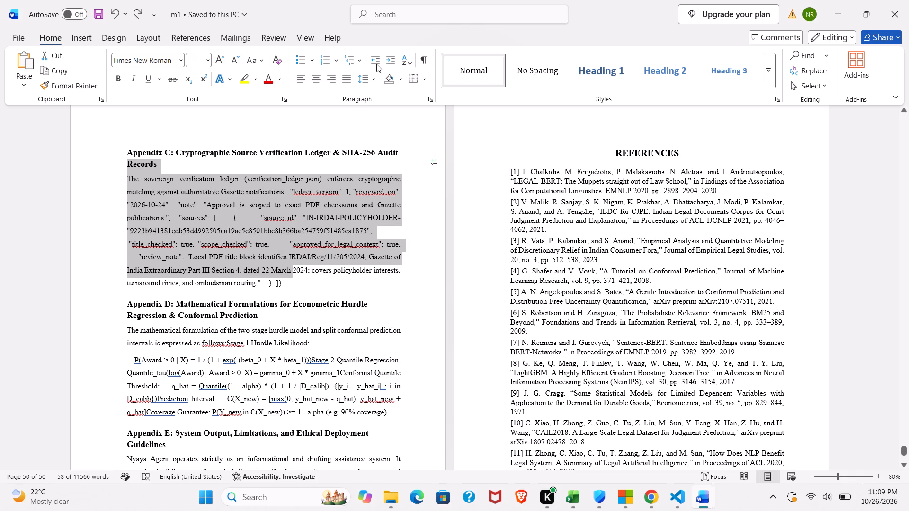
{"action": "left_click", "coordinate": [211, 61]}
{"action": "left_click", "coordinate": [200, 131]}
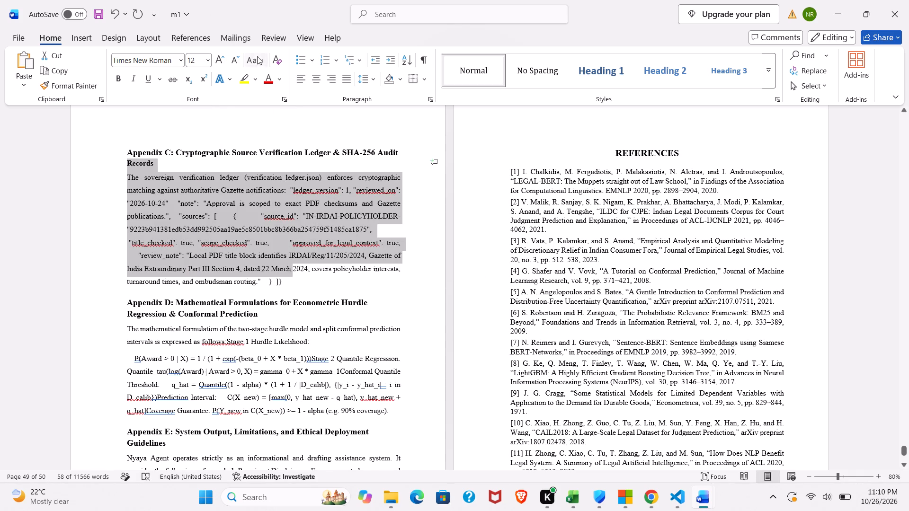
Check the font size of the Appendix C heading against its body text.
{"action": "left_click_drag", "start_coordinate": [213, 150], "coordinate": [227, 154]}
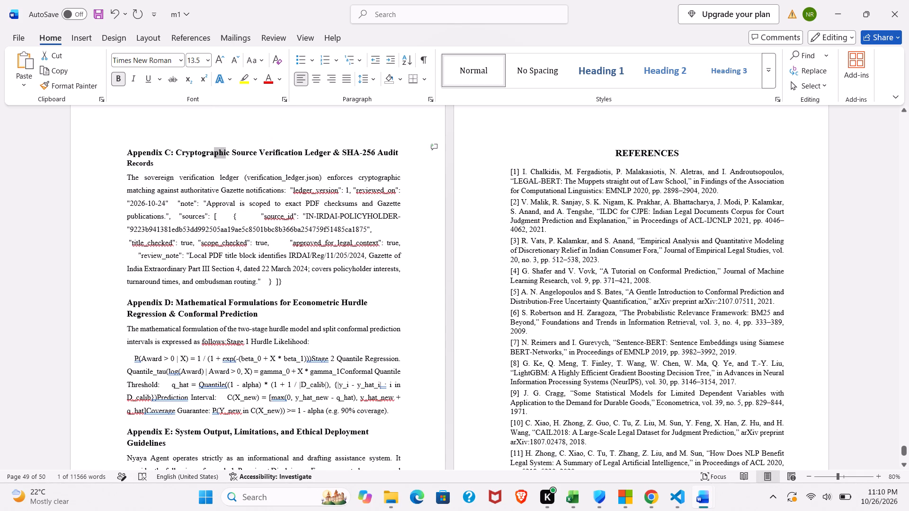
{"action": "left_click_drag", "start_coordinate": [158, 165], "coordinate": [119, 157]}
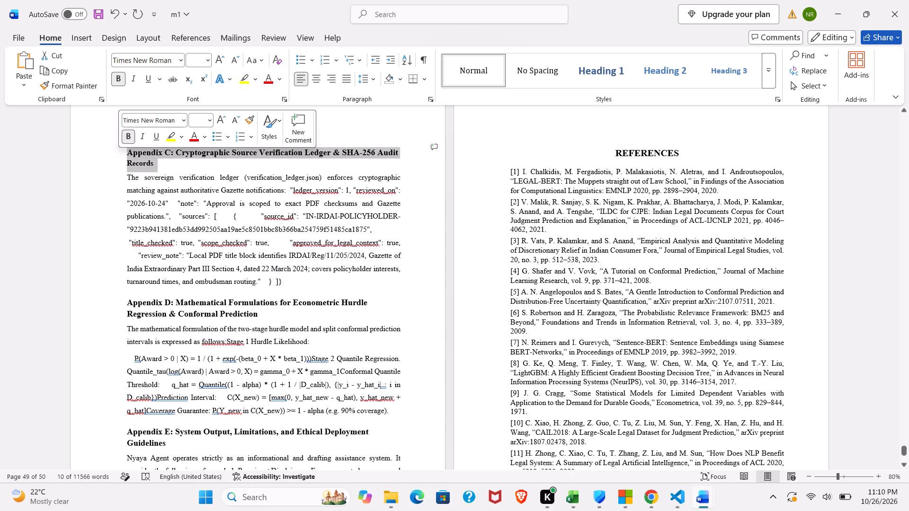
{"action": "left_click", "coordinate": [153, 177]}
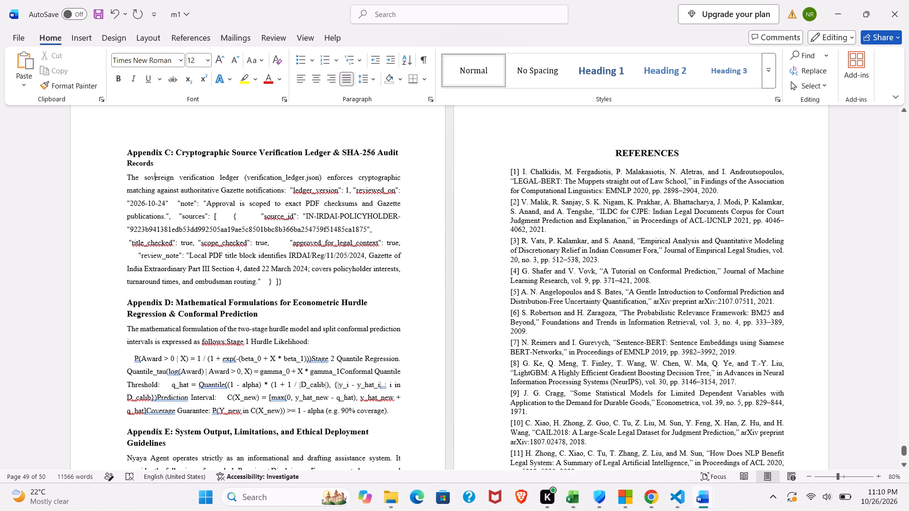
Check the line spacing of the Appendix C body paragraph.
{"action": "left_click_drag", "start_coordinate": [125, 176], "coordinate": [316, 268]}
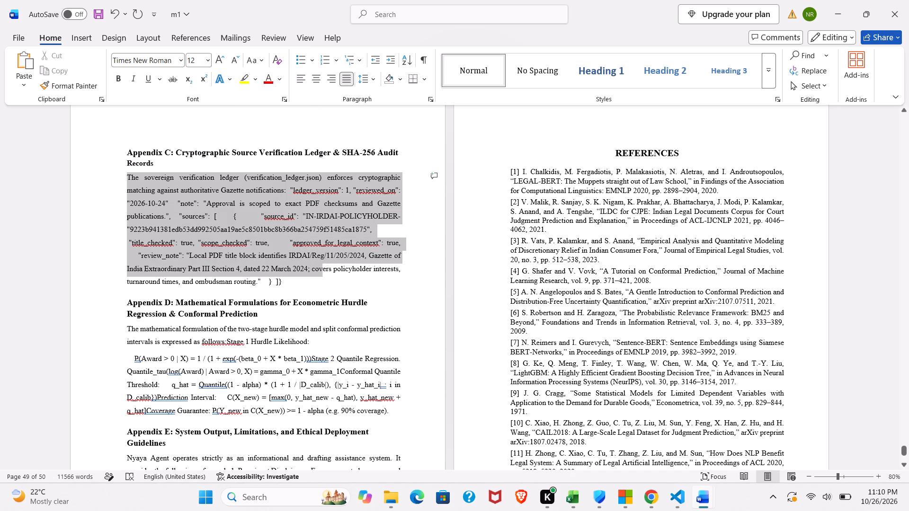
{"action": "left_click_drag", "start_coordinate": [316, 268], "coordinate": [294, 278]}
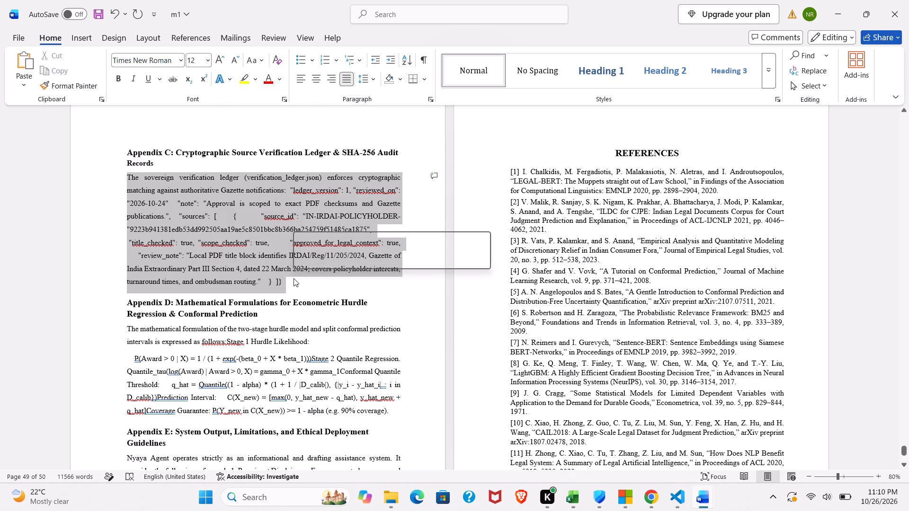
{"action": "left_click", "coordinate": [376, 78]}
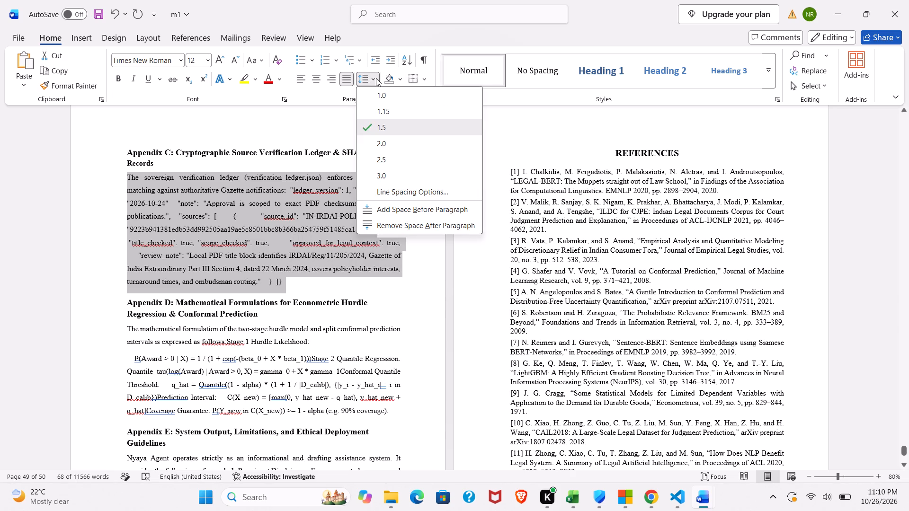
{"action": "left_click", "coordinate": [291, 190]}
Set the line spacing of all REFERENCES entries, [1] through [14], to 1.5.
{"action": "scroll", "coordinate": [291, 190], "scroll_direction": "down", "scroll_amount": 4}
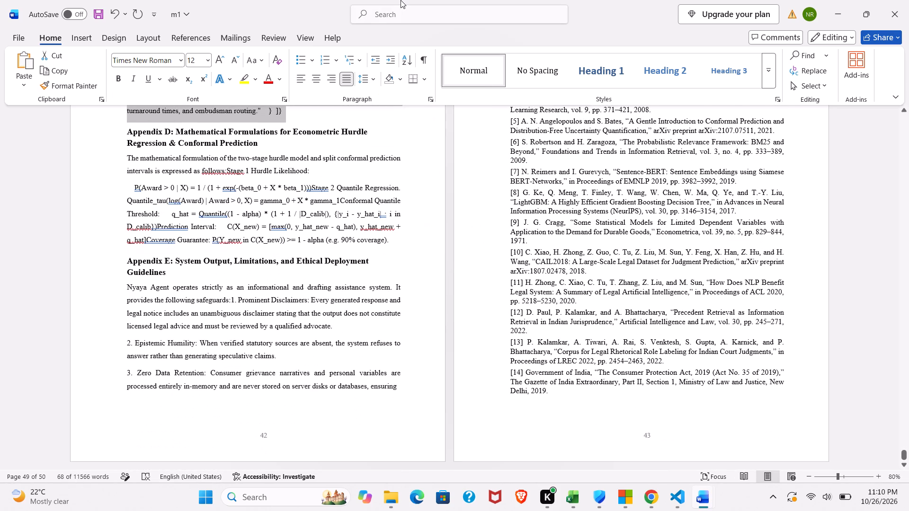
{"action": "right_click", "coordinate": [643, 151]}
{"action": "scroll", "coordinate": [643, 151], "scroll_direction": "up", "scroll_amount": 1}
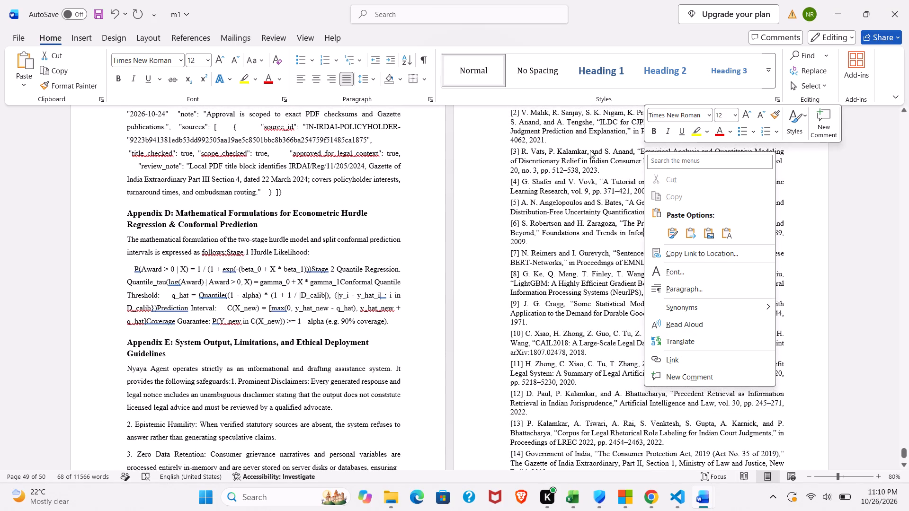
{"action": "left_click", "coordinate": [590, 150]}
{"action": "scroll", "coordinate": [590, 150], "scroll_direction": "up", "scroll_amount": 1}
{"action": "left_click_drag", "start_coordinate": [508, 168], "coordinate": [627, 461]}
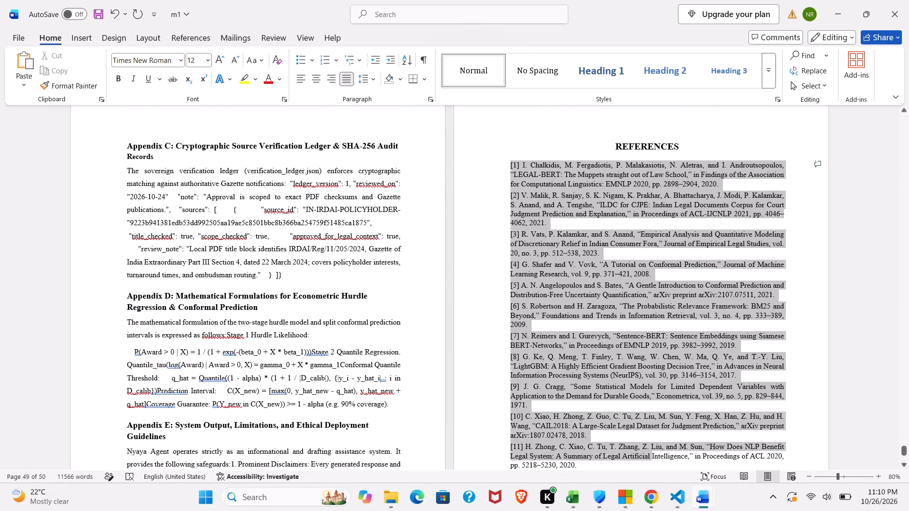
{"action": "left_click_drag", "start_coordinate": [627, 461], "coordinate": [570, 401]}
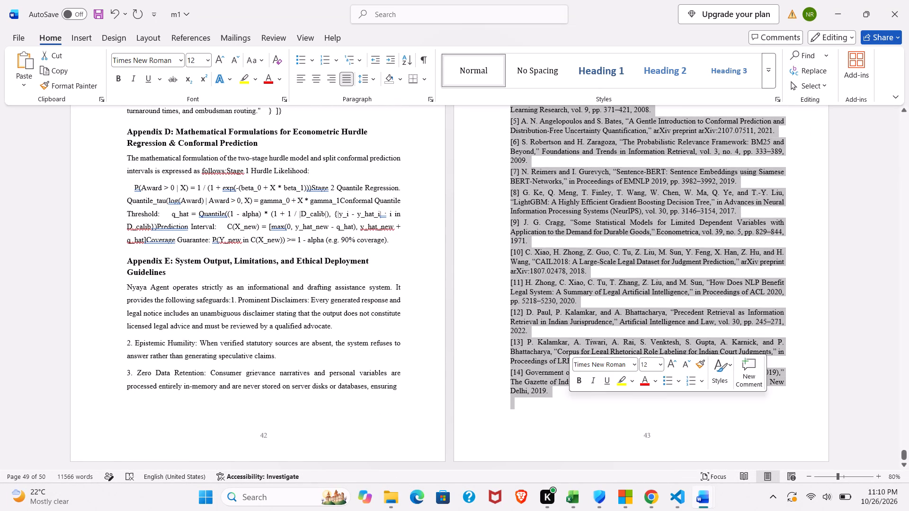
{"action": "left_click", "coordinate": [376, 81]}
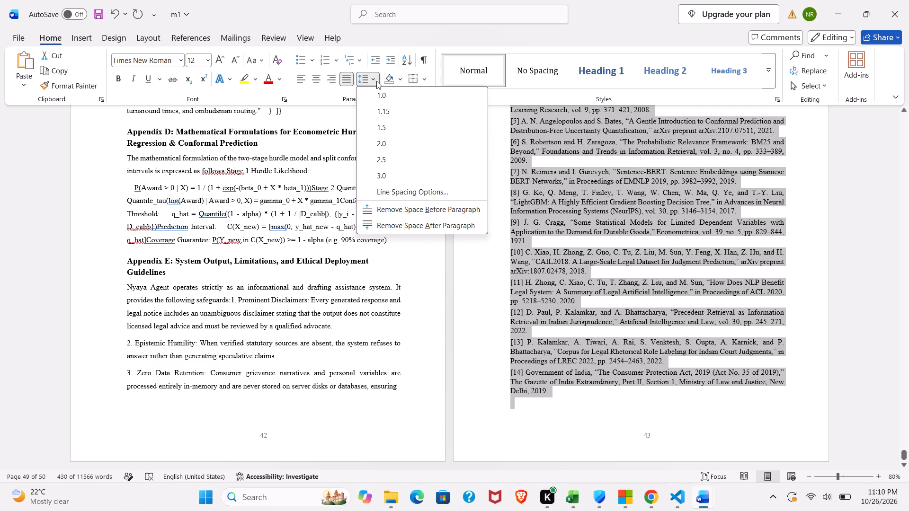
{"action": "left_click", "coordinate": [390, 127]}
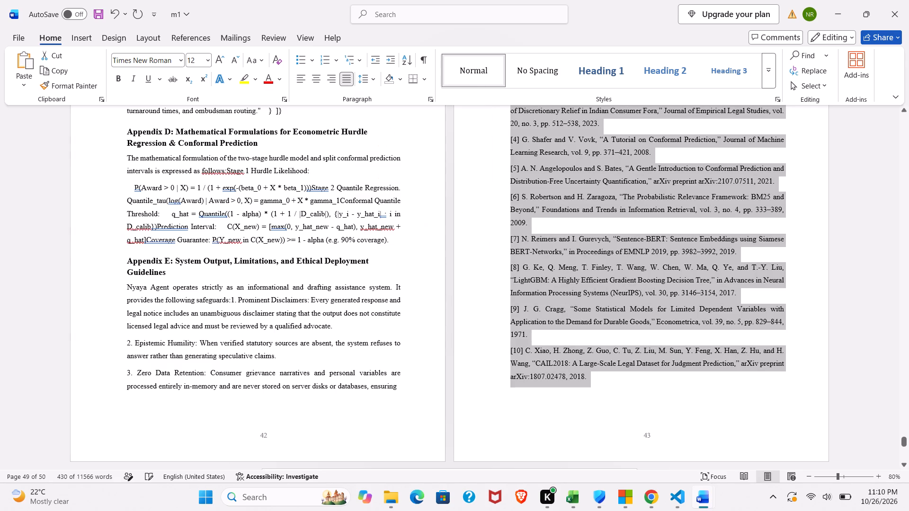
Delete references [11] through [14], which spill onto the last page.
{"action": "left_click", "coordinate": [579, 243]}
{"action": "scroll", "coordinate": [579, 243], "scroll_direction": "down", "scroll_amount": 6}
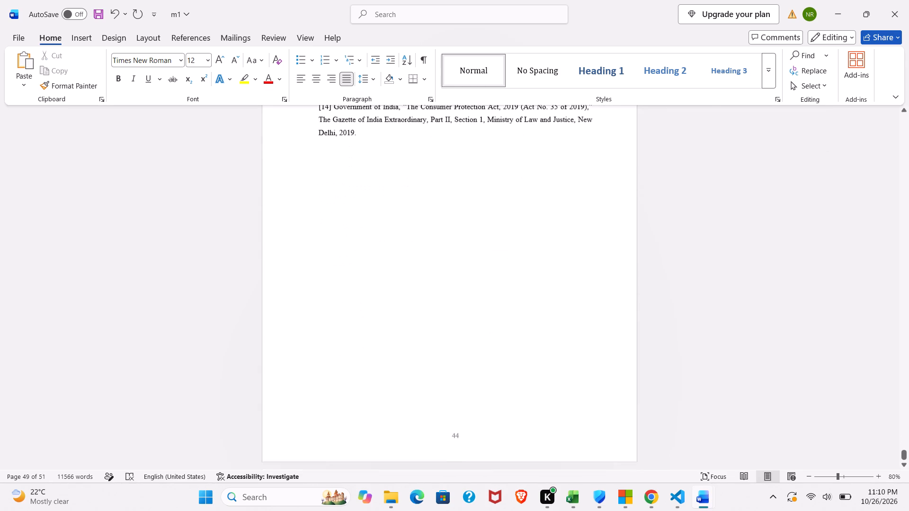
{"action": "scroll", "coordinate": [579, 243], "scroll_direction": "up", "scroll_amount": 4}
{"action": "scroll", "coordinate": [579, 243], "scroll_direction": "down", "scroll_amount": 6}
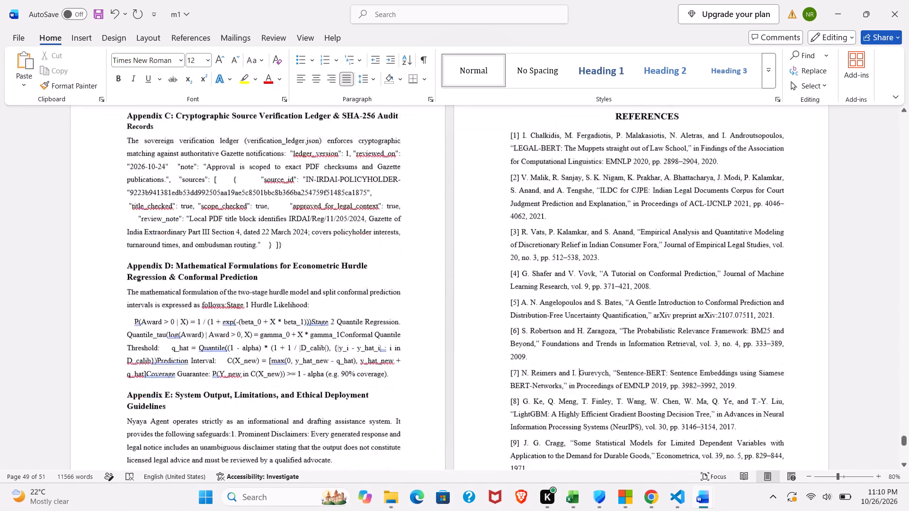
{"action": "scroll", "coordinate": [579, 243], "scroll_direction": "down", "scroll_amount": 1}
{"action": "scroll", "coordinate": [508, 265], "scroll_direction": "down", "scroll_amount": 1}
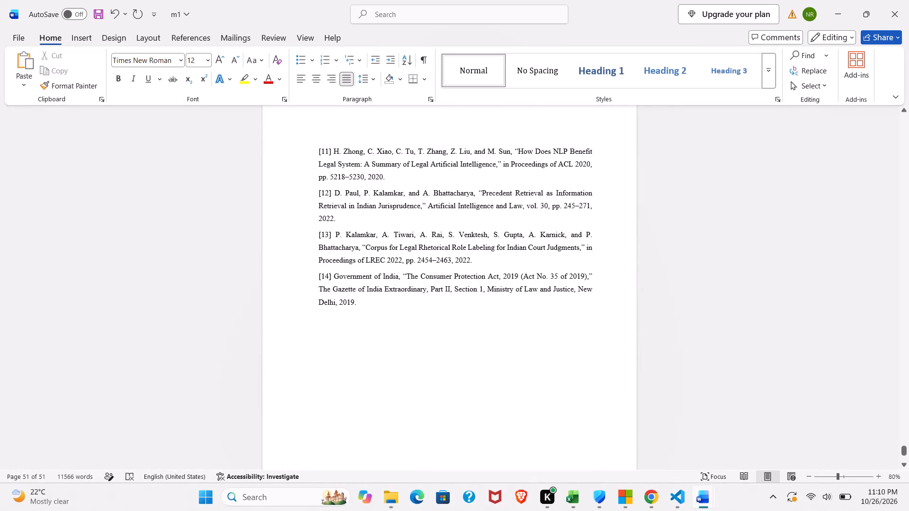
{"action": "left_click_drag", "start_coordinate": [383, 308], "coordinate": [311, 166]}
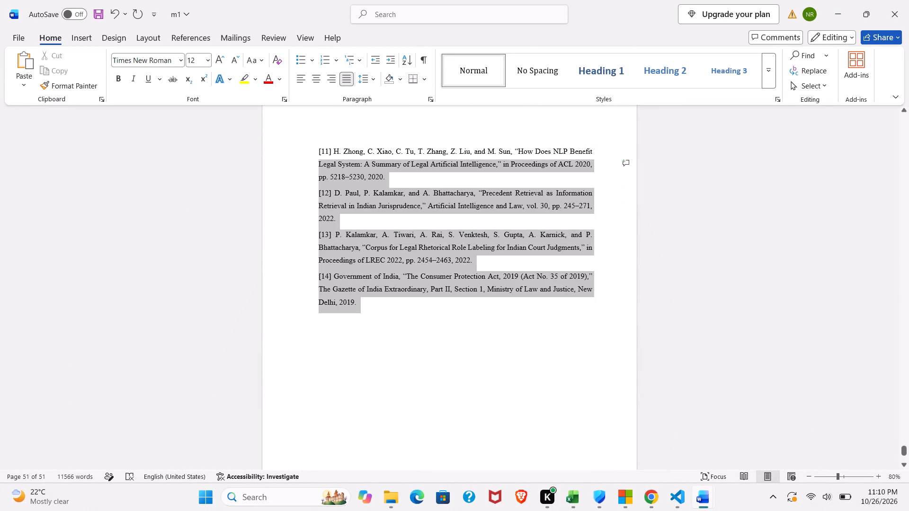
{"action": "left_click_drag", "start_coordinate": [311, 166], "coordinate": [310, 157]}
{"action": "key", "text": "BackSpace"}
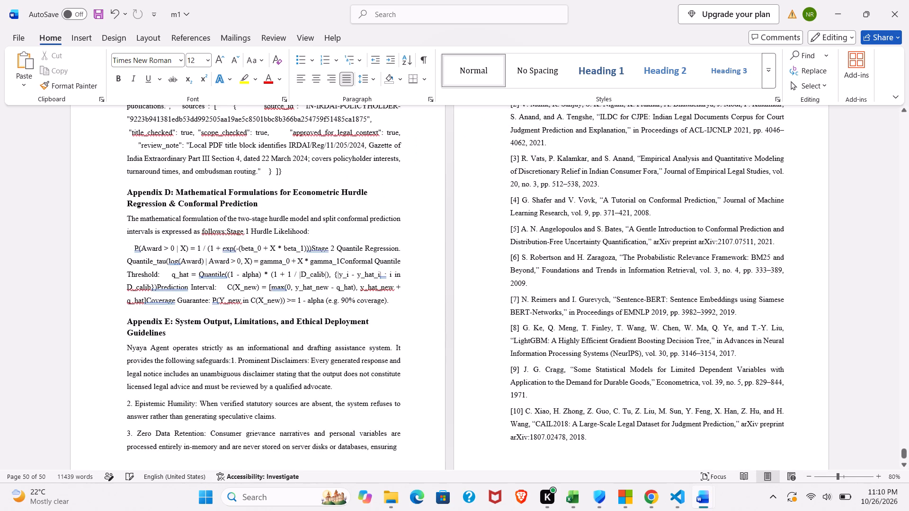
Delete three extra spaces between the opening brace and "source_id" in the Appendix C body text.
{"action": "scroll", "coordinate": [310, 157], "scroll_direction": "down", "scroll_amount": 4}
{"action": "scroll", "coordinate": [443, 156], "scroll_direction": "up", "scroll_amount": 2}
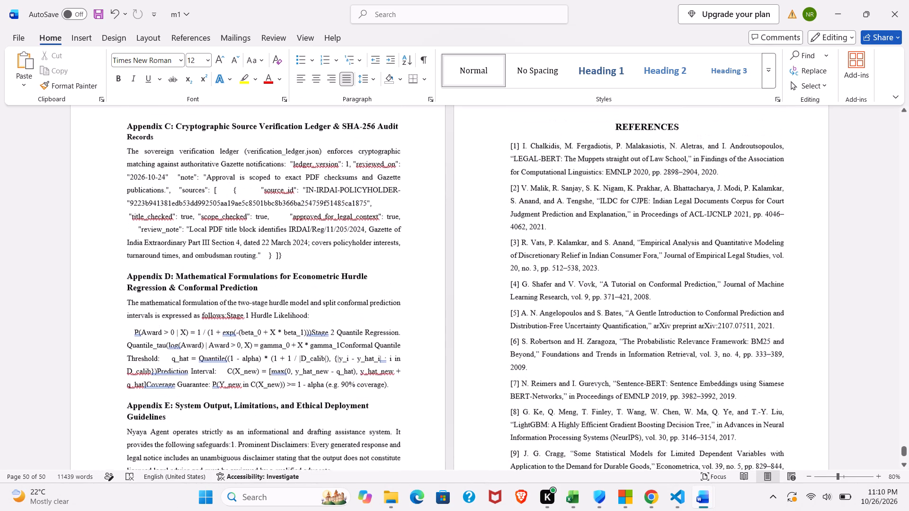
{"action": "scroll", "coordinate": [443, 156], "scroll_direction": "up", "scroll_amount": 1}
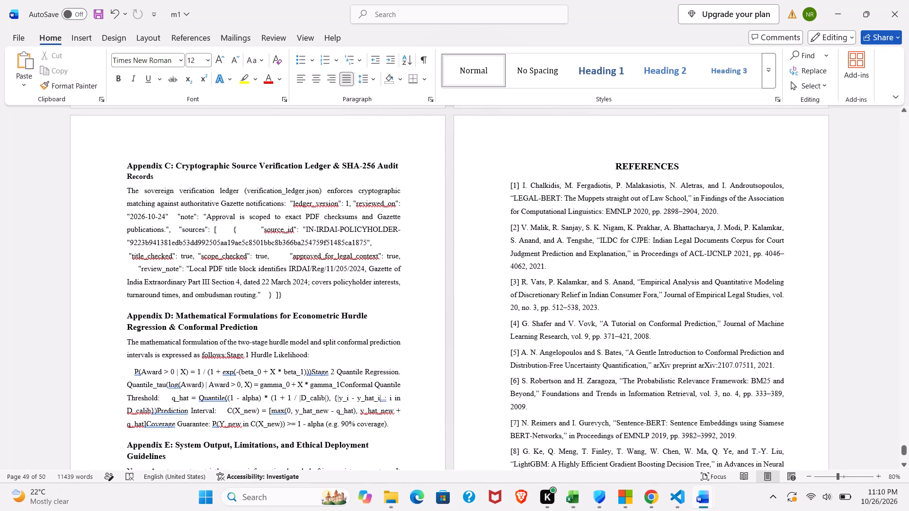
{"action": "left_click", "coordinate": [259, 228]}
{"action": "key", "text": "BackSpace"}
{"action": "key", "text": "BackSpace"}
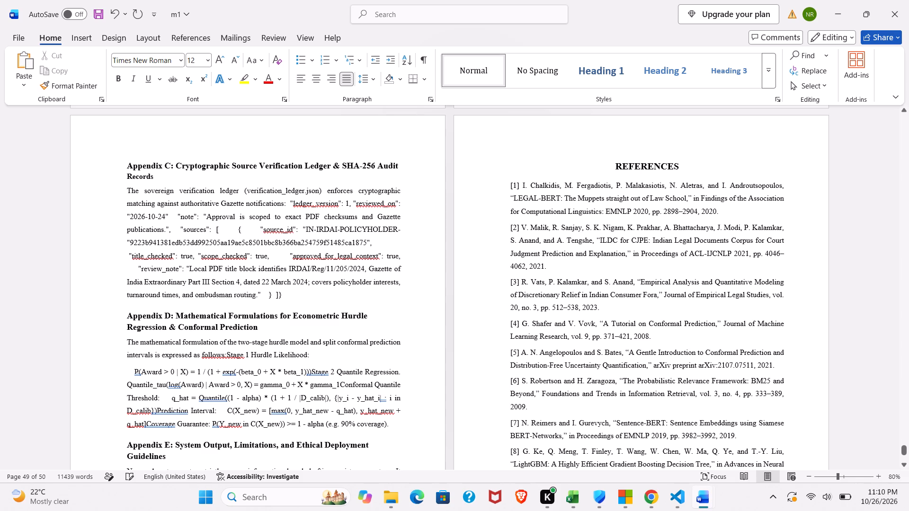
{"action": "key", "text": "BackSpace"}
Reveal the formatting marks, remove the manual line break before "title_checked" in Appendix C, and hide the marks again.
{"action": "left_click_drag", "start_coordinate": [406, 231], "coordinate": [138, 232]}
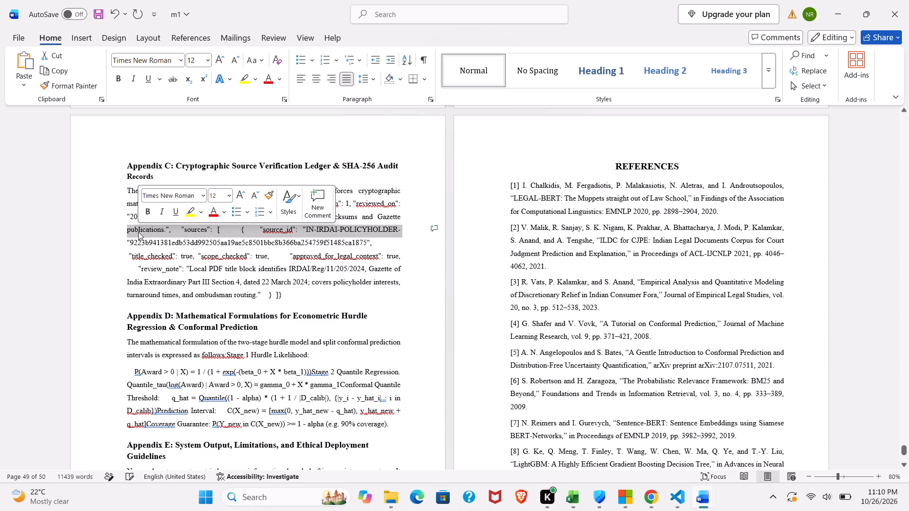
{"action": "left_click", "coordinate": [419, 61]}
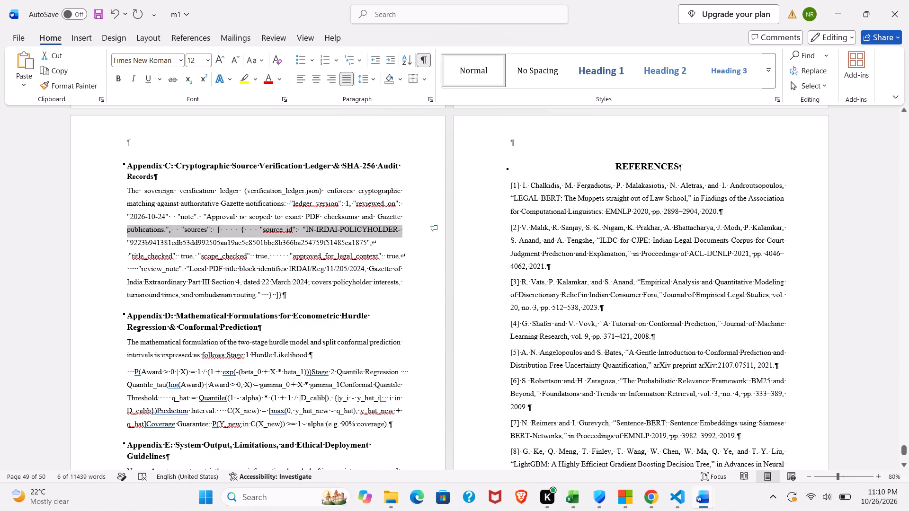
{"action": "left_click", "coordinate": [373, 245]}
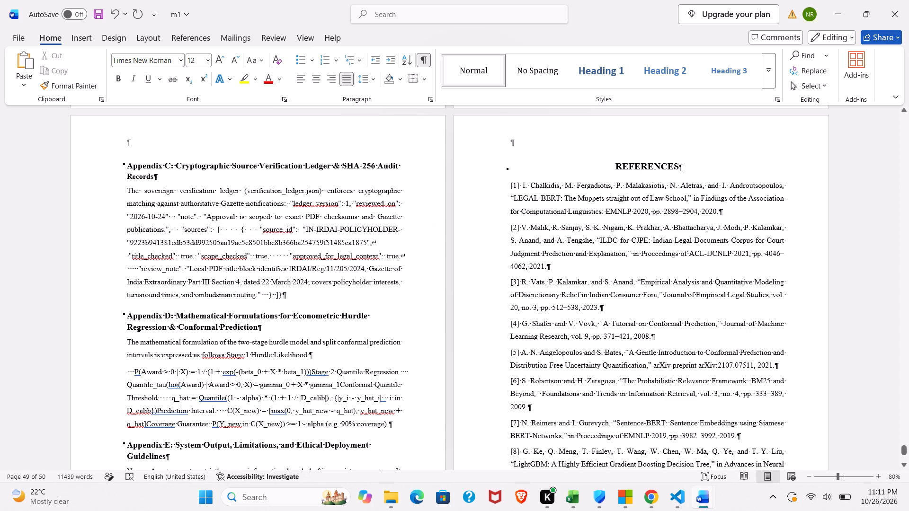
{"action": "key", "text": "Delete"}
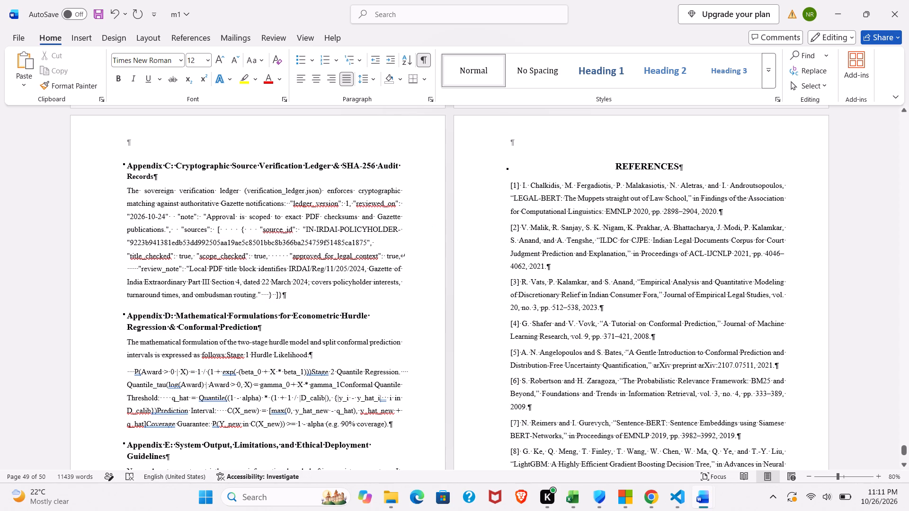
{"action": "left_click", "coordinate": [426, 59]}
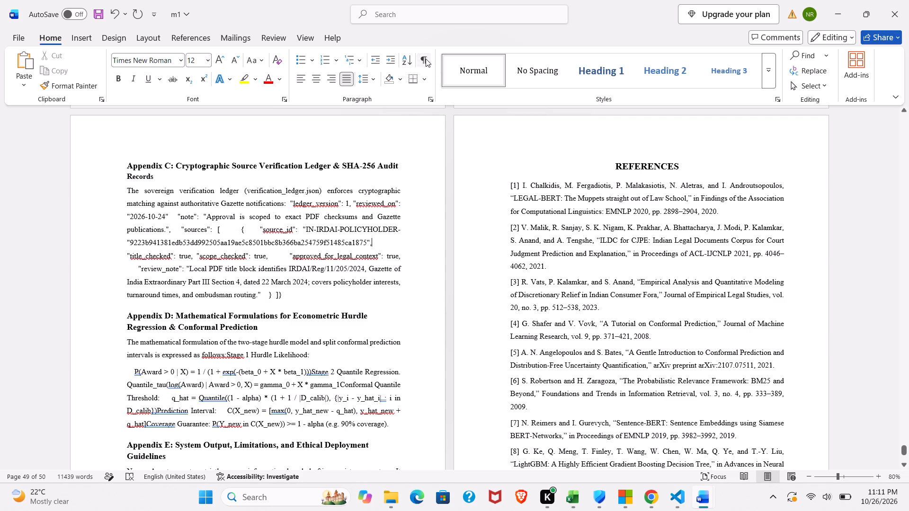
Delete the extra spaces on both sides of the opening brace between "sources": [ and "source_id" in Appendix C.
{"action": "left_click", "coordinate": [305, 282]}
{"action": "scroll", "coordinate": [251, 252], "scroll_direction": "up", "scroll_amount": 3, "text": "ctrl"}
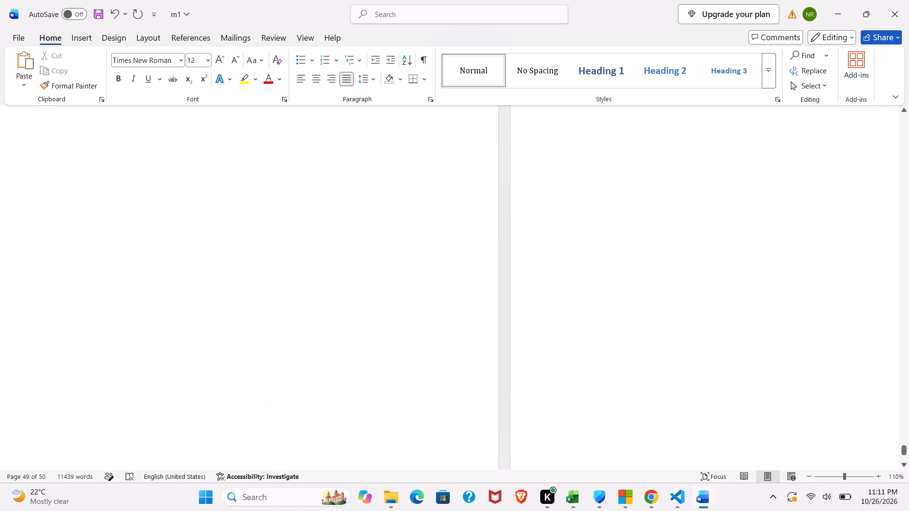
{"action": "scroll", "coordinate": [241, 236], "scroll_direction": "down", "scroll_amount": 1}
{"action": "scroll", "coordinate": [312, 206], "scroll_direction": "up", "scroll_amount": 1}
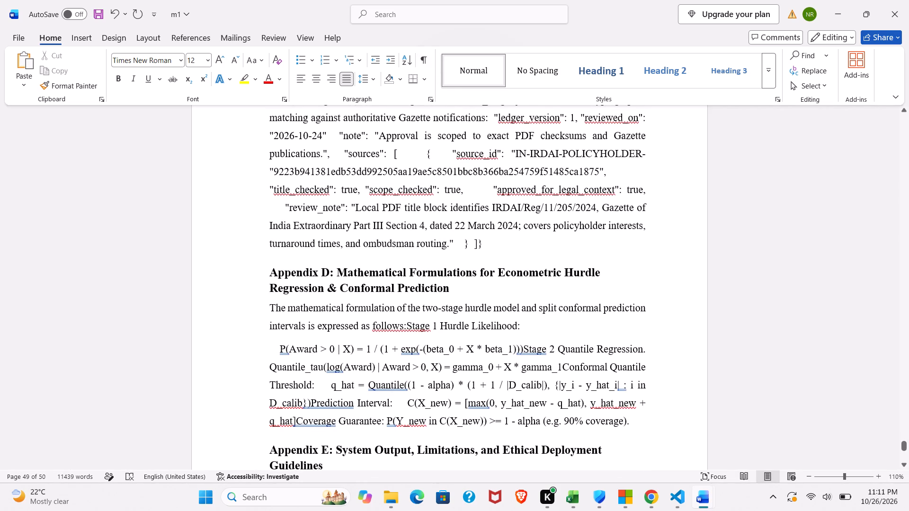
{"action": "left_click", "coordinate": [417, 159]}
{"action": "key", "text": "BackSpace"}
{"action": "key", "text": "BackSpace"}
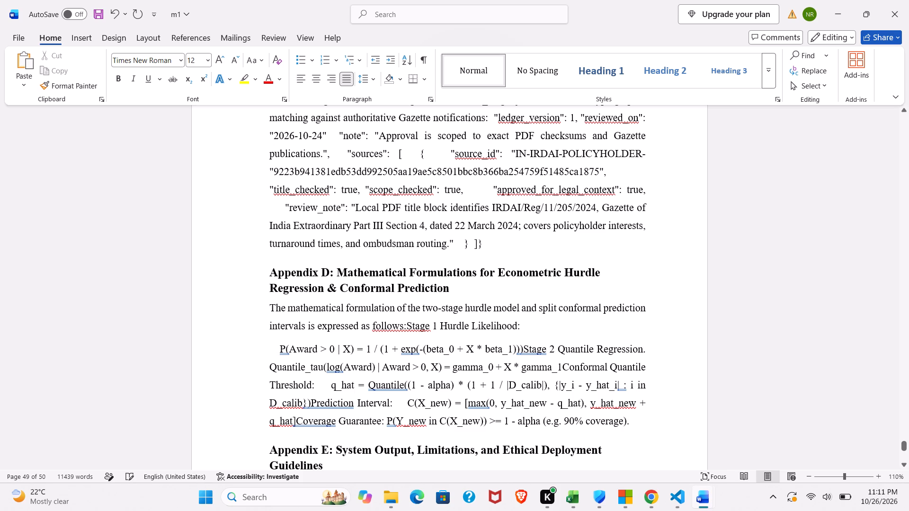
{"action": "key", "text": "BackSpace"}
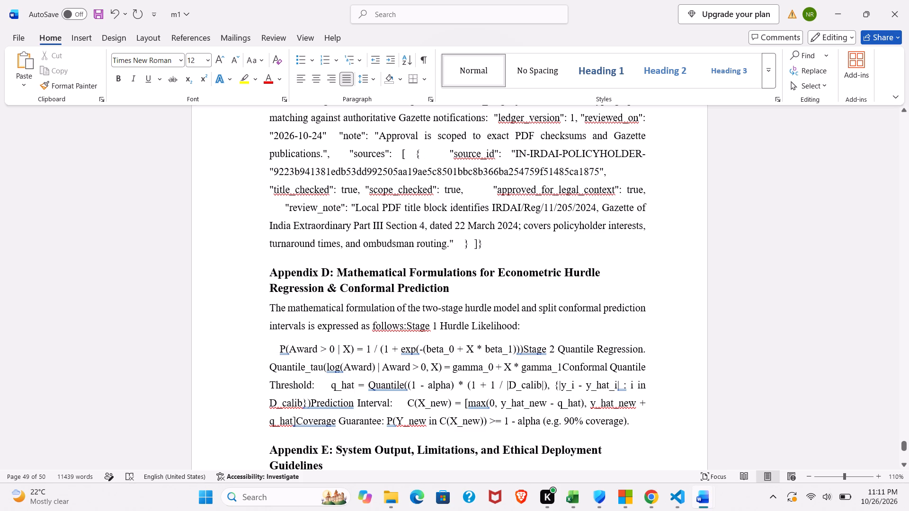
{"action": "key", "text": "Right"}
{"action": "key", "text": "Right"}
{"action": "key", "text": "Right"}
{"action": "key", "text": "Right"}
{"action": "key", "text": "BackSpace"}
{"action": "key", "text": "BackSpace"}
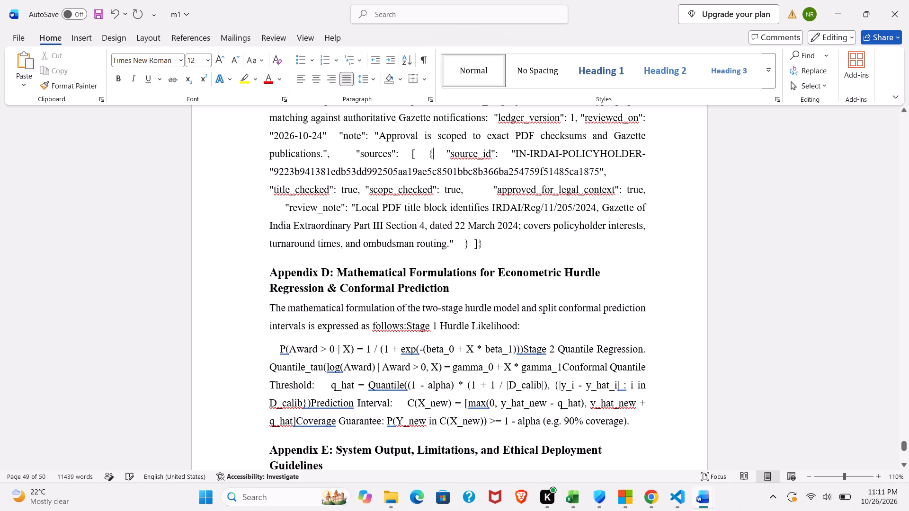
Review the end of the references and Appendix E, and highlight the Appendix D body text.
{"action": "scroll", "coordinate": [417, 159], "scroll_direction": "down", "scroll_amount": 8}
{"action": "scroll", "coordinate": [417, 159], "scroll_direction": "up", "scroll_amount": 1}
{"action": "scroll", "coordinate": [417, 159], "scroll_direction": "down", "scroll_amount": 5}
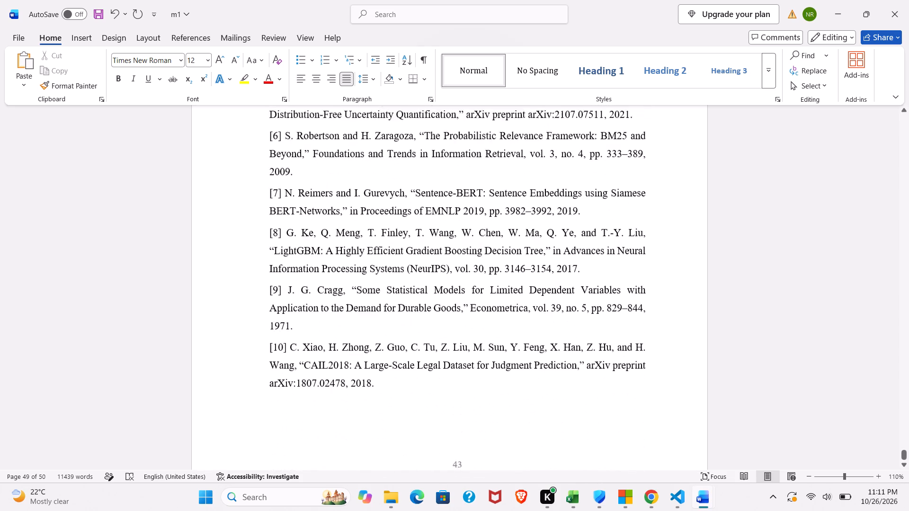
{"action": "scroll", "coordinate": [417, 159], "scroll_direction": "up", "scroll_amount": 3}
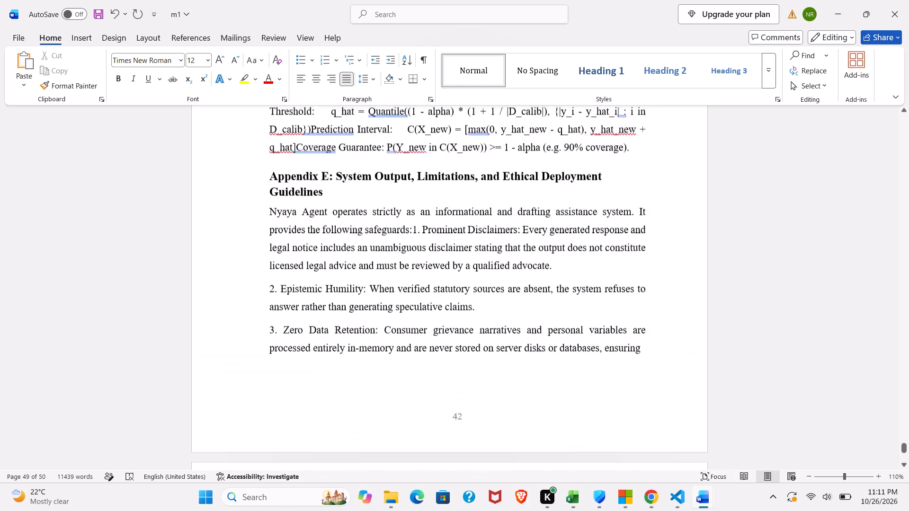
{"action": "scroll", "coordinate": [417, 159], "scroll_direction": "up", "scroll_amount": 2}
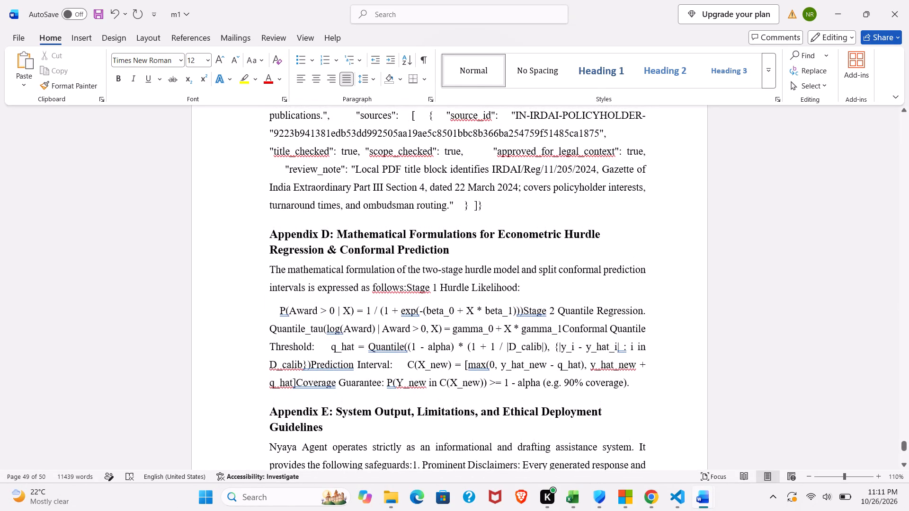
{"action": "left_click_drag", "start_coordinate": [273, 270], "coordinate": [549, 414]}
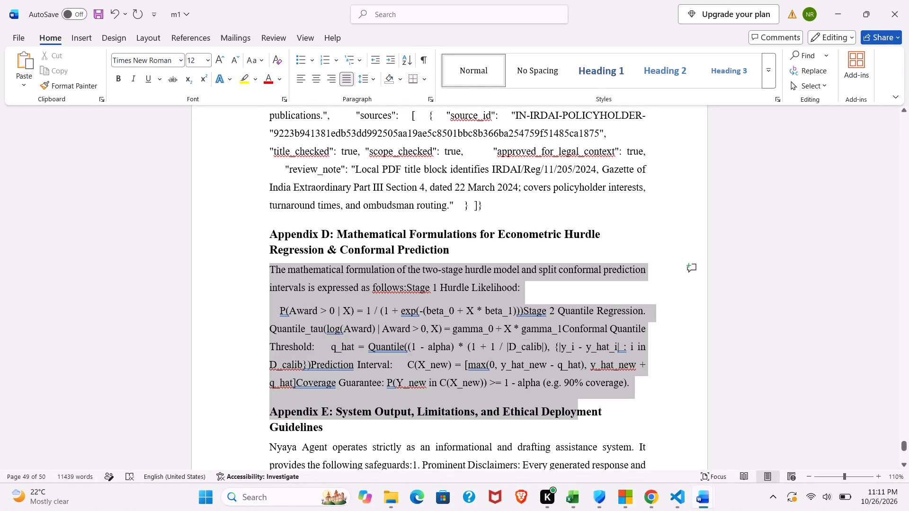
{"action": "left_click_drag", "start_coordinate": [549, 414], "coordinate": [625, 390]}
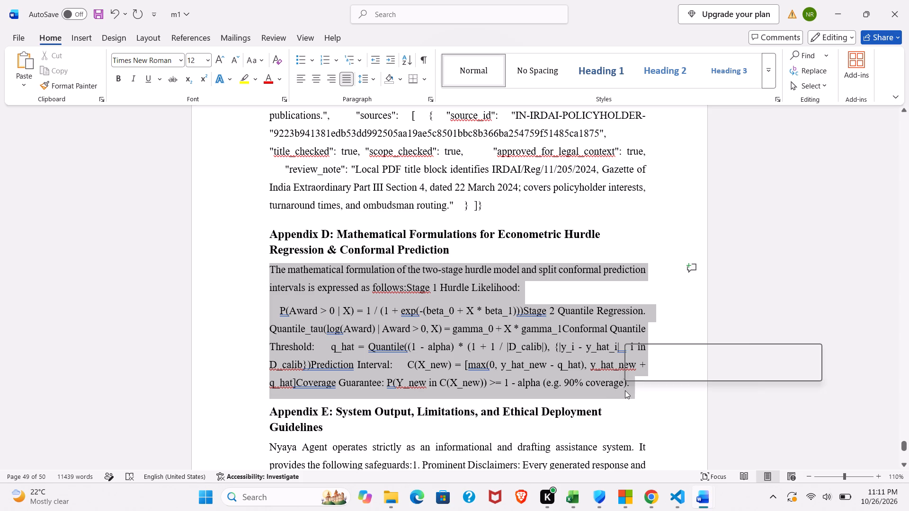
Check the line spacing of the Appendix A body paragraph.
{"action": "scroll", "coordinate": [520, 273], "scroll_direction": "up", "scroll_amount": 2}
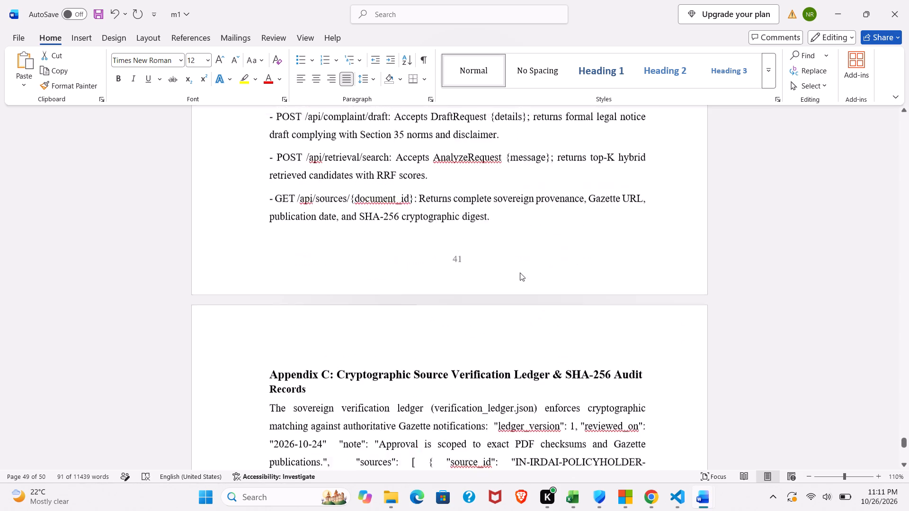
{"action": "scroll", "coordinate": [520, 273], "scroll_direction": "up", "scroll_amount": 2}
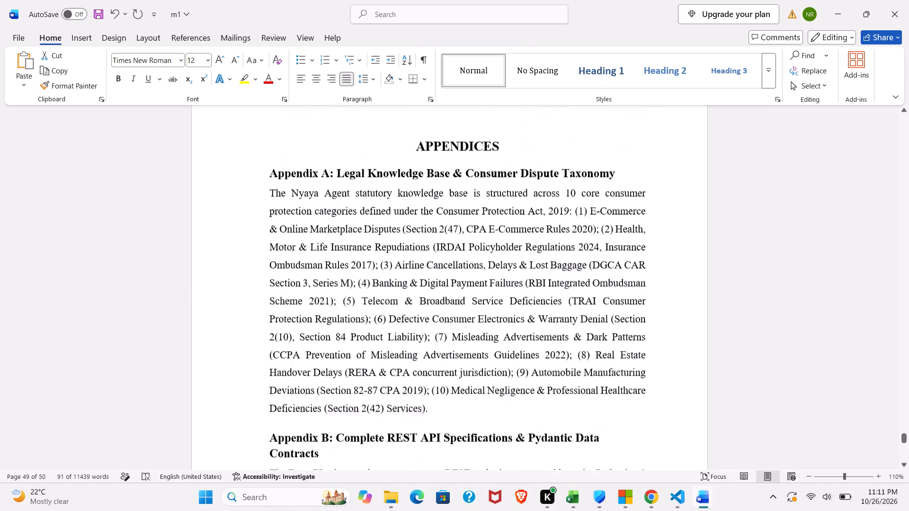
{"action": "scroll", "coordinate": [520, 273], "scroll_direction": "up", "scroll_amount": 1}
{"action": "left_click_drag", "start_coordinate": [266, 247], "coordinate": [356, 323]}
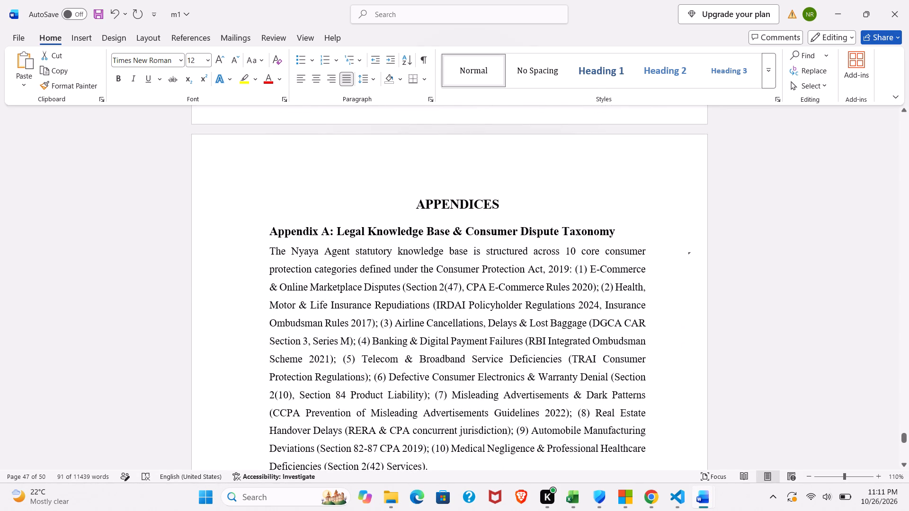
{"action": "left_click_drag", "start_coordinate": [356, 323], "coordinate": [452, 344]}
{"action": "left_click", "coordinate": [377, 76]}
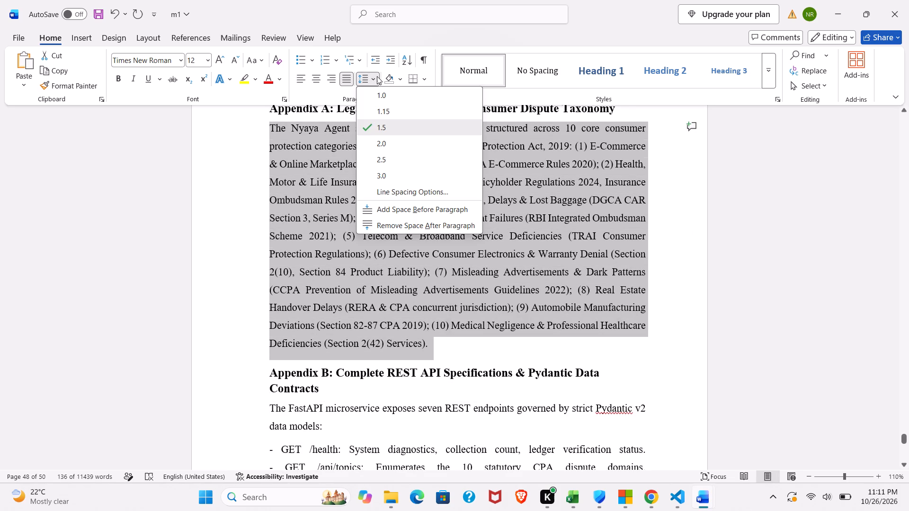
{"action": "left_click", "coordinate": [312, 247]}
Save the m1 document.
{"action": "scroll", "coordinate": [312, 247], "scroll_direction": "up", "scroll_amount": 1}
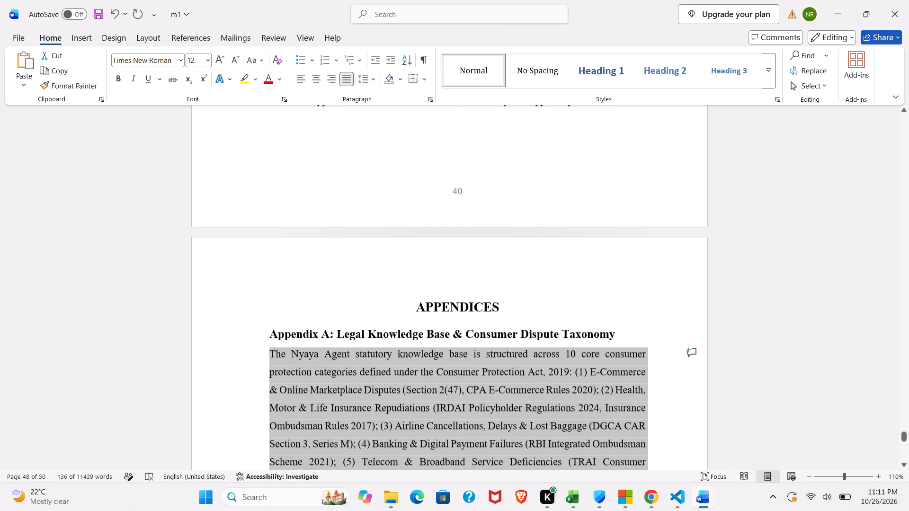
{"action": "key", "text": "ctrl+s"}
{"action": "key", "text": "ctrl+s"}
{"action": "key", "text": "ctrl+s"}
{"action": "key", "text": "ctrl+s"}
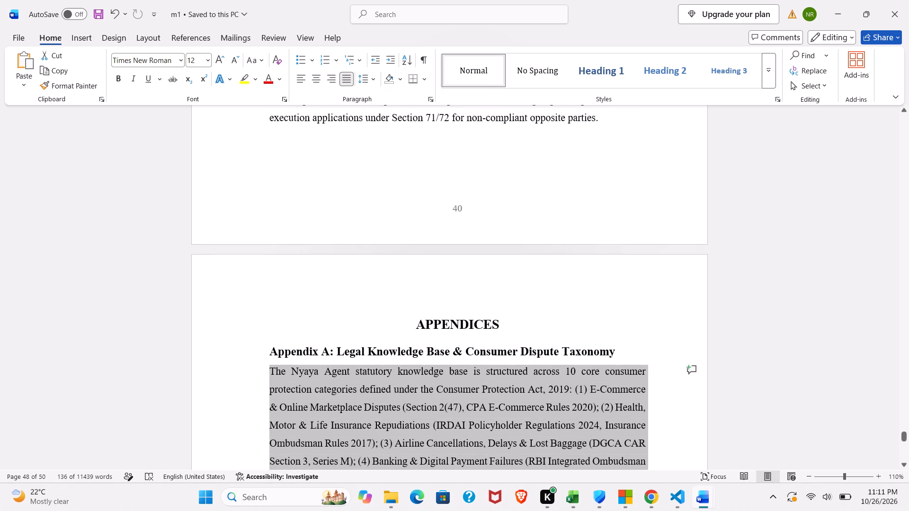
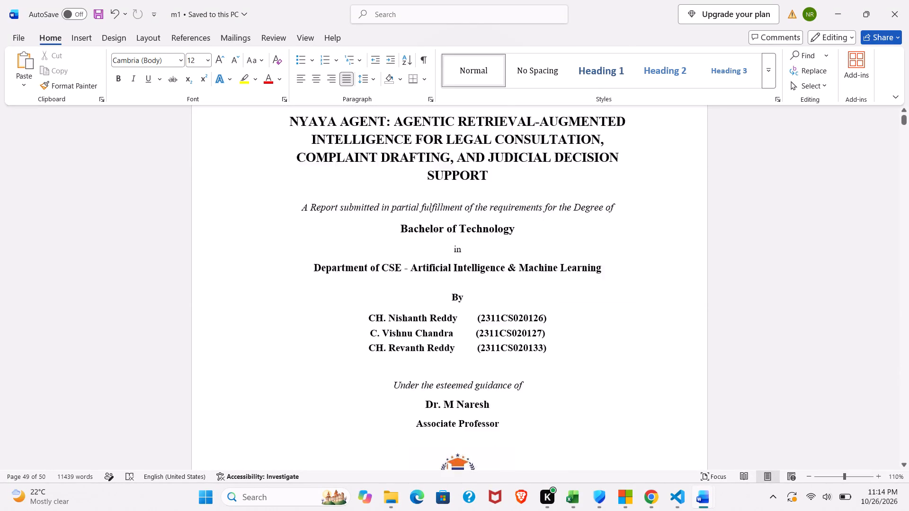
Review the report's layout from the title page through the list of figures and tables and the opening of Chapter 1.
{"action": "scroll", "coordinate": [443, 327], "scroll_direction": "up", "scroll_amount": 1}
{"action": "scroll", "coordinate": [443, 327], "scroll_direction": "down", "scroll_amount": 5}
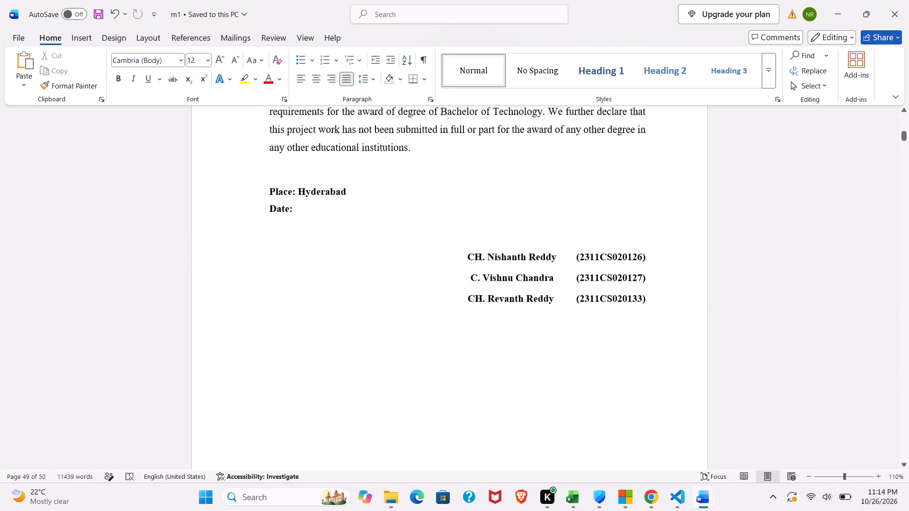
{"action": "scroll", "coordinate": [443, 327], "scroll_direction": "down", "scroll_amount": 7}
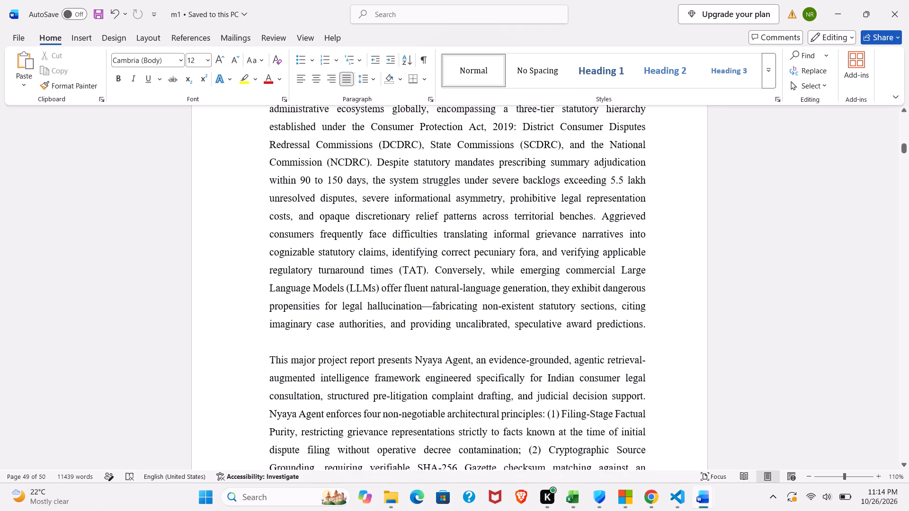
{"action": "scroll", "coordinate": [443, 327], "scroll_direction": "down", "scroll_amount": 7}
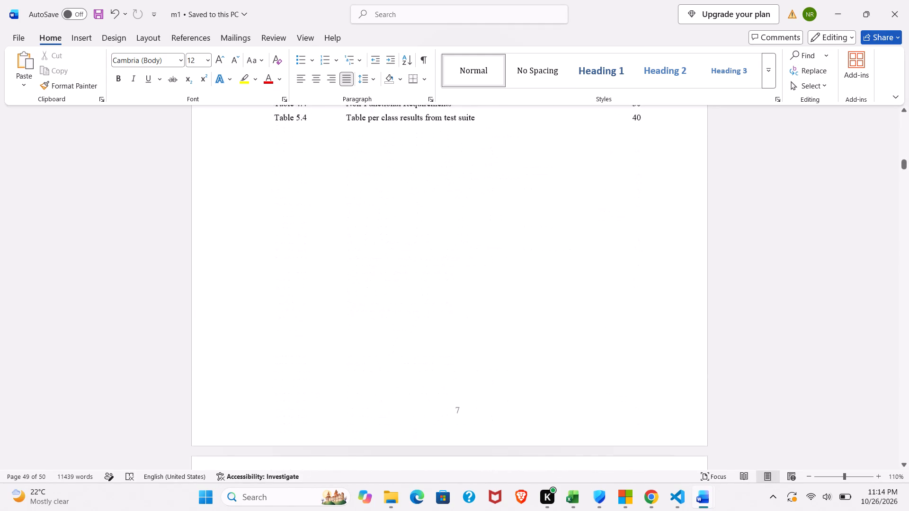
{"action": "scroll", "coordinate": [443, 327], "scroll_direction": "down", "scroll_amount": 5}
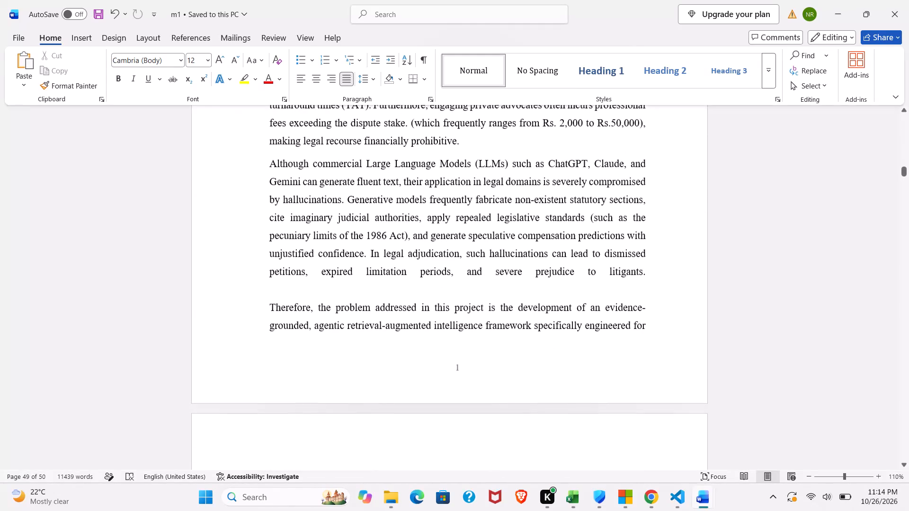
{"action": "scroll", "coordinate": [443, 327], "scroll_direction": "down", "scroll_amount": 2, "text": "ctrl"}
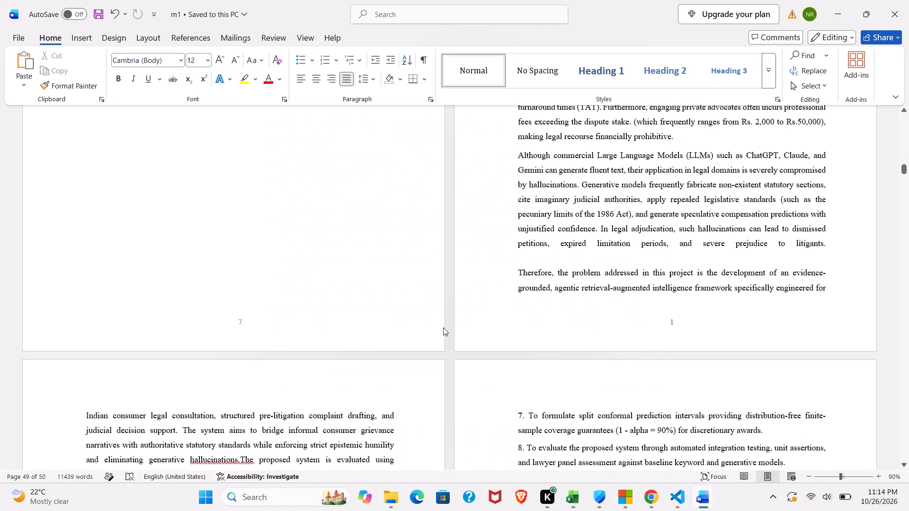
{"action": "scroll", "coordinate": [437, 287], "scroll_direction": "up", "scroll_amount": 3}
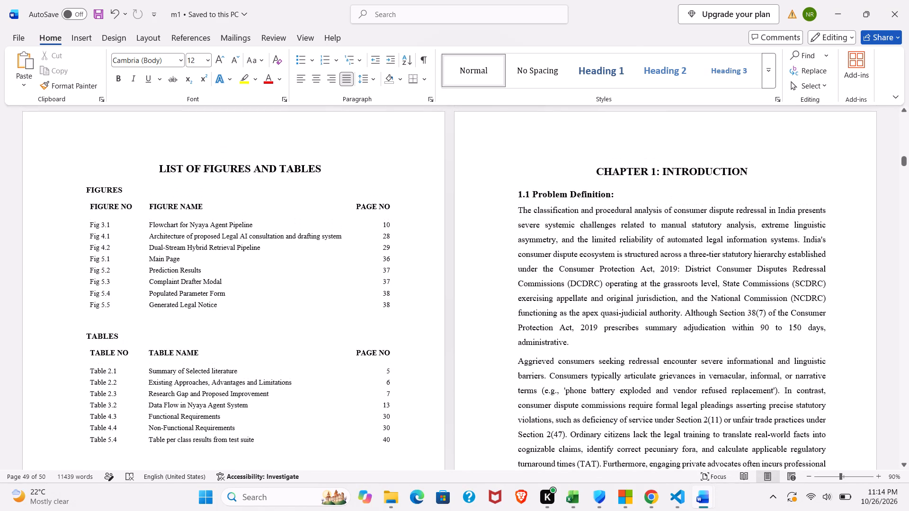
{"action": "scroll", "coordinate": [603, 300], "scroll_direction": "down", "scroll_amount": 3}
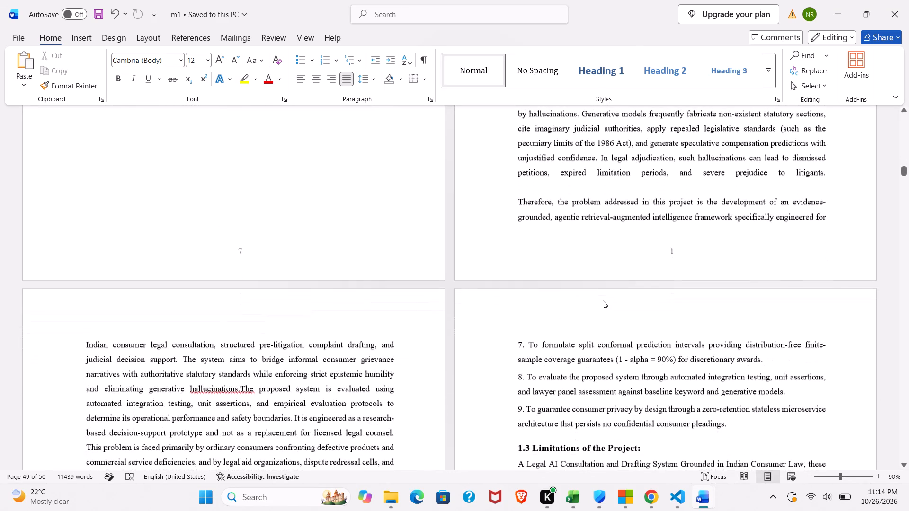
{"action": "scroll", "coordinate": [537, 279], "scroll_direction": "up", "scroll_amount": 3}
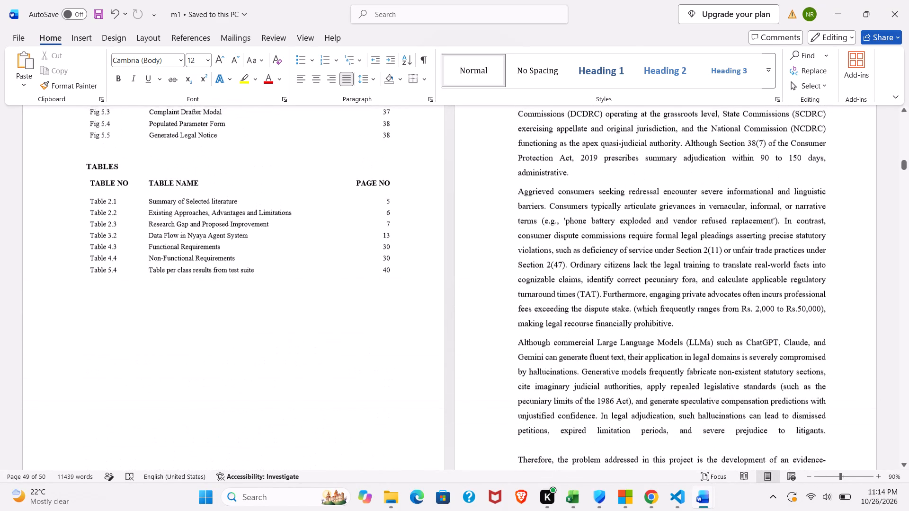
{"action": "scroll", "coordinate": [537, 279], "scroll_direction": "up", "scroll_amount": 2}
Examine the layout of the project objectives and limitations sections on pages 2 and 3 of Chapter 1.
{"action": "scroll", "coordinate": [537, 279], "scroll_direction": "down", "scroll_amount": 3}
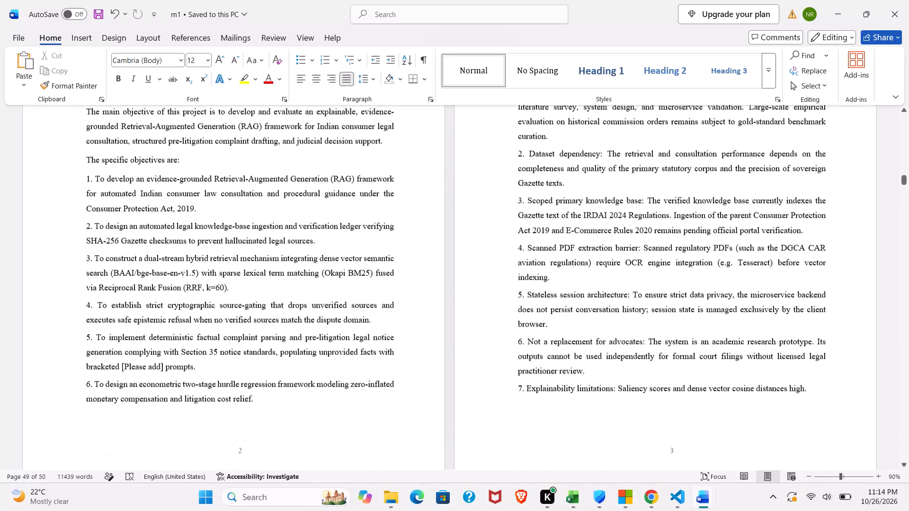
{"action": "scroll", "coordinate": [537, 279], "scroll_direction": "down", "scroll_amount": 1}
{"action": "scroll", "coordinate": [421, 255], "scroll_direction": "up", "scroll_amount": 1}
{"action": "scroll", "coordinate": [421, 255], "scroll_direction": "down", "scroll_amount": 1}
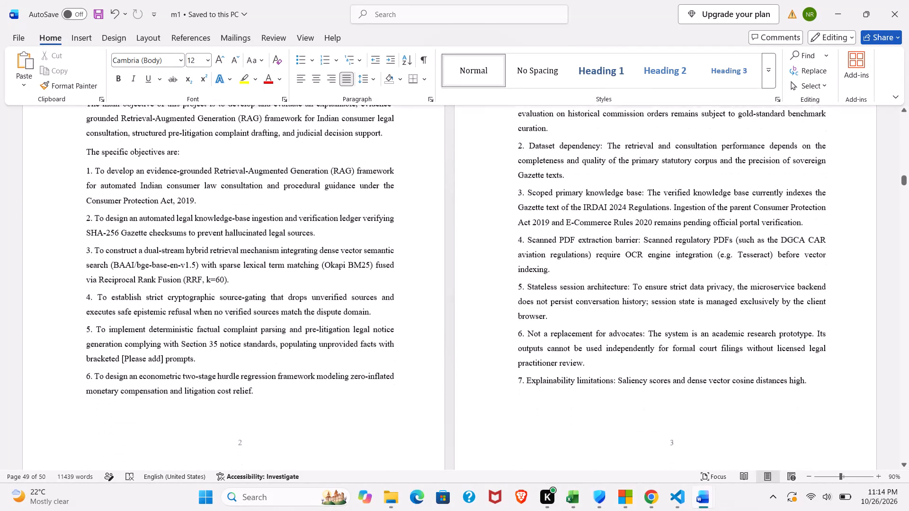
{"action": "scroll", "coordinate": [421, 255], "scroll_direction": "down", "scroll_amount": 1}
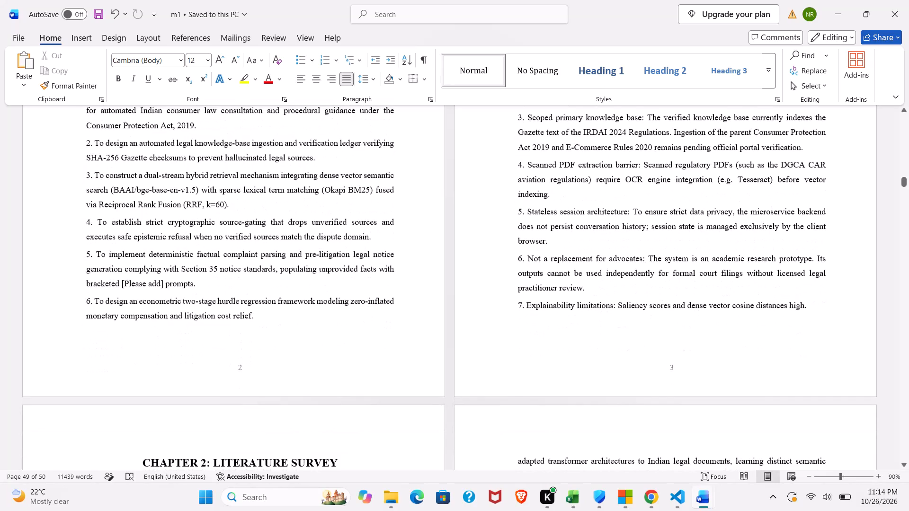
{"action": "scroll", "coordinate": [667, 189], "scroll_direction": "up", "scroll_amount": 2}
{"action": "scroll", "coordinate": [667, 189], "scroll_direction": "down", "scroll_amount": 1}
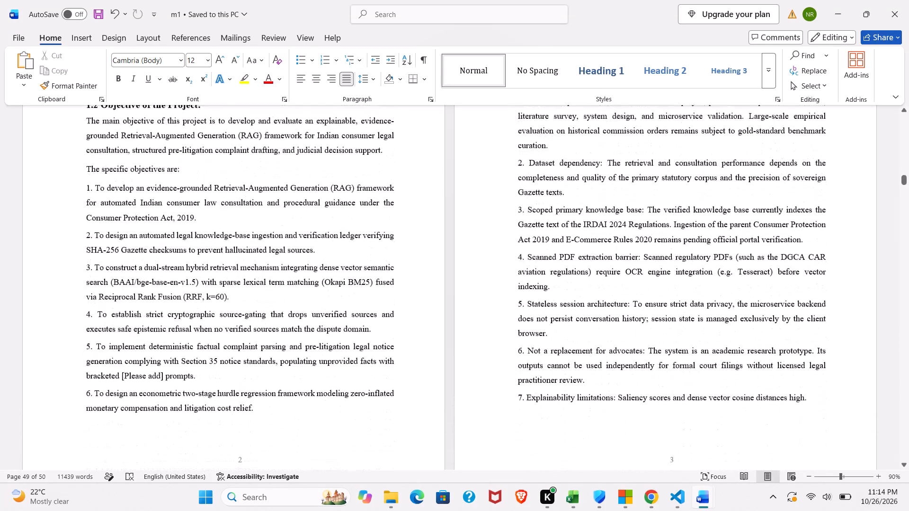
{"action": "scroll", "coordinate": [667, 189], "scroll_direction": "down", "scroll_amount": 1}
{"action": "scroll", "coordinate": [667, 189], "scroll_direction": "up", "scroll_amount": 2}
{"action": "scroll", "coordinate": [667, 189], "scroll_direction": "down", "scroll_amount": 1}
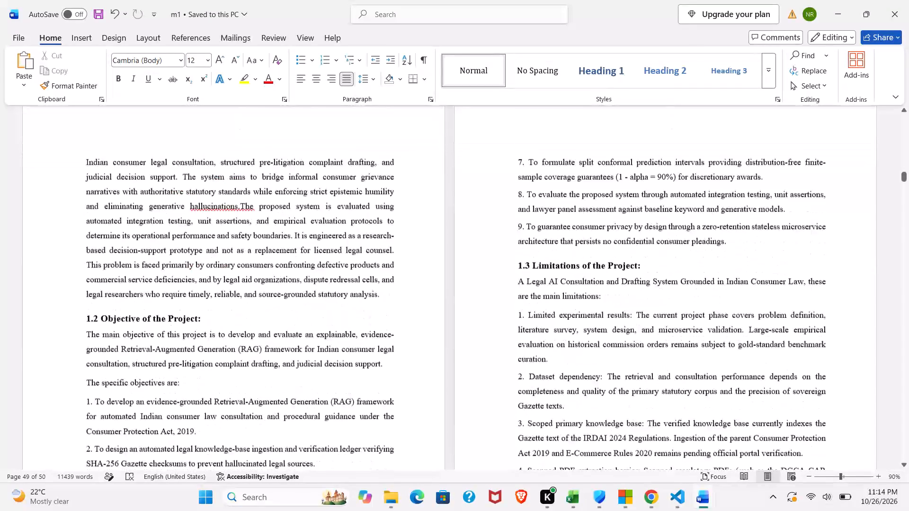
Review the Chapter 2 literature survey pages, checking heading spacing, page breaks and the layout of Tables 2.1 and 2.2.
{"action": "scroll", "coordinate": [667, 189], "scroll_direction": "down", "scroll_amount": 4}
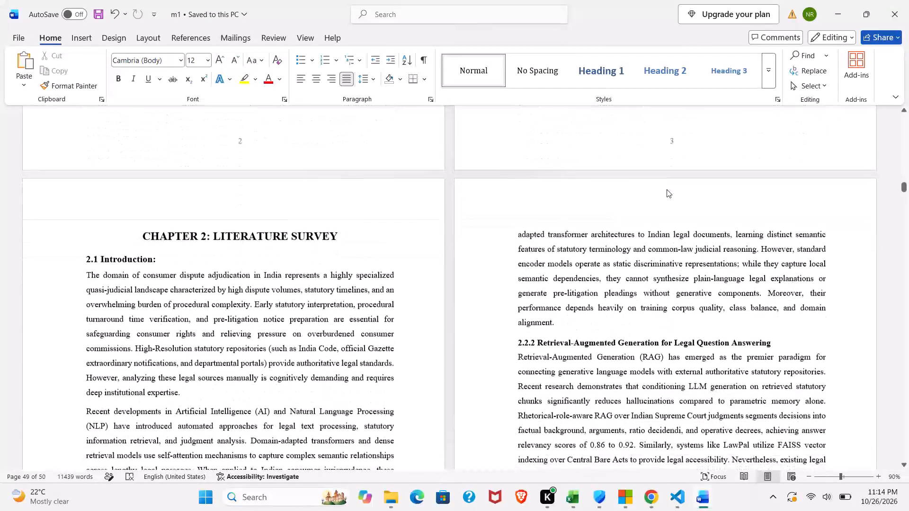
{"action": "scroll", "coordinate": [475, 245], "scroll_direction": "down", "scroll_amount": 2}
{"action": "scroll", "coordinate": [475, 245], "scroll_direction": "up", "scroll_amount": 1}
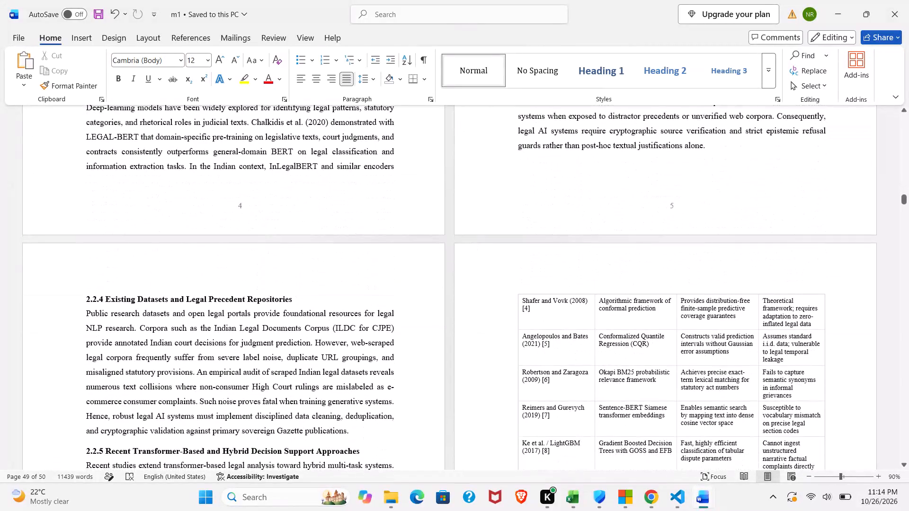
{"action": "scroll", "coordinate": [475, 245], "scroll_direction": "up", "scroll_amount": 2}
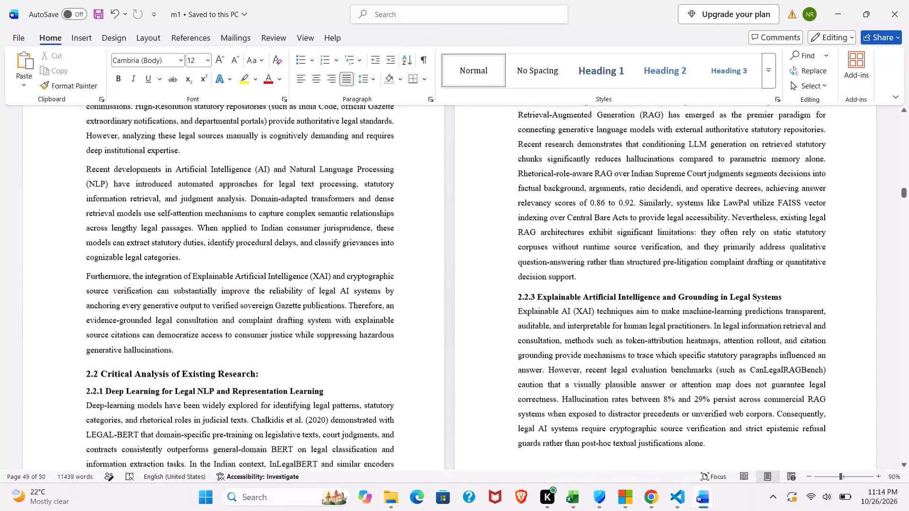
{"action": "scroll", "coordinate": [475, 245], "scroll_direction": "up", "scroll_amount": 1}
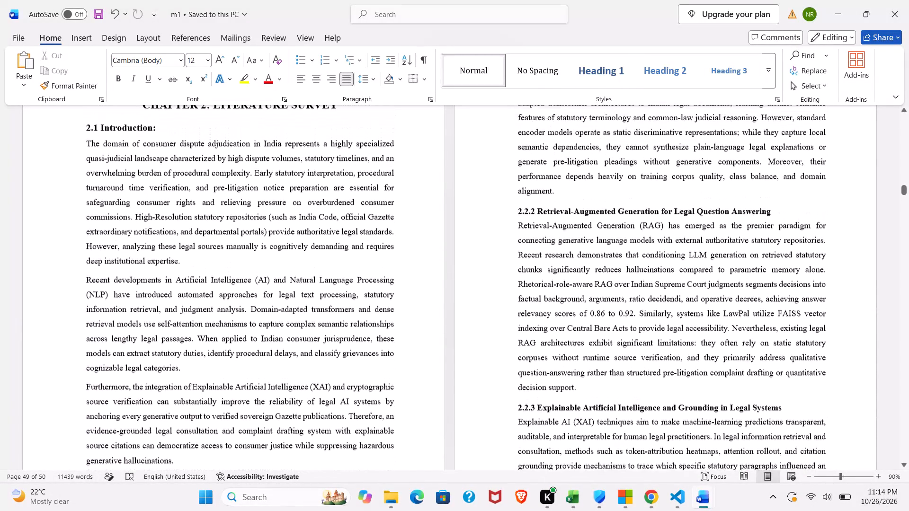
{"action": "scroll", "coordinate": [475, 245], "scroll_direction": "down", "scroll_amount": 1}
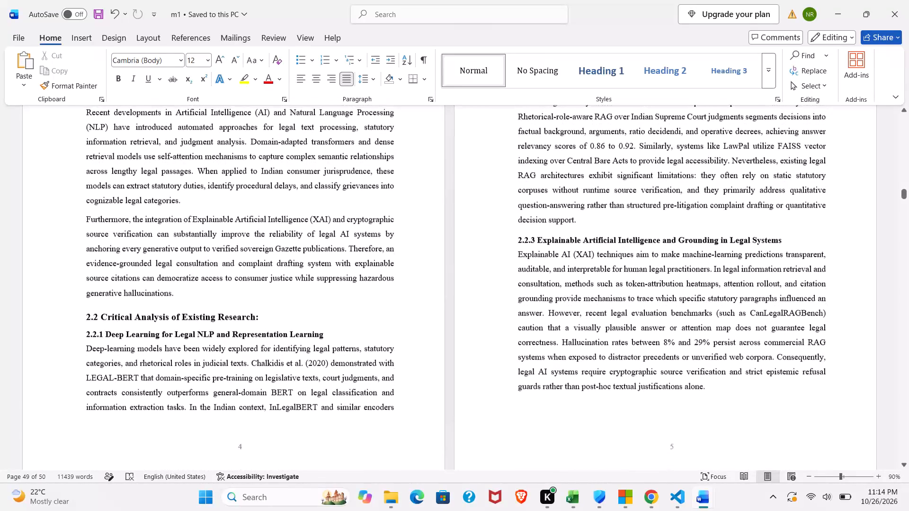
{"action": "scroll", "coordinate": [475, 245], "scroll_direction": "down", "scroll_amount": 1}
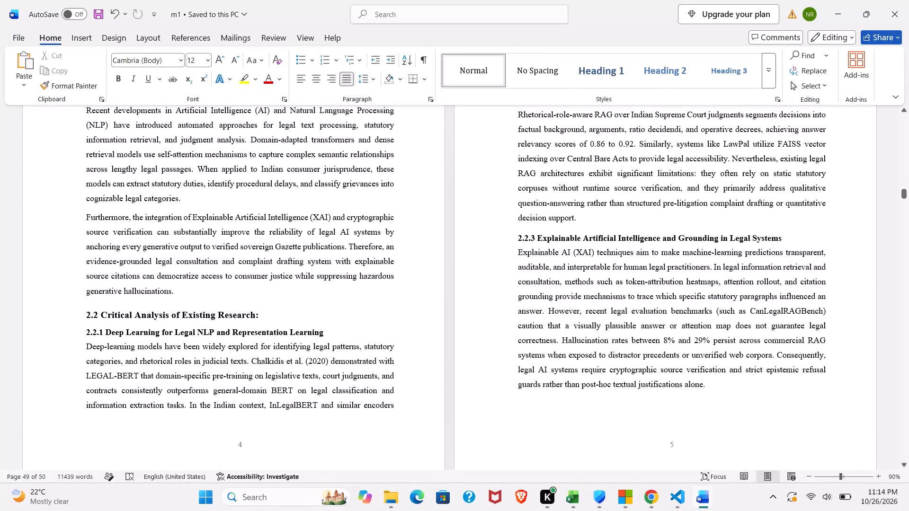
{"action": "scroll", "coordinate": [475, 245], "scroll_direction": "down", "scroll_amount": 1}
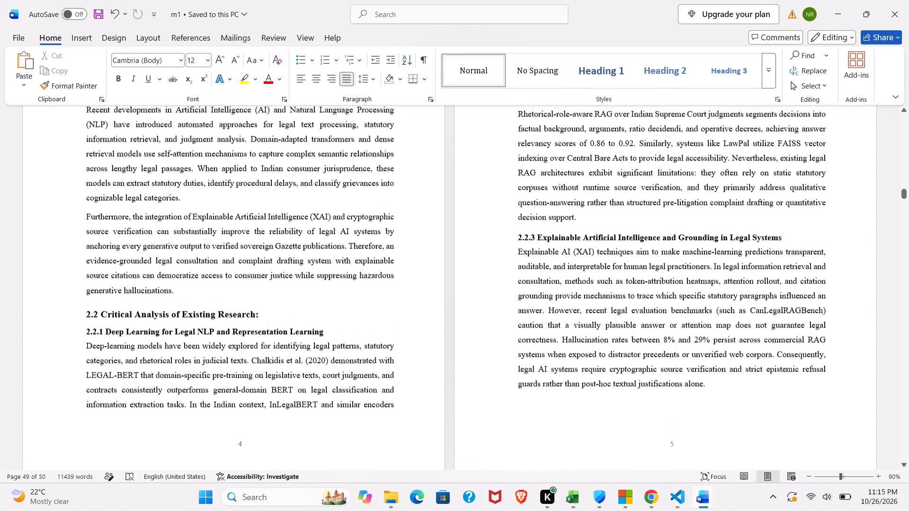
{"action": "scroll", "coordinate": [475, 245], "scroll_direction": "down", "scroll_amount": 1}
{"action": "scroll", "coordinate": [475, 245], "scroll_direction": "up", "scroll_amount": 1}
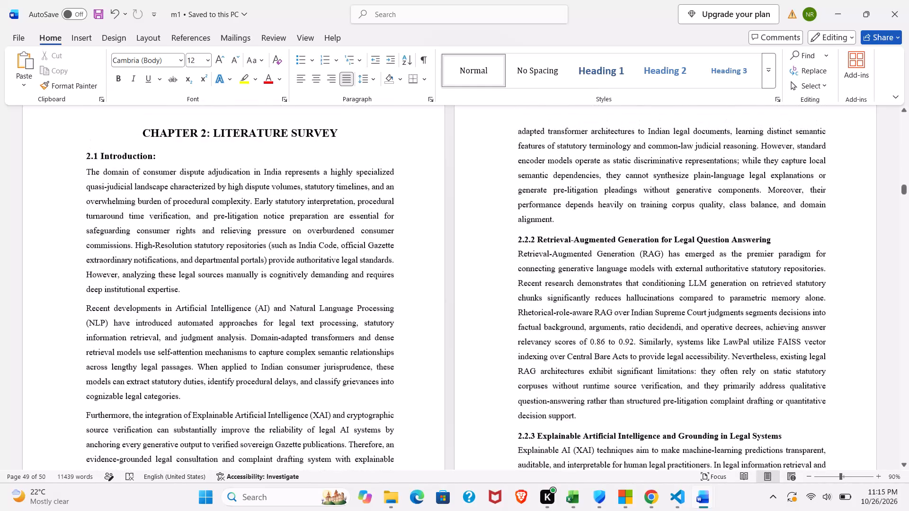
{"action": "scroll", "coordinate": [475, 245], "scroll_direction": "down", "scroll_amount": 3}
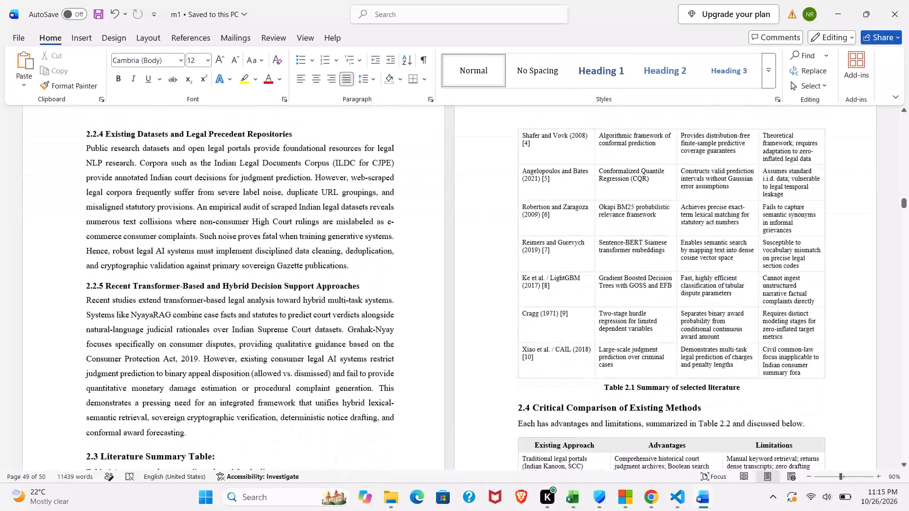
{"action": "scroll", "coordinate": [475, 245], "scroll_direction": "down", "scroll_amount": 3}
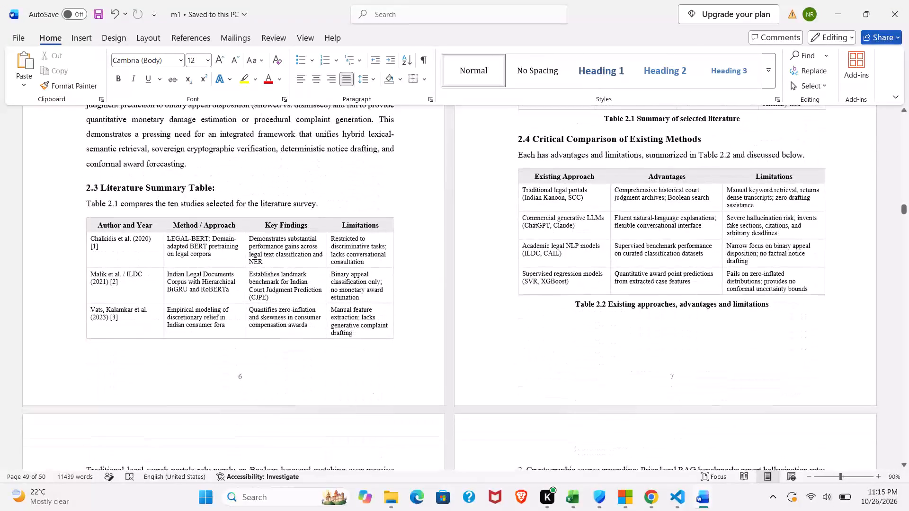
{"action": "scroll", "coordinate": [391, 203], "scroll_direction": "up", "scroll_amount": 1}
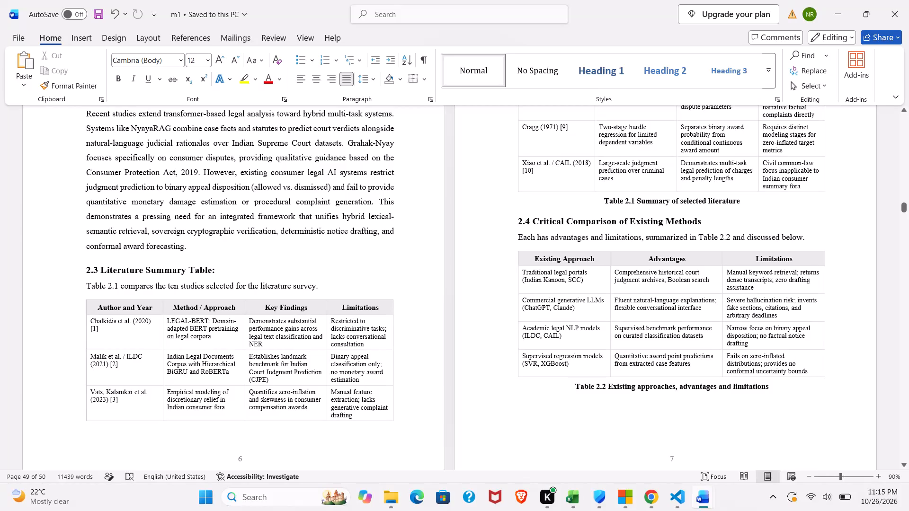
{"action": "scroll", "coordinate": [508, 210], "scroll_direction": "down", "scroll_amount": 2}
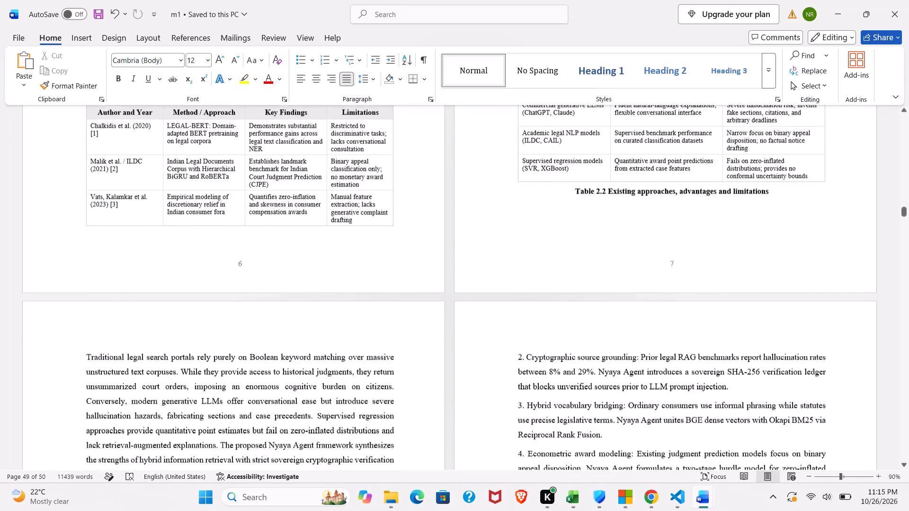
Review the Chapter 3 methodology pages, checking the proposed system text, the Fig 3.1 flowchart and the module descriptions.
{"action": "scroll", "coordinate": [508, 210], "scroll_direction": "down", "scroll_amount": 4}
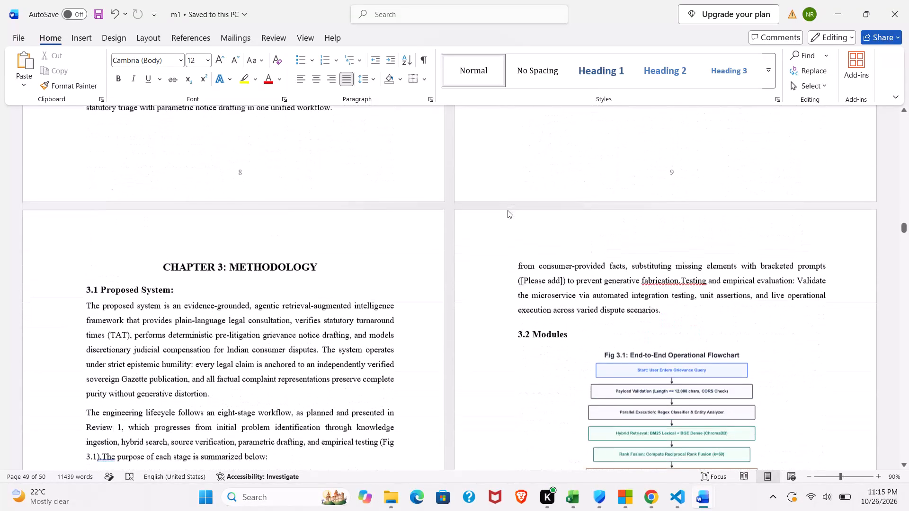
{"action": "scroll", "coordinate": [508, 210], "scroll_direction": "down", "scroll_amount": 3}
{"action": "scroll", "coordinate": [508, 210], "scroll_direction": "up", "scroll_amount": 1}
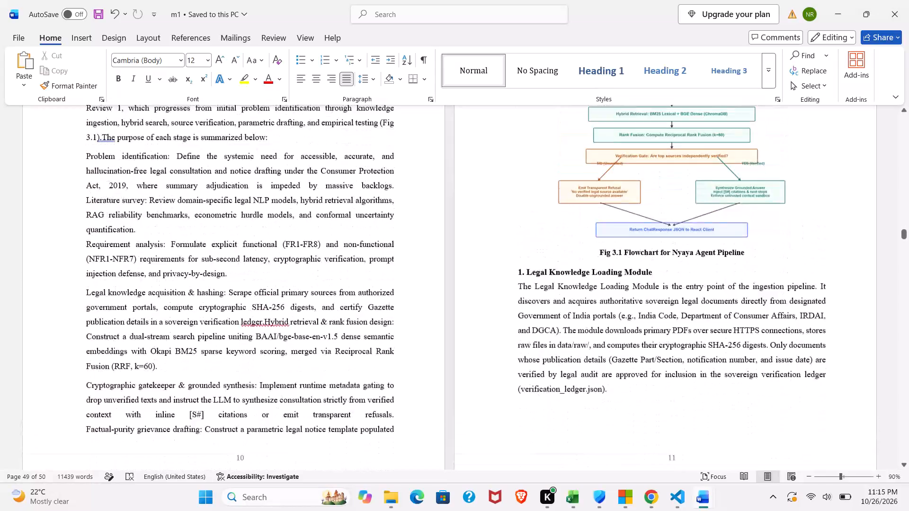
{"action": "scroll", "coordinate": [508, 210], "scroll_direction": "up", "scroll_amount": 2}
{"action": "scroll", "coordinate": [508, 210], "scroll_direction": "down", "scroll_amount": 1}
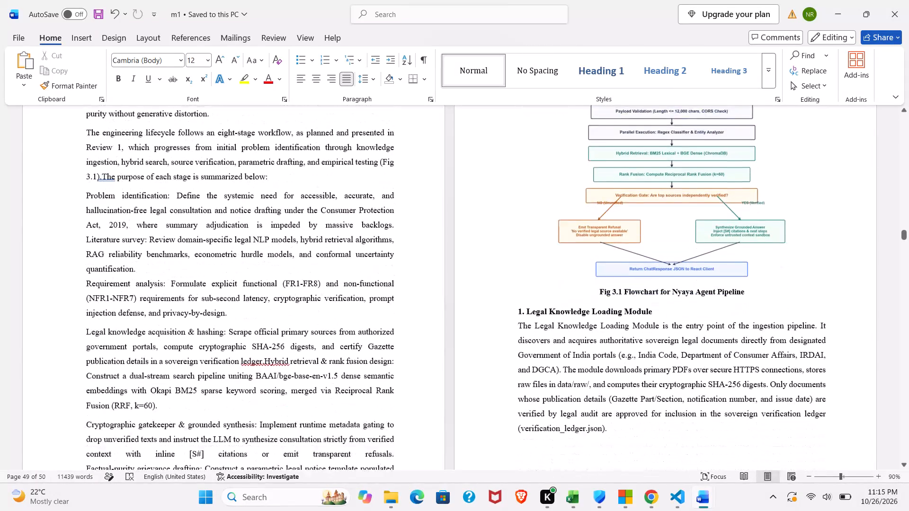
{"action": "scroll", "coordinate": [508, 210], "scroll_direction": "down", "scroll_amount": 1}
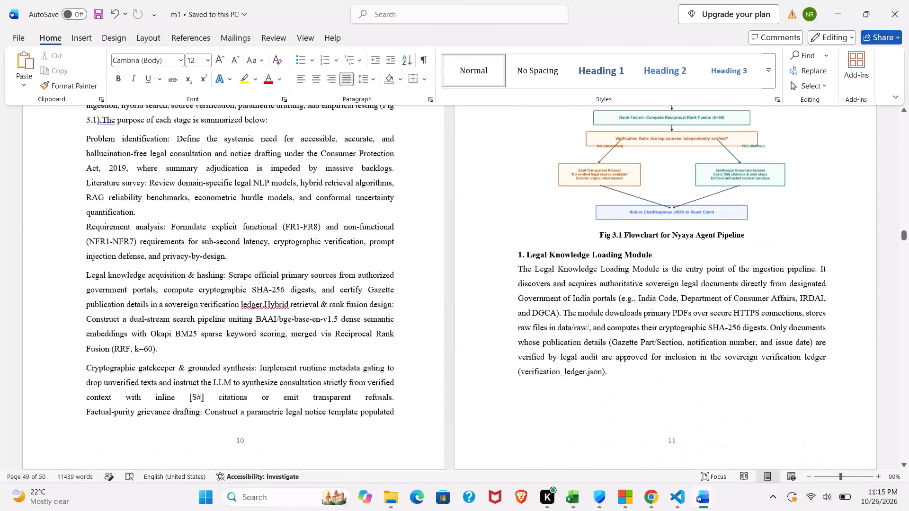
{"action": "scroll", "coordinate": [508, 210], "scroll_direction": "up", "scroll_amount": 2}
{"action": "scroll", "coordinate": [508, 210], "scroll_direction": "down", "scroll_amount": 1}
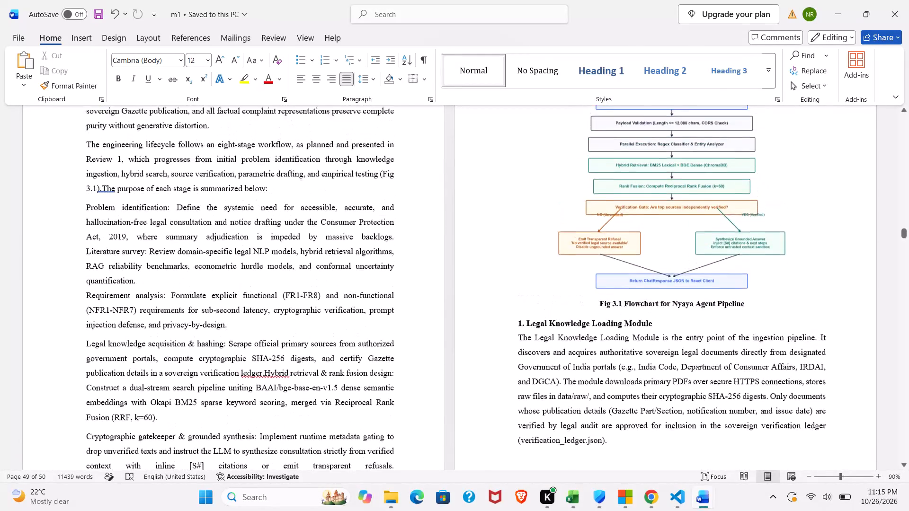
{"action": "scroll", "coordinate": [508, 210], "scroll_direction": "up", "scroll_amount": 1}
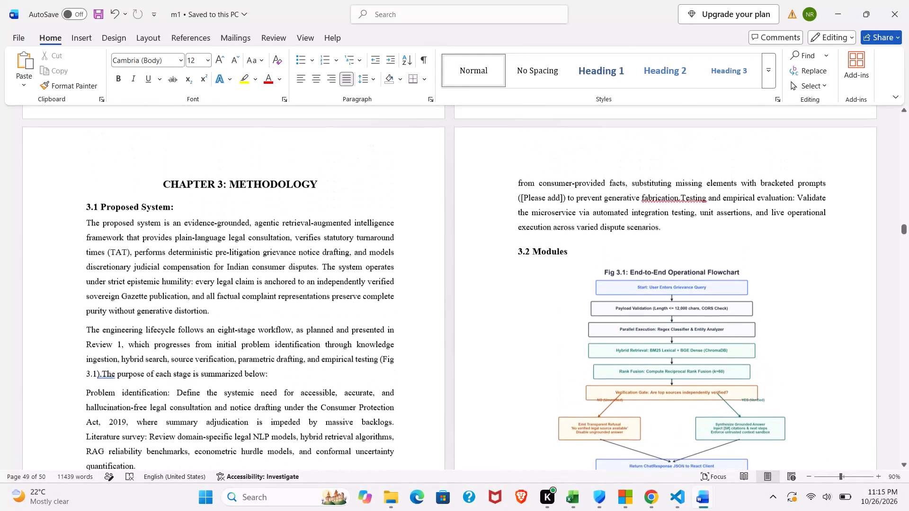
{"action": "scroll", "coordinate": [508, 210], "scroll_direction": "up", "scroll_amount": 1}
{"action": "scroll", "coordinate": [508, 210], "scroll_direction": "down", "scroll_amount": 2}
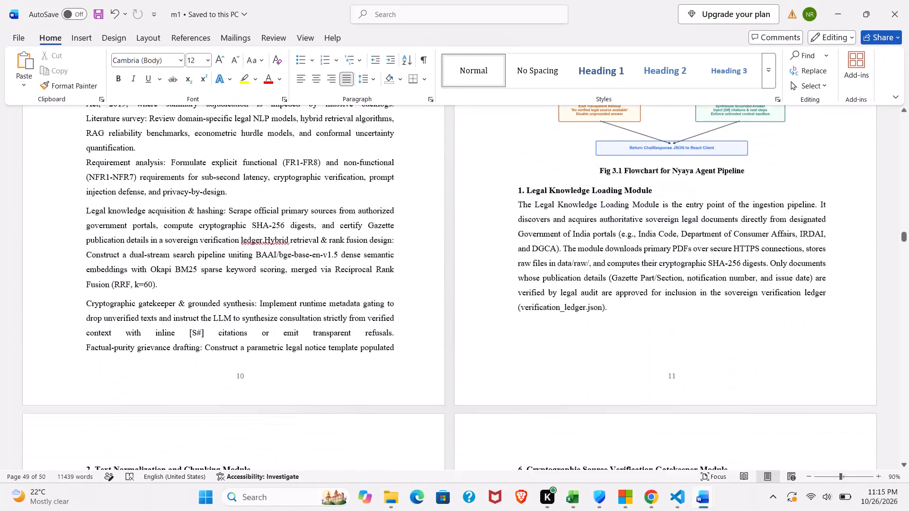
{"action": "scroll", "coordinate": [508, 210], "scroll_direction": "down", "scroll_amount": 1}
{"action": "scroll", "coordinate": [522, 206], "scroll_direction": "up", "scroll_amount": 2}
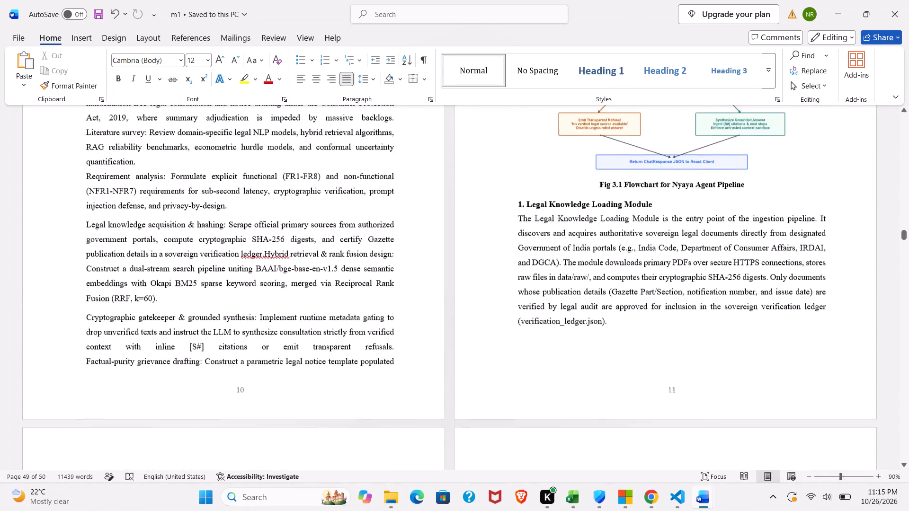
{"action": "scroll", "coordinate": [522, 206], "scroll_direction": "up", "scroll_amount": 1}
{"action": "scroll", "coordinate": [522, 206], "scroll_direction": "down", "scroll_amount": 7}
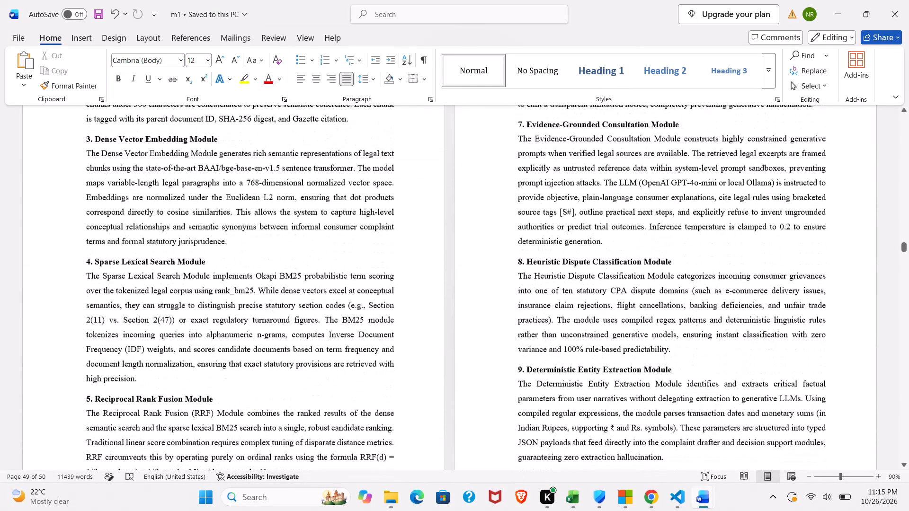
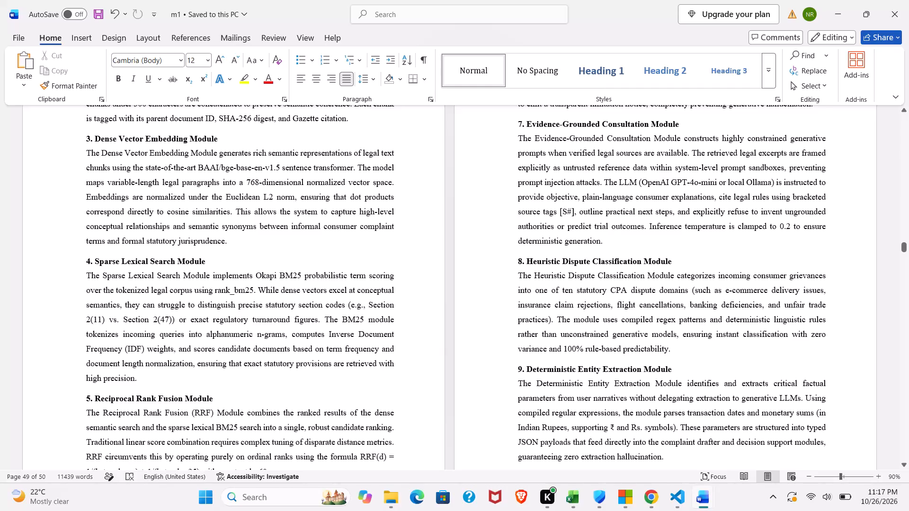
Save the m1 report.
{"action": "scroll", "coordinate": [447, 182], "scroll_direction": "up", "scroll_amount": 1}
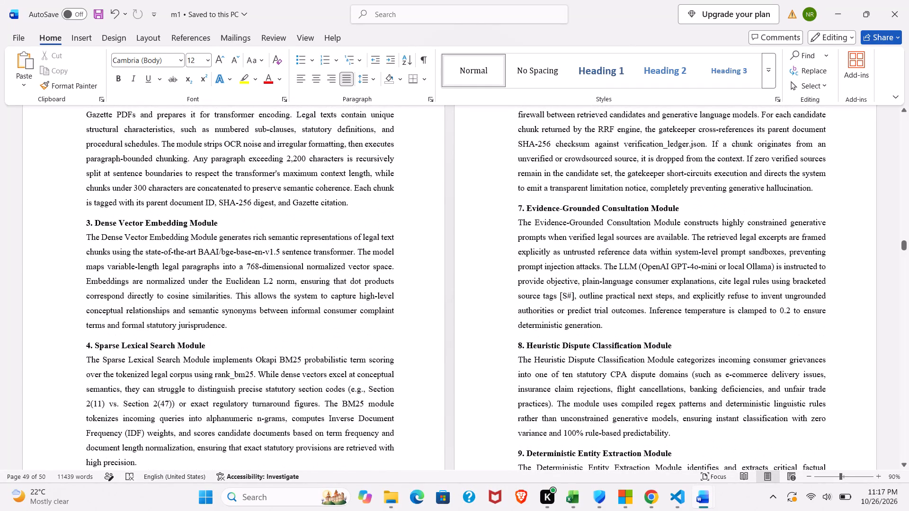
{"action": "key", "text": "ctrl+s"}
Check the spacing and page breaks of the Chapter 3 module descriptions on pages 12 and 13.
{"action": "scroll", "coordinate": [447, 182], "scroll_direction": "down", "scroll_amount": 1}
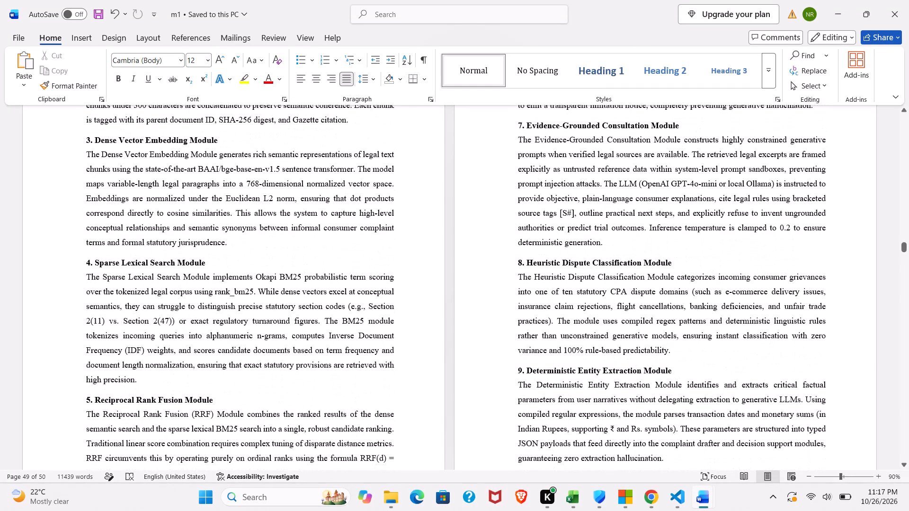
{"action": "scroll", "coordinate": [447, 182], "scroll_direction": "up", "scroll_amount": 3}
{"action": "scroll", "coordinate": [447, 182], "scroll_direction": "down", "scroll_amount": 5}
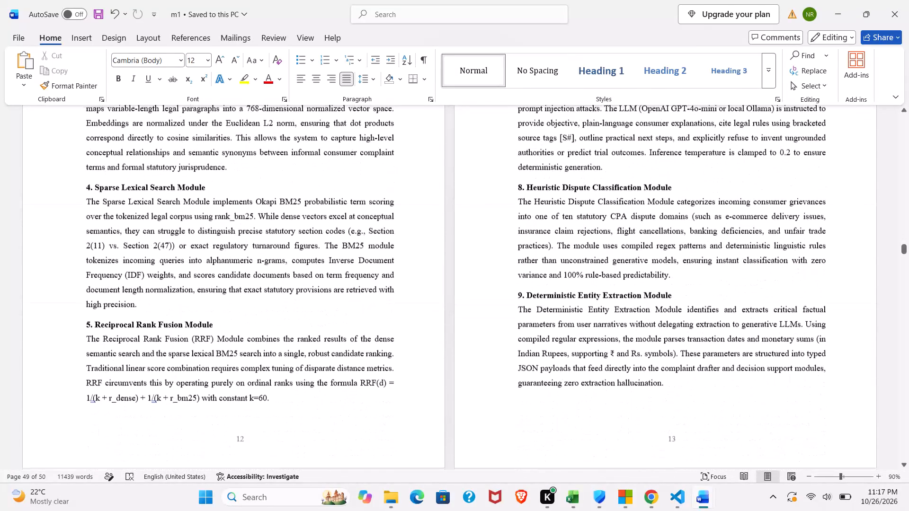
{"action": "scroll", "coordinate": [334, 174], "scroll_direction": "up", "scroll_amount": 1}
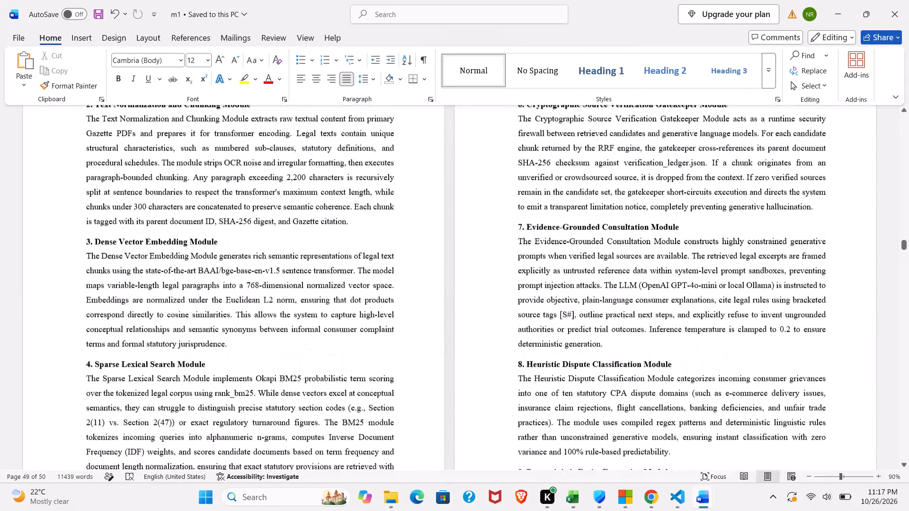
{"action": "scroll", "coordinate": [334, 174], "scroll_direction": "up", "scroll_amount": 1}
{"action": "scroll", "coordinate": [334, 174], "scroll_direction": "down", "scroll_amount": 2}
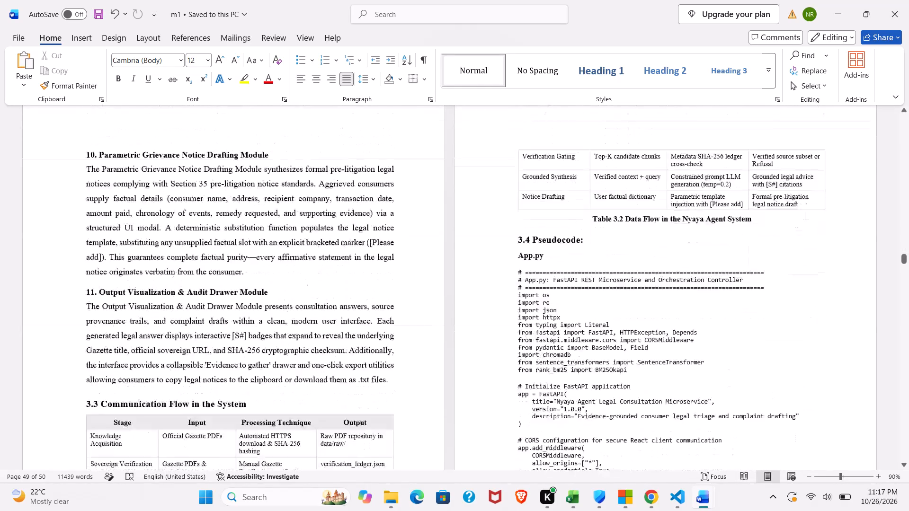
Examine modules 10 and 11 and how the section 3.3 communication flow table splits across pages 14 and 15.
{"action": "scroll", "coordinate": [334, 174], "scroll_direction": "down", "scroll_amount": 2}
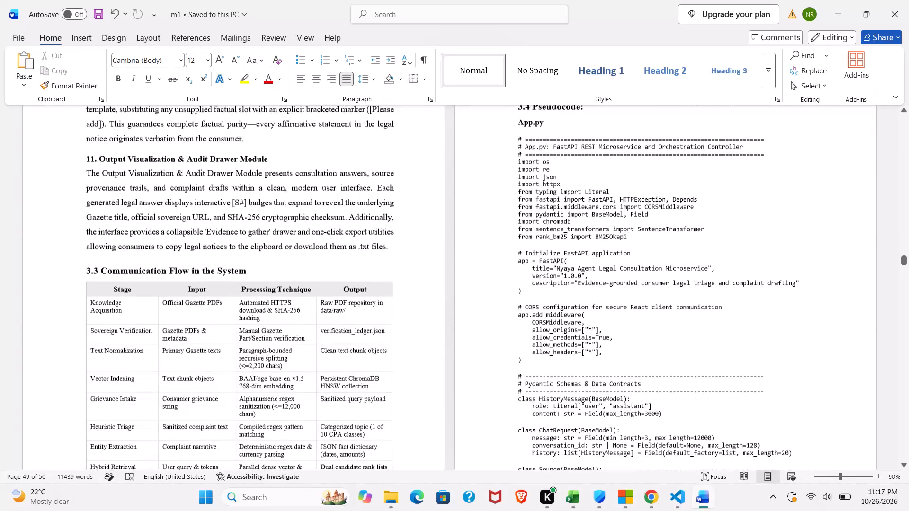
{"action": "scroll", "coordinate": [255, 254], "scroll_direction": "down", "scroll_amount": 2}
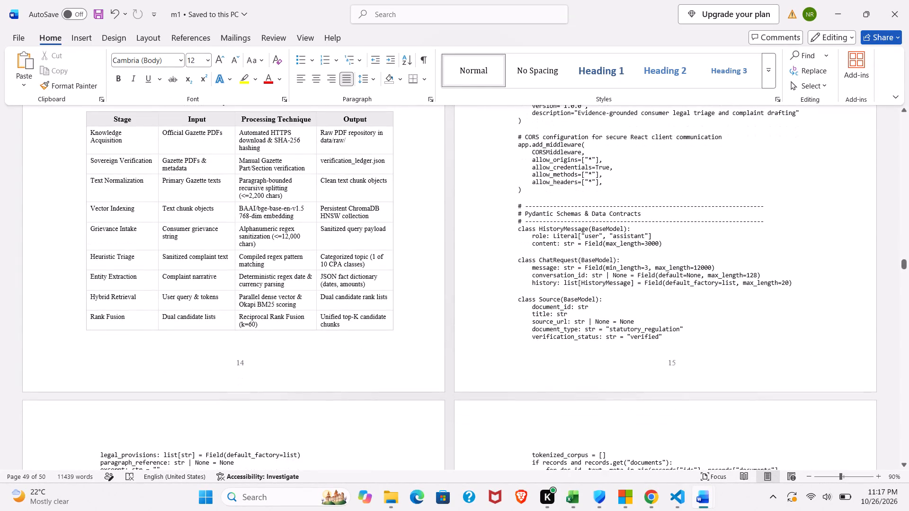
{"action": "scroll", "coordinate": [209, 255], "scroll_direction": "up", "scroll_amount": 3}
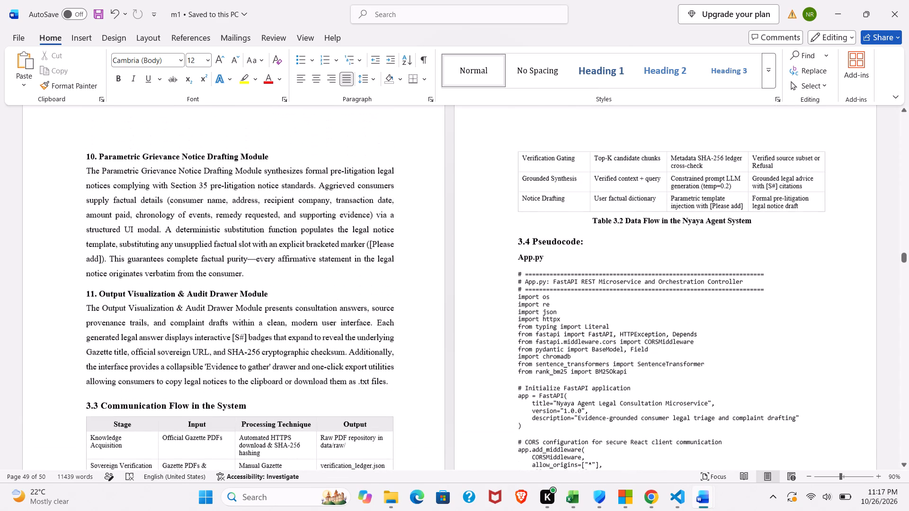
{"action": "scroll", "coordinate": [209, 255], "scroll_direction": "down", "scroll_amount": 2}
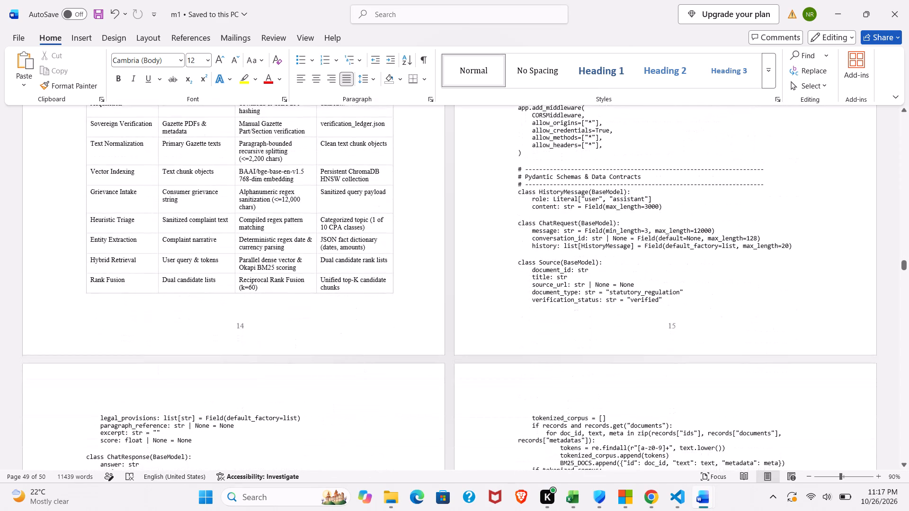
{"action": "scroll", "coordinate": [213, 283], "scroll_direction": "up", "scroll_amount": 1}
{"action": "scroll", "coordinate": [213, 283], "scroll_direction": "down", "scroll_amount": 1}
{"action": "scroll", "coordinate": [213, 283], "scroll_direction": "up", "scroll_amount": 1}
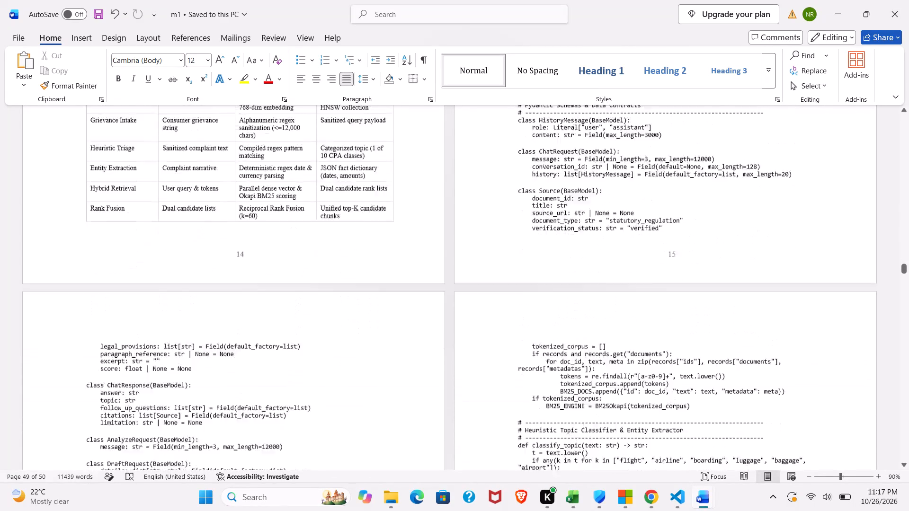
{"action": "scroll", "coordinate": [213, 283], "scroll_direction": "up", "scroll_amount": 1}
{"action": "scroll", "coordinate": [213, 283], "scroll_direction": "down", "scroll_amount": 2}
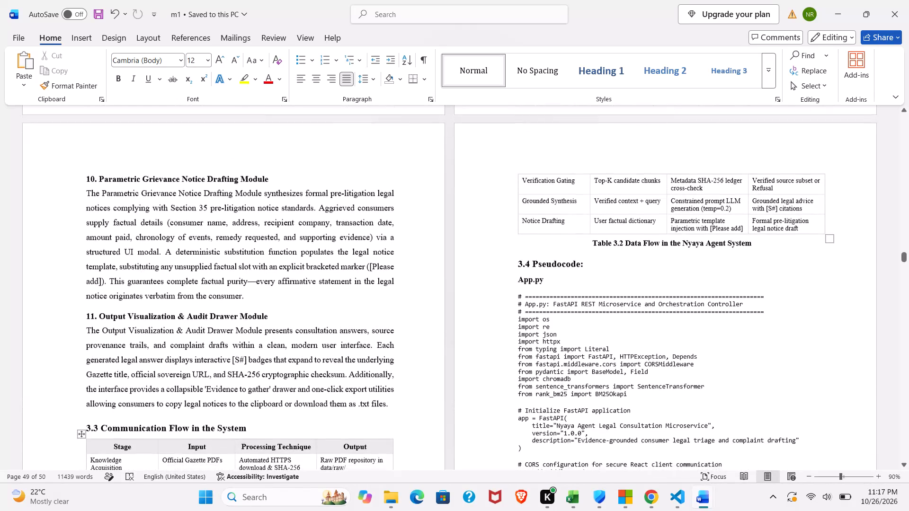
{"action": "scroll", "coordinate": [213, 283], "scroll_direction": "down", "scroll_amount": 4}
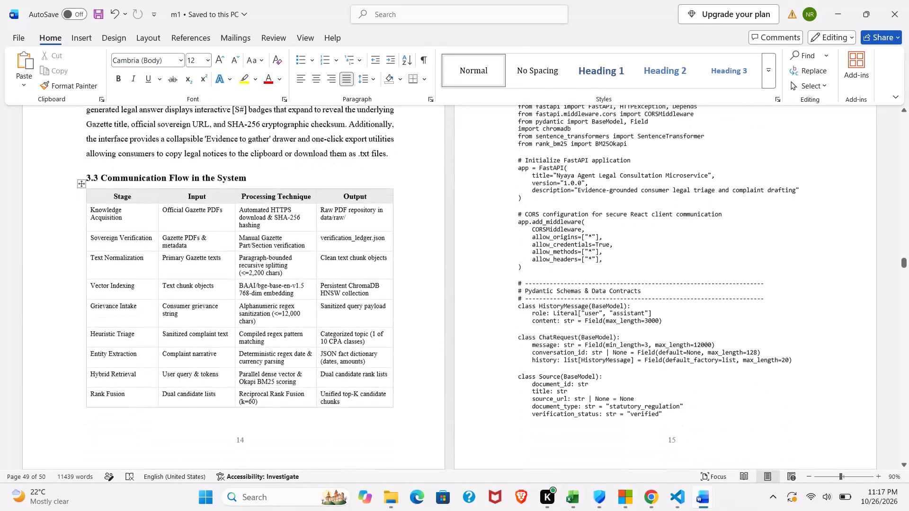
Review the section 3.4 pseudocode listings and the 4.1.1 Input Design text, including the page 24 to 25 transition.
{"action": "scroll", "coordinate": [213, 283], "scroll_direction": "down", "scroll_amount": 4}
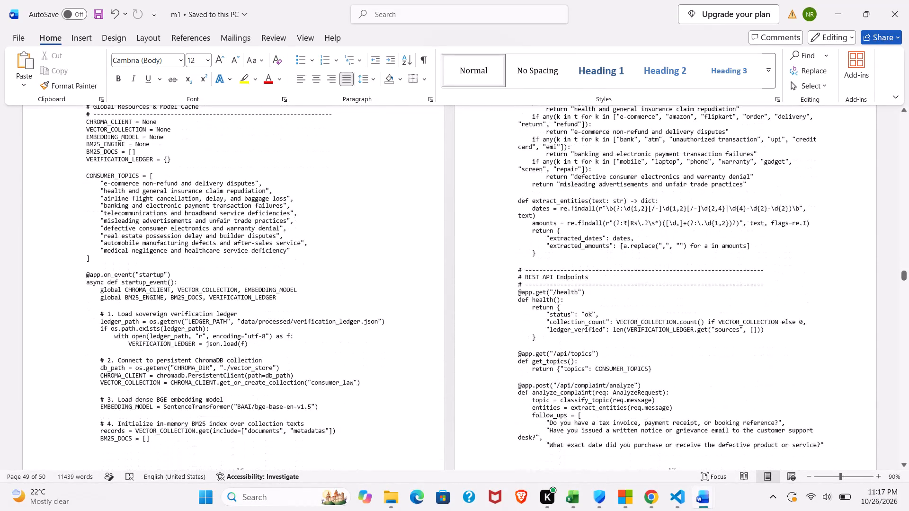
{"action": "scroll", "coordinate": [213, 283], "scroll_direction": "down", "scroll_amount": 4}
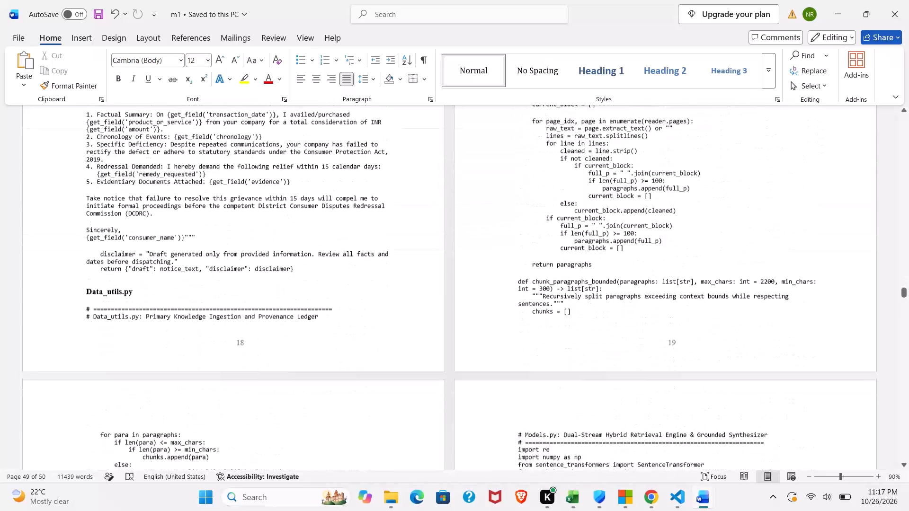
{"action": "scroll", "coordinate": [213, 283], "scroll_direction": "down", "scroll_amount": 4}
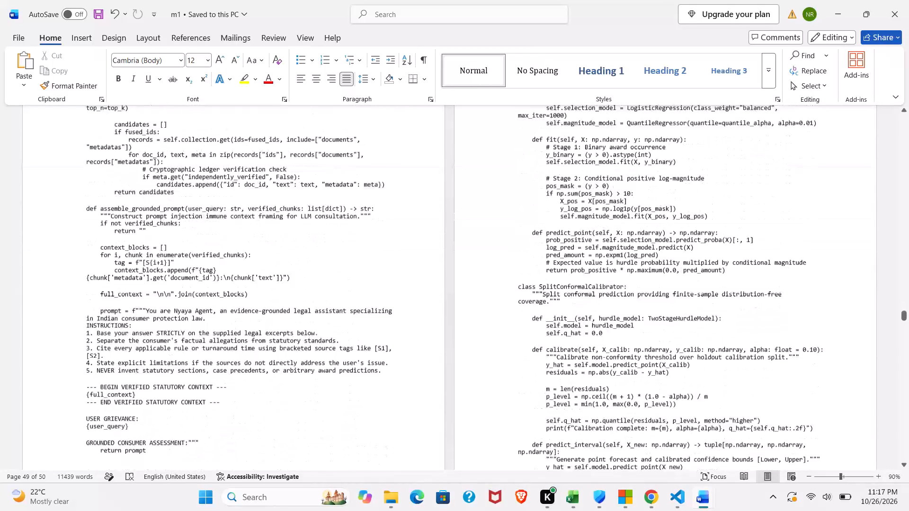
{"action": "scroll", "coordinate": [213, 283], "scroll_direction": "down", "scroll_amount": 1}
{"action": "scroll", "coordinate": [213, 283], "scroll_direction": "up", "scroll_amount": 1}
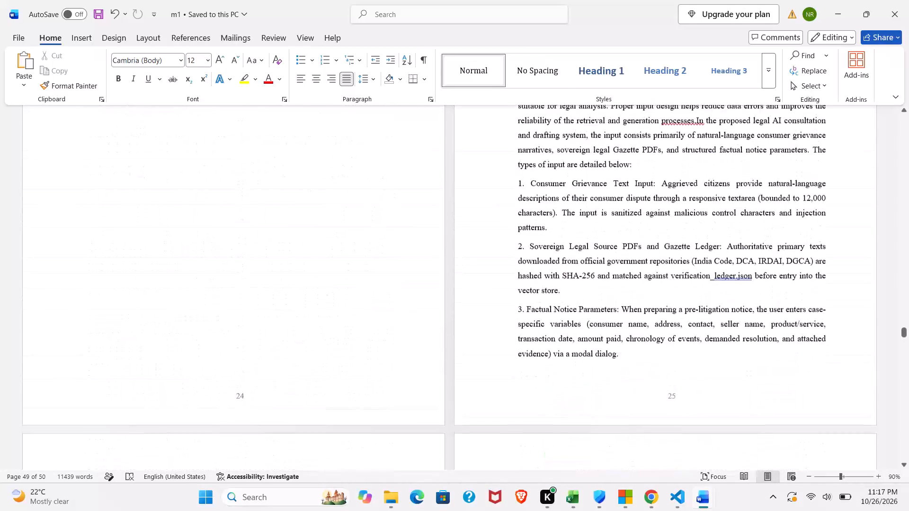
{"action": "scroll", "coordinate": [213, 283], "scroll_direction": "up", "scroll_amount": 2}
{"action": "scroll", "coordinate": [213, 283], "scroll_direction": "down", "scroll_amount": 1}
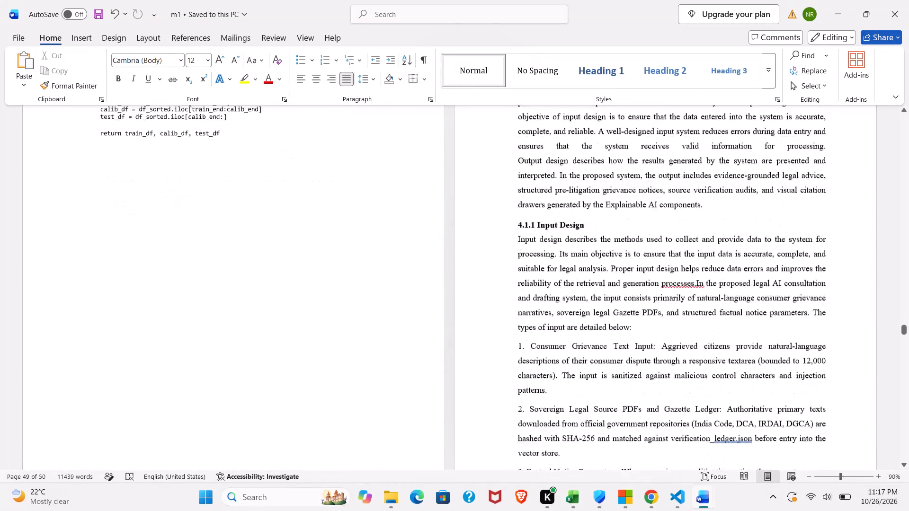
{"action": "scroll", "coordinate": [213, 283], "scroll_direction": "down", "scroll_amount": 1}
{"action": "scroll", "coordinate": [286, 340], "scroll_direction": "down", "scroll_amount": 1}
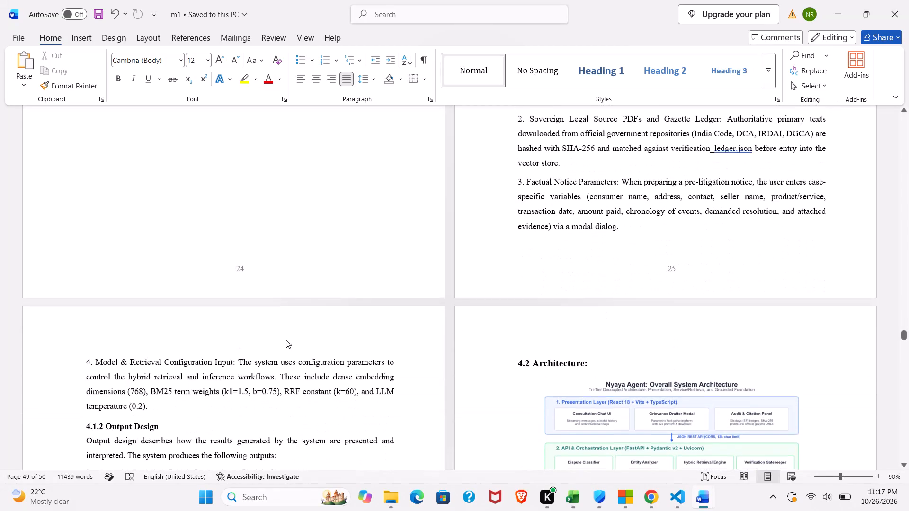
Review the 4.1.2 Output Design and 4.2 Architecture pages, comparing their layout with the input design pages before them.
{"action": "scroll", "coordinate": [286, 340], "scroll_direction": "down", "scroll_amount": 3}
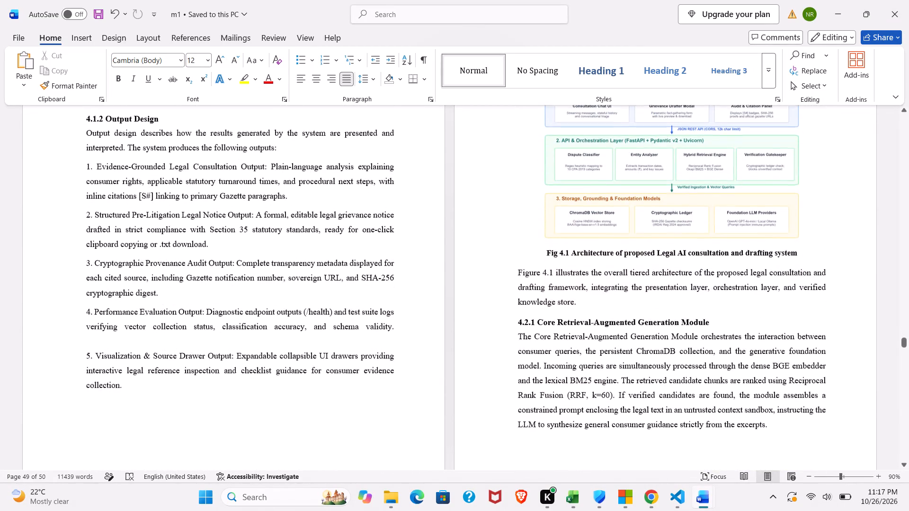
{"action": "scroll", "coordinate": [286, 340], "scroll_direction": "down", "scroll_amount": 2}
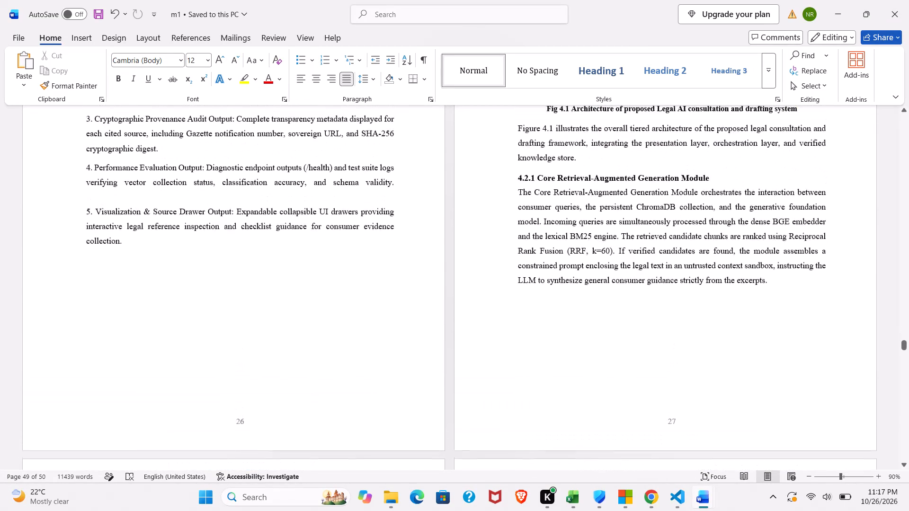
{"action": "scroll", "coordinate": [286, 340], "scroll_direction": "up", "scroll_amount": 2}
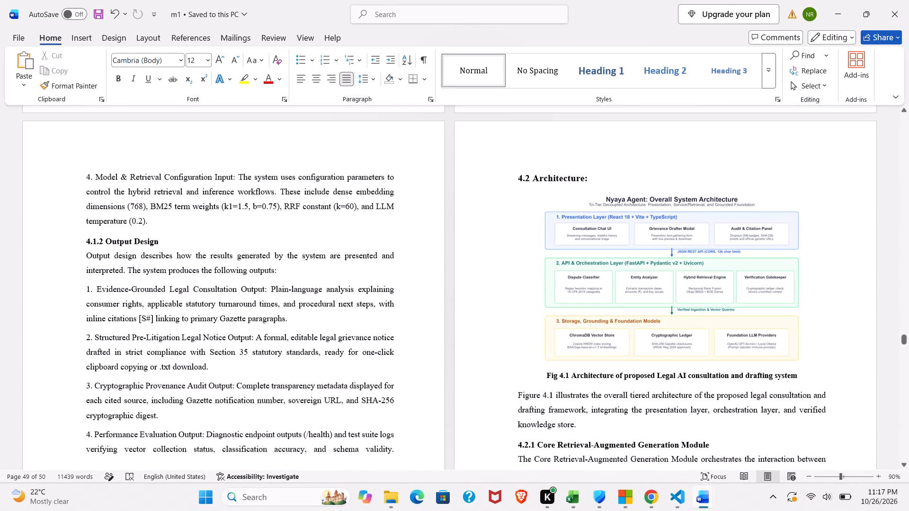
{"action": "scroll", "coordinate": [286, 340], "scroll_direction": "down", "scroll_amount": 1}
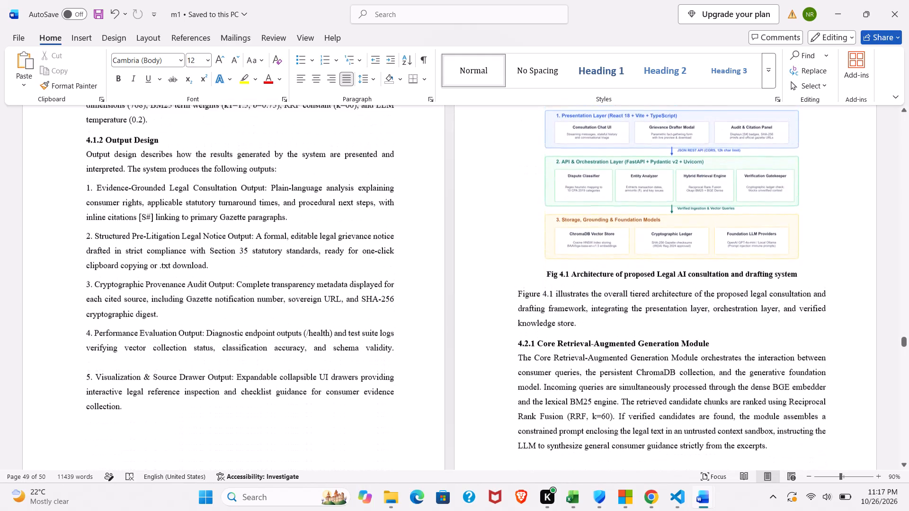
{"action": "scroll", "coordinate": [286, 340], "scroll_direction": "up", "scroll_amount": 2}
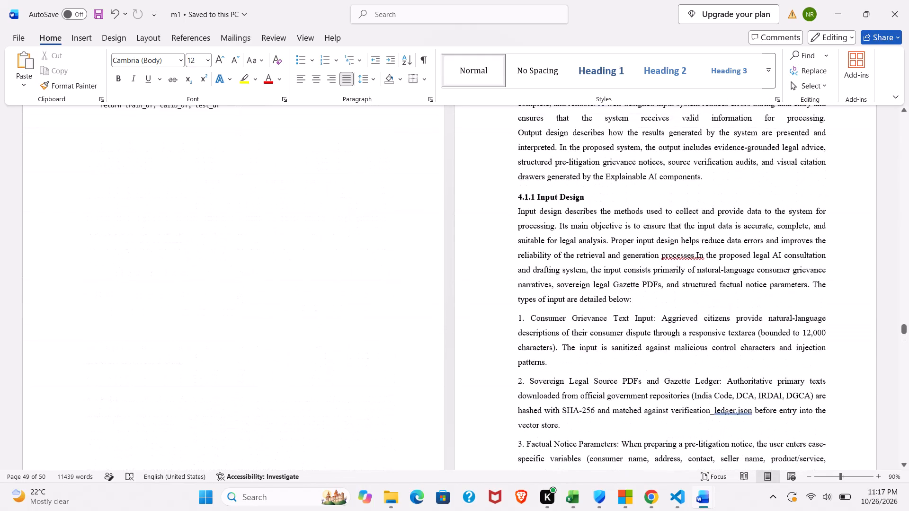
{"action": "scroll", "coordinate": [553, 311], "scroll_direction": "up", "scroll_amount": 1}
{"action": "scroll", "coordinate": [553, 311], "scroll_direction": "down", "scroll_amount": 2}
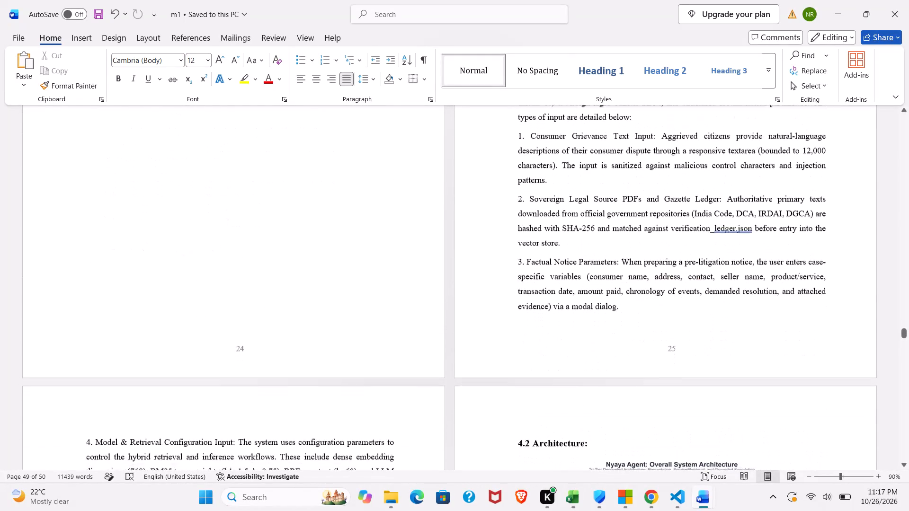
{"action": "scroll", "coordinate": [553, 311], "scroll_direction": "down", "scroll_amount": 1}
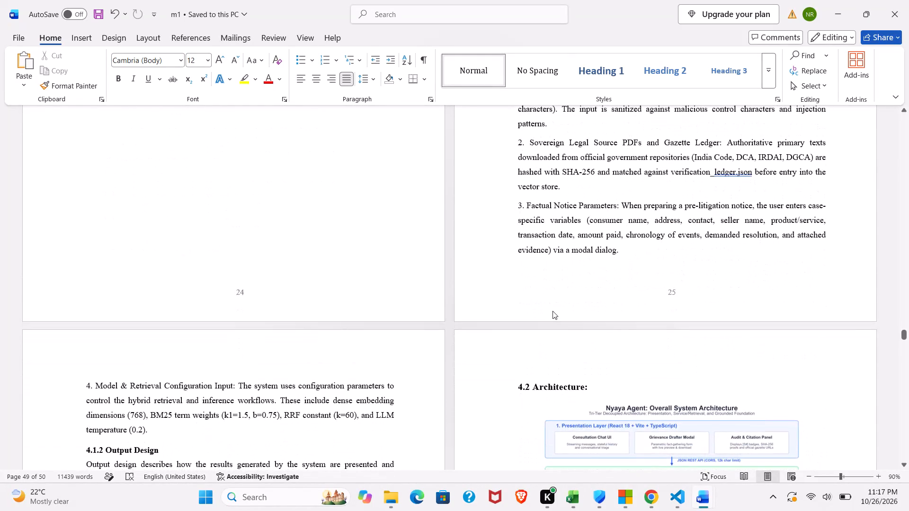
Recheck pages 26 and 27 for blank space and spacing around the output list, Fig 4.1 and section 4.2.1.
{"action": "scroll", "coordinate": [553, 311], "scroll_direction": "down", "scroll_amount": 1}
{"action": "scroll", "coordinate": [385, 347], "scroll_direction": "down", "scroll_amount": 1}
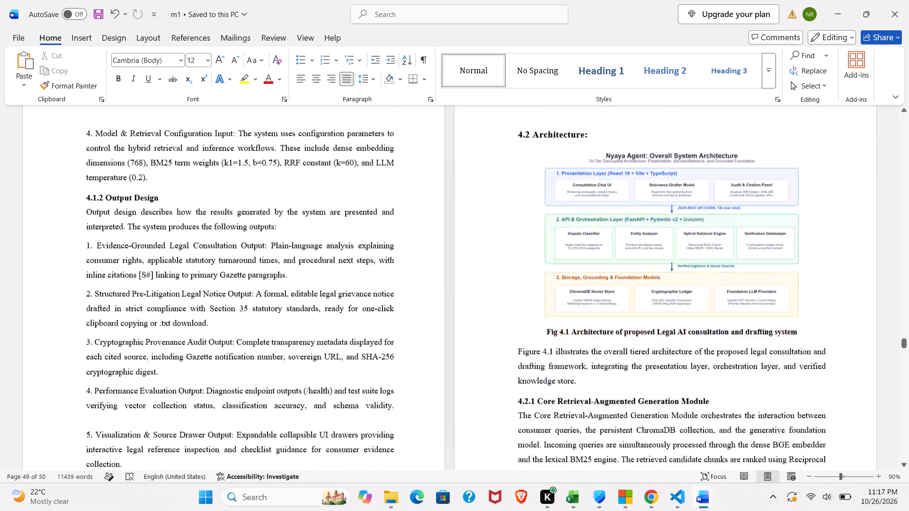
{"action": "scroll", "coordinate": [385, 347], "scroll_direction": "down", "scroll_amount": 1}
{"action": "scroll", "coordinate": [385, 347], "scroll_direction": "up", "scroll_amount": 1}
{"action": "scroll", "coordinate": [385, 347], "scroll_direction": "down", "scroll_amount": 1}
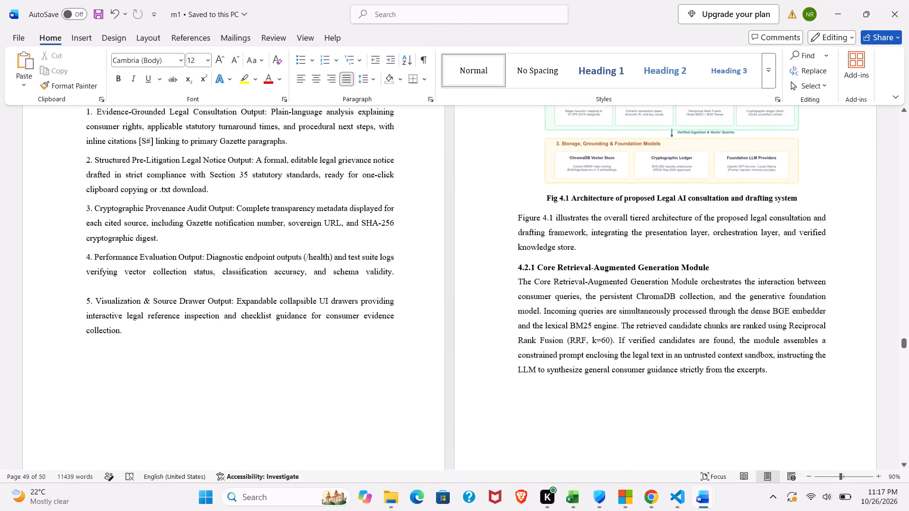
{"action": "scroll", "coordinate": [385, 347], "scroll_direction": "up", "scroll_amount": 1}
{"action": "scroll", "coordinate": [385, 347], "scroll_direction": "down", "scroll_amount": 2}
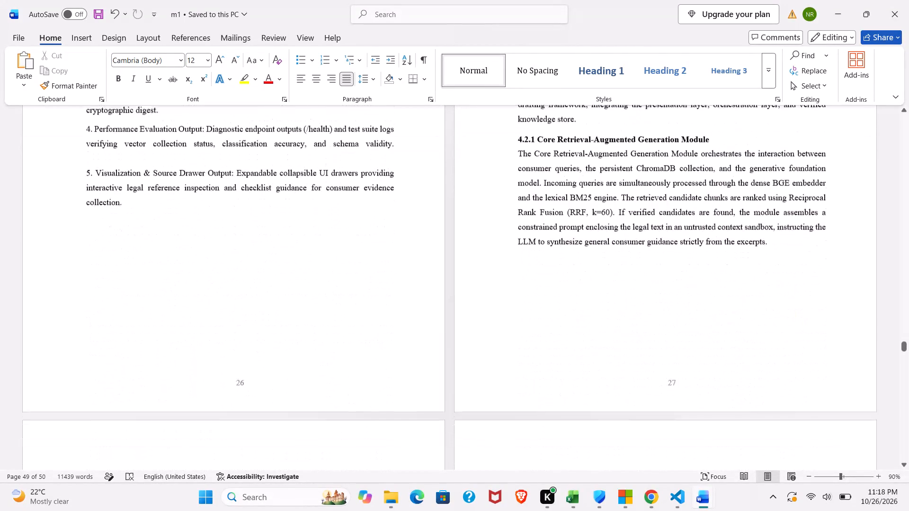
{"action": "scroll", "coordinate": [385, 347], "scroll_direction": "up", "scroll_amount": 1}
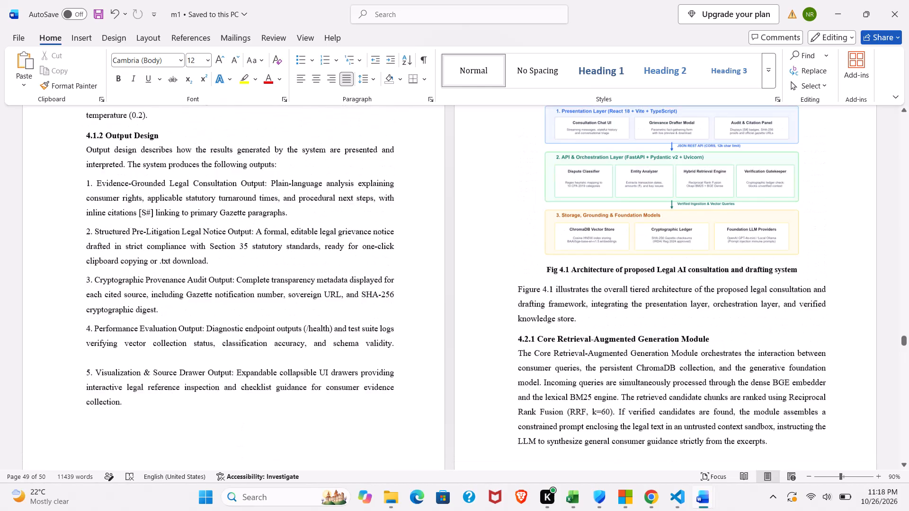
{"action": "scroll", "coordinate": [385, 347], "scroll_direction": "up", "scroll_amount": 1}
{"action": "scroll", "coordinate": [385, 347], "scroll_direction": "down", "scroll_amount": 3}
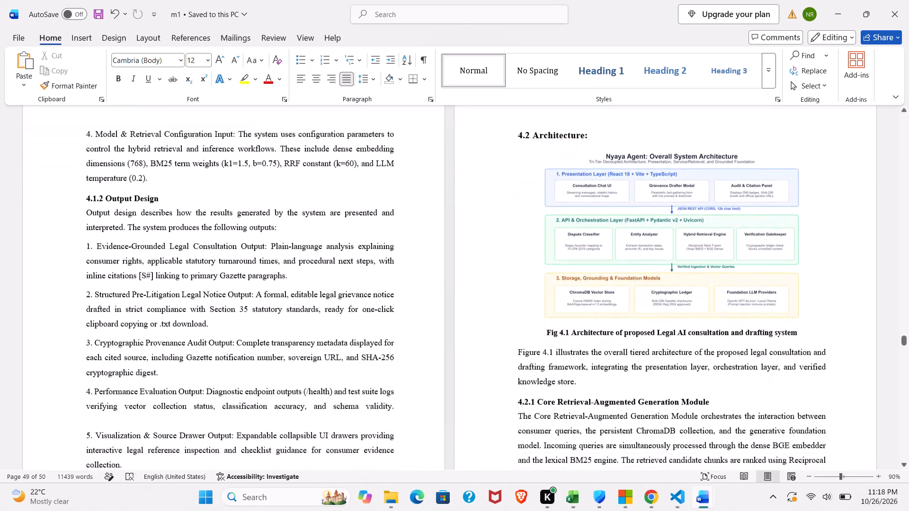
{"action": "scroll", "coordinate": [385, 347], "scroll_direction": "down", "scroll_amount": 1}
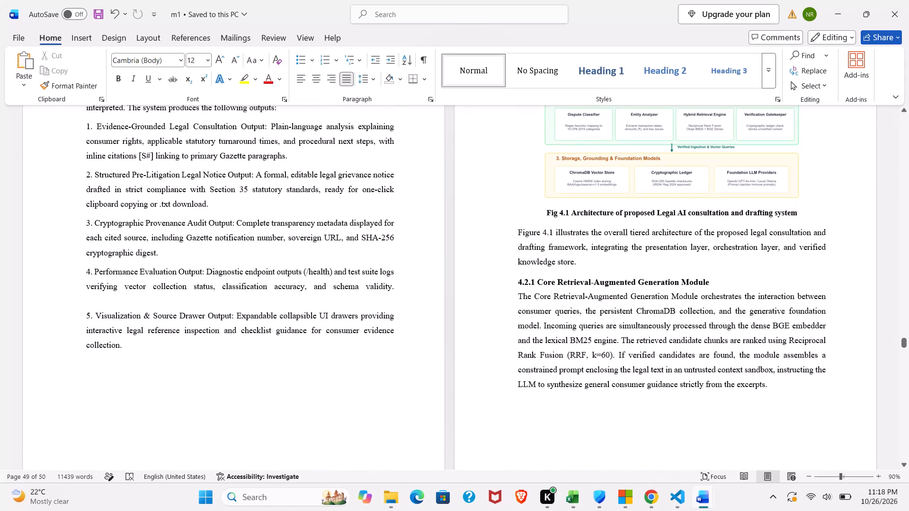
{"action": "scroll", "coordinate": [349, 361], "scroll_direction": "down", "scroll_amount": 1}
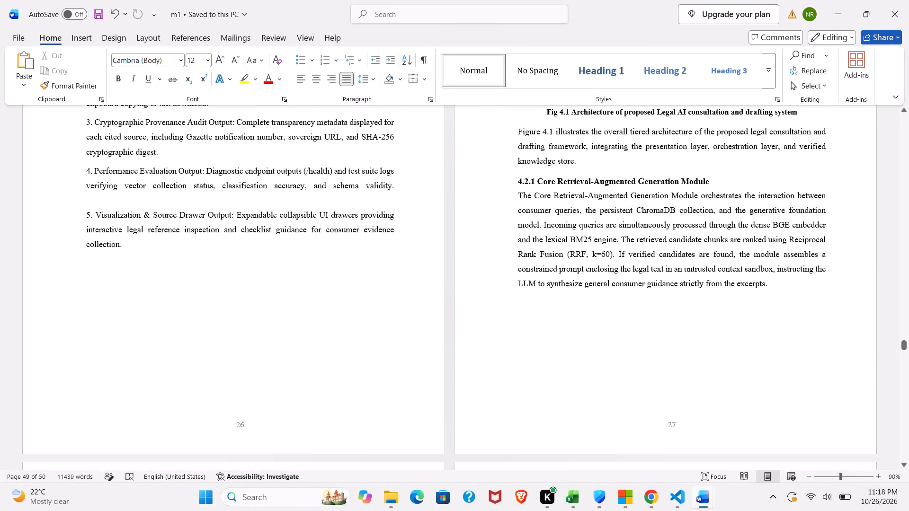
{"action": "scroll", "coordinate": [152, 284], "scroll_direction": "up", "scroll_amount": 2}
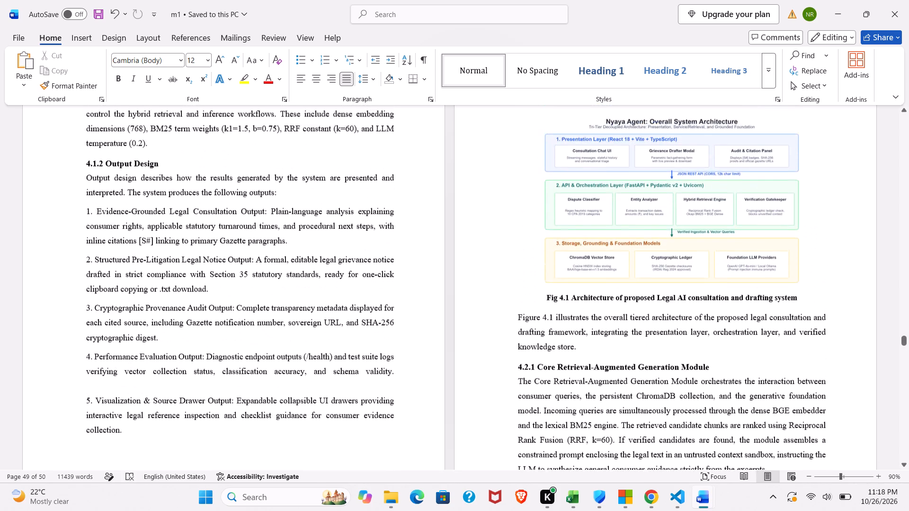
{"action": "scroll", "coordinate": [152, 284], "scroll_direction": "down", "scroll_amount": 1}
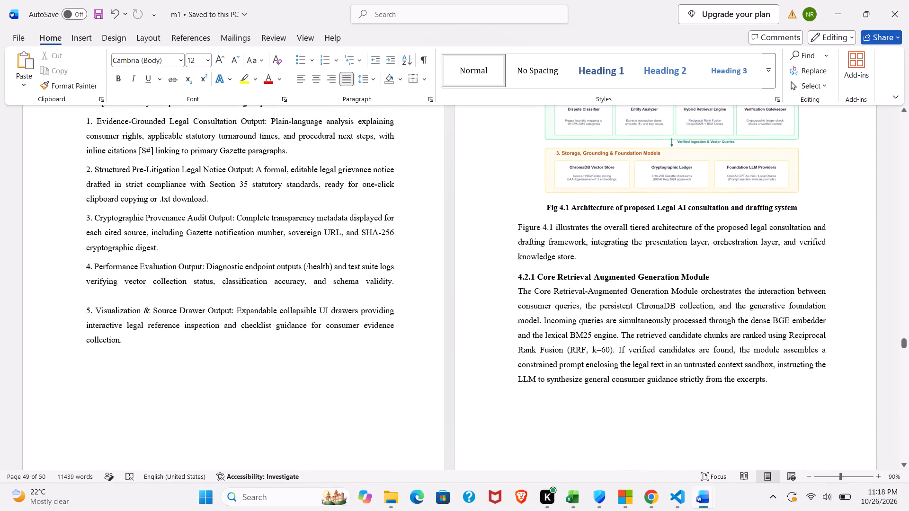
{"action": "scroll", "coordinate": [487, 273], "scroll_direction": "up", "scroll_amount": 2}
{"action": "scroll", "coordinate": [487, 273], "scroll_direction": "down", "scroll_amount": 3}
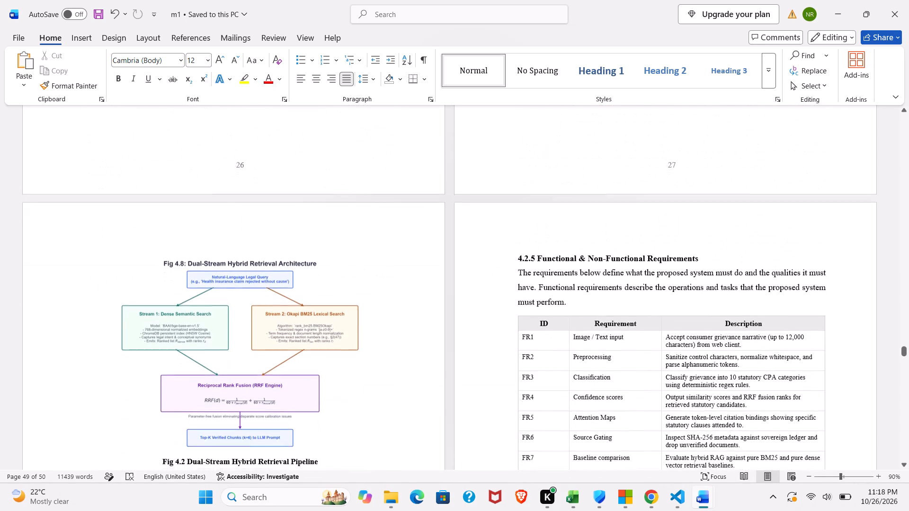
Review pages 28 to 31, covering Fig 4.2, requirements Tables 4.3 and 4.4, and the start of Methods and Algorithms.
{"action": "scroll", "coordinate": [555, 171], "scroll_direction": "down", "scroll_amount": 1}
{"action": "scroll", "coordinate": [372, 331], "scroll_direction": "up", "scroll_amount": 1}
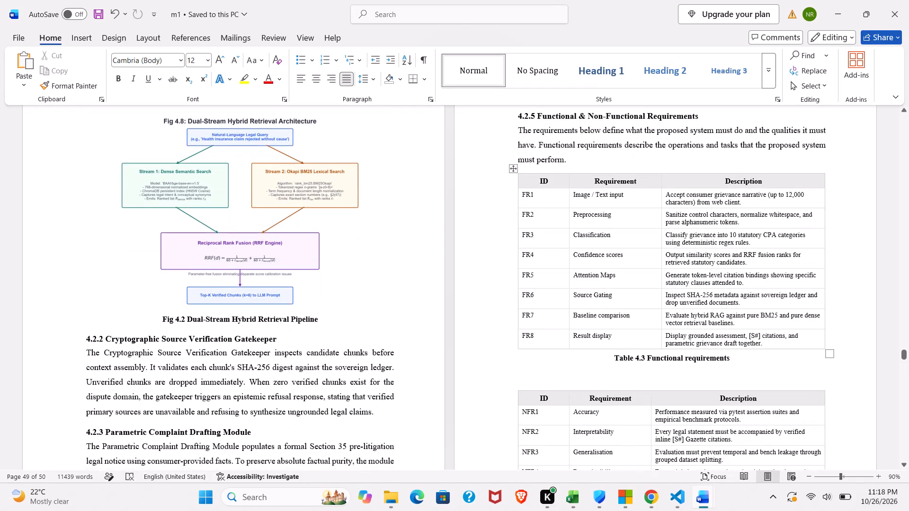
{"action": "scroll", "coordinate": [372, 331], "scroll_direction": "up", "scroll_amount": 2}
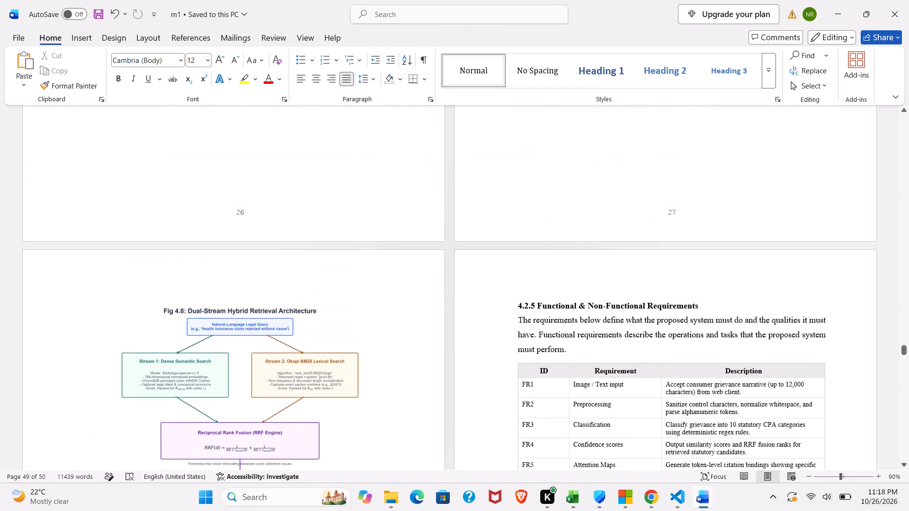
{"action": "scroll", "coordinate": [372, 331], "scroll_direction": "down", "scroll_amount": 4}
{"action": "scroll", "coordinate": [372, 331], "scroll_direction": "up", "scroll_amount": 1}
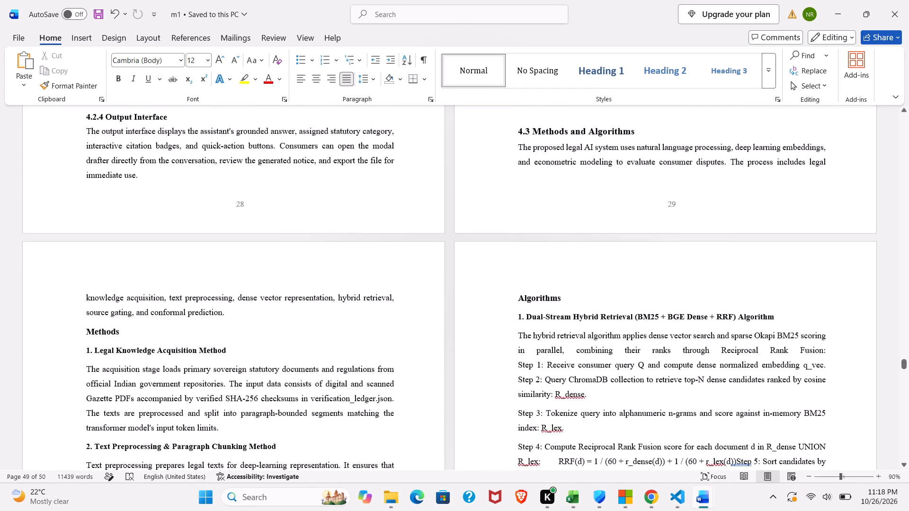
{"action": "scroll", "coordinate": [372, 331], "scroll_direction": "up", "scroll_amount": 1}
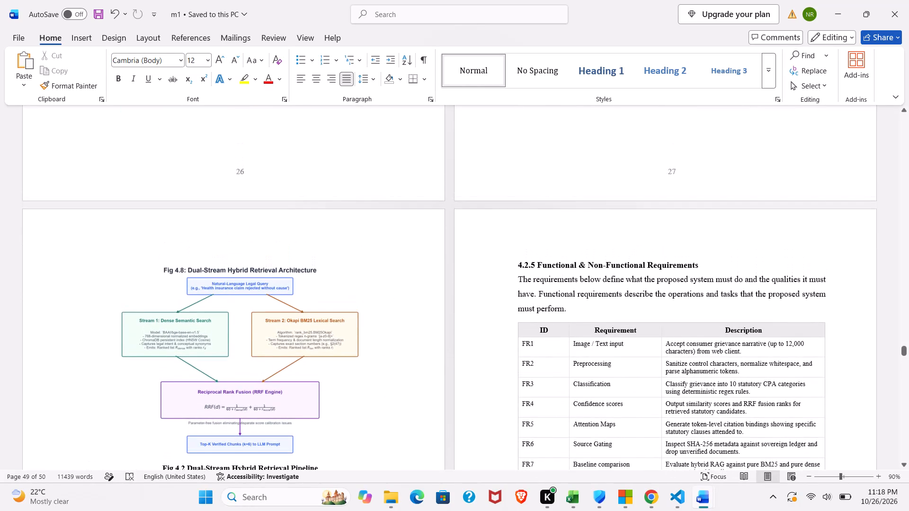
{"action": "scroll", "coordinate": [428, 303], "scroll_direction": "down", "scroll_amount": 3}
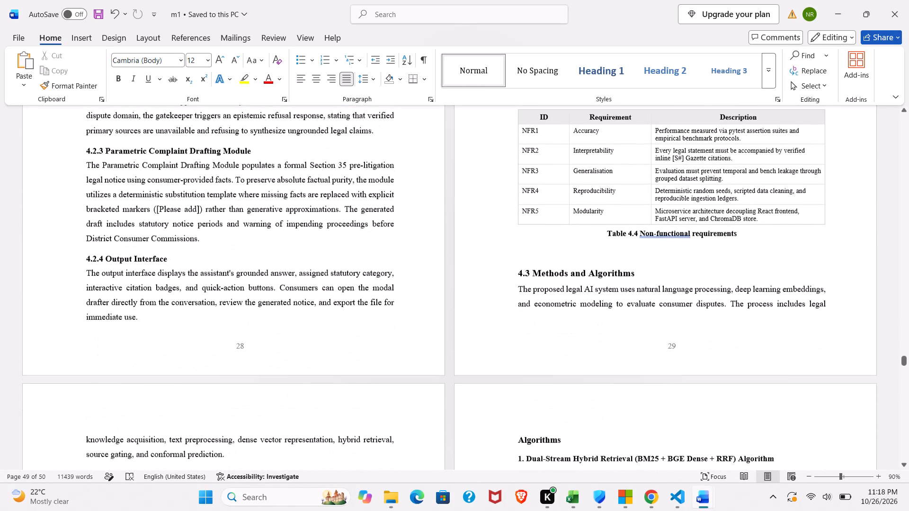
{"action": "scroll", "coordinate": [428, 303], "scroll_direction": "down", "scroll_amount": 1}
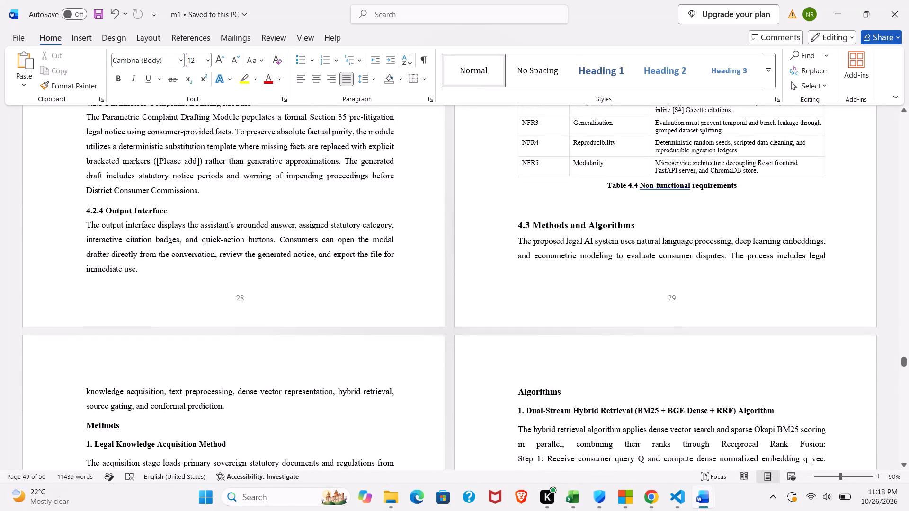
{"action": "scroll", "coordinate": [549, 273], "scroll_direction": "down", "scroll_amount": 1}
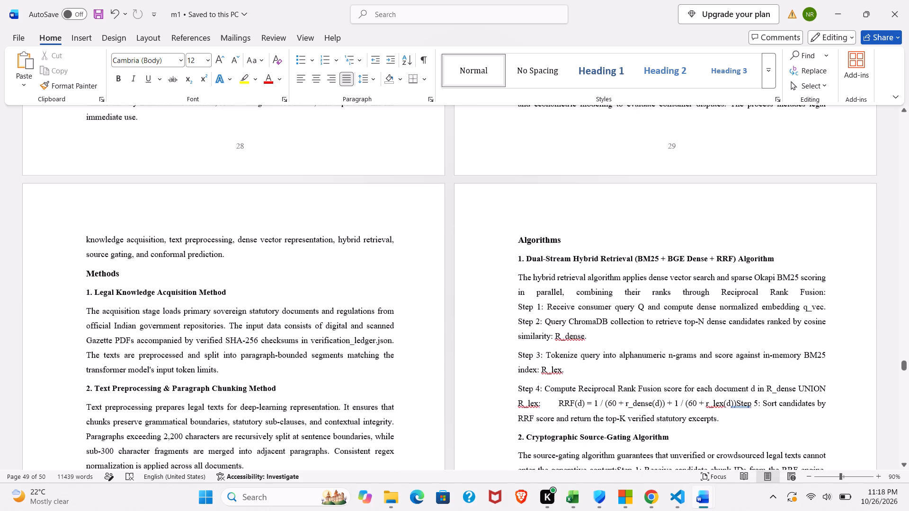
{"action": "scroll", "coordinate": [435, 323], "scroll_direction": "down", "scroll_amount": 1}
{"action": "scroll", "coordinate": [435, 323], "scroll_direction": "up", "scroll_amount": 1}
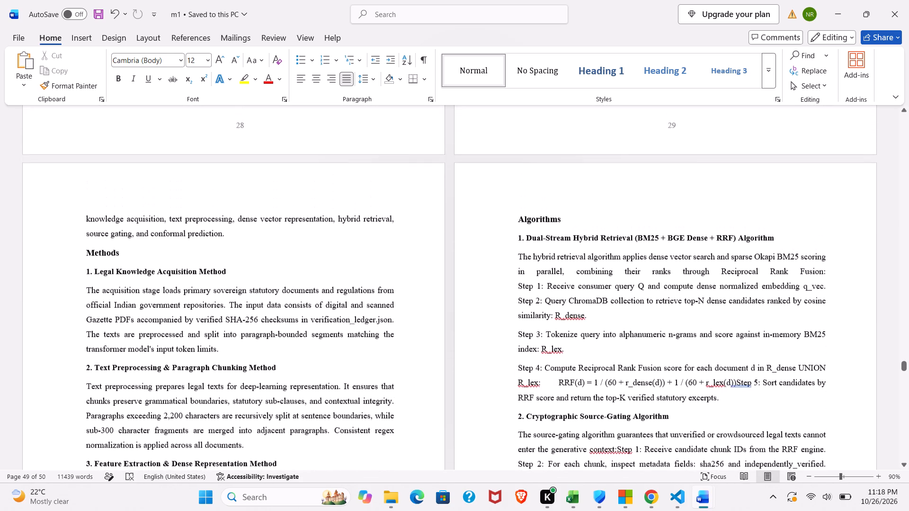
Skim the appendices and references at the document's end and the Chapter 5 results pages with their screenshots.
{"action": "scroll", "coordinate": [435, 323], "scroll_direction": "down", "scroll_amount": 20}
{"action": "scroll", "coordinate": [435, 323], "scroll_direction": "down", "scroll_amount": 9}
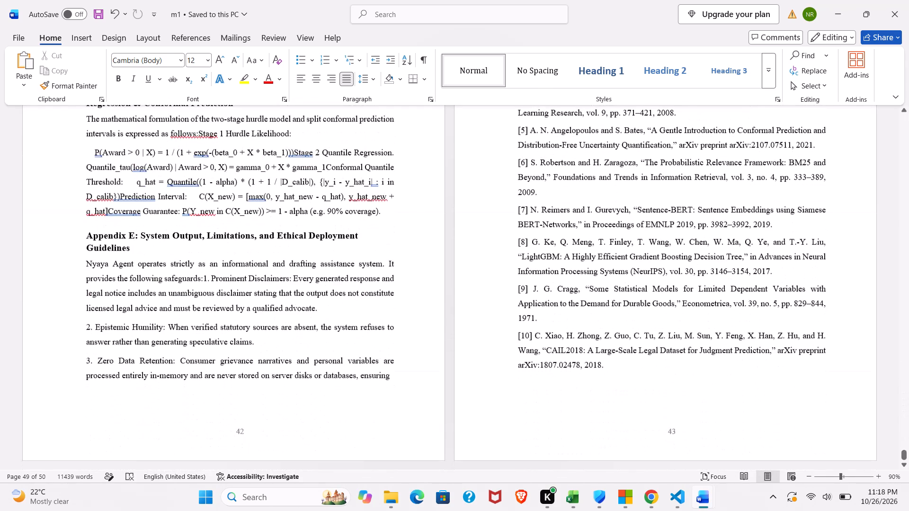
{"action": "scroll", "coordinate": [435, 323], "scroll_direction": "down", "scroll_amount": 1}
{"action": "scroll", "coordinate": [435, 323], "scroll_direction": "up", "scroll_amount": 9}
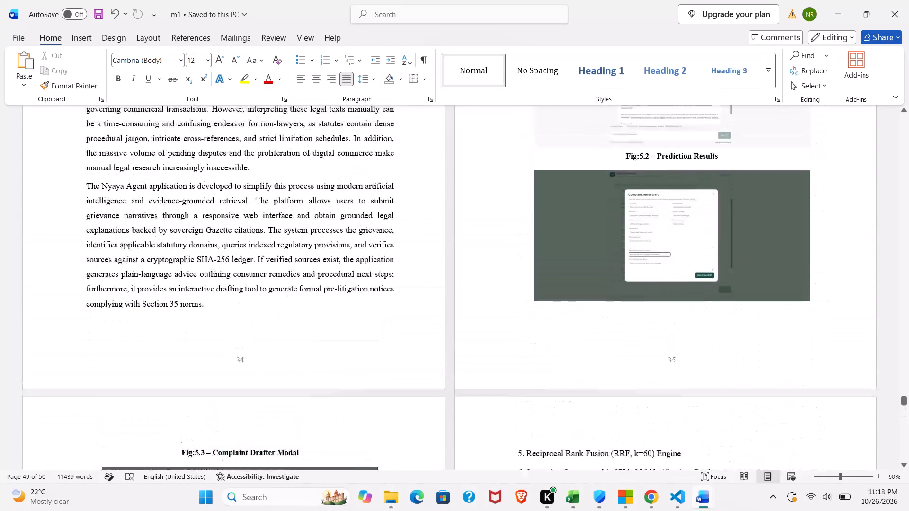
{"action": "scroll", "coordinate": [435, 323], "scroll_direction": "up", "scroll_amount": 2}
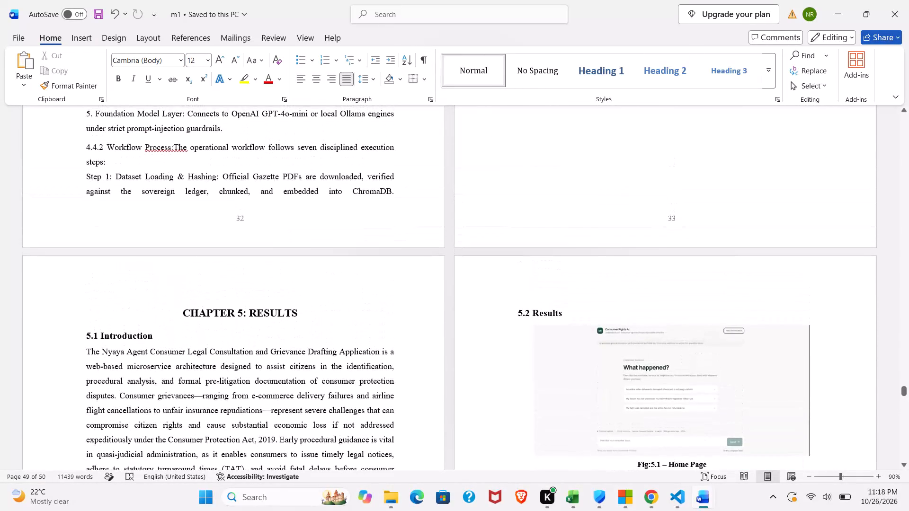
{"action": "scroll", "coordinate": [404, 273], "scroll_direction": "up", "scroll_amount": 2}
Examine the 4.4 Structural Design text and the 4.4.2 workflow steps on pages 32 and 33 for spacing and page breaks.
{"action": "scroll", "coordinate": [288, 253], "scroll_direction": "down", "scroll_amount": 1}
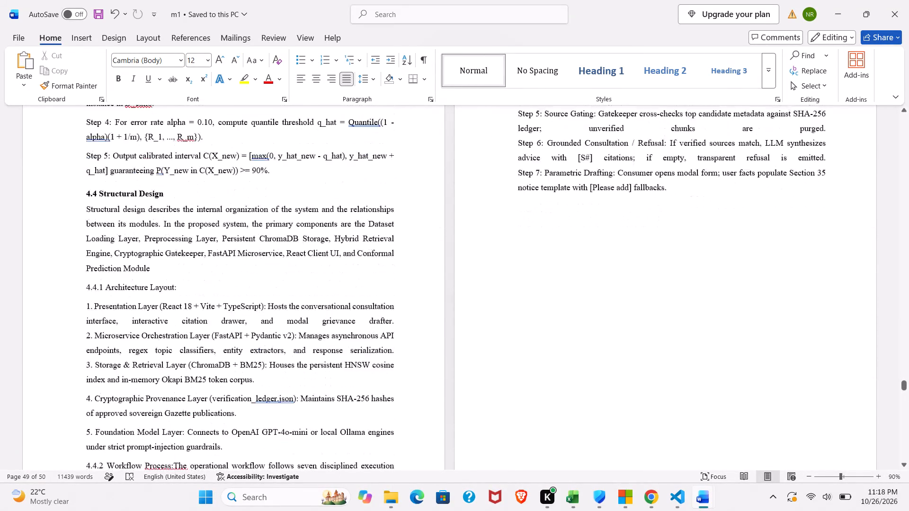
{"action": "scroll", "coordinate": [288, 253], "scroll_direction": "down", "scroll_amount": 1}
{"action": "scroll", "coordinate": [286, 211], "scroll_direction": "up", "scroll_amount": 2}
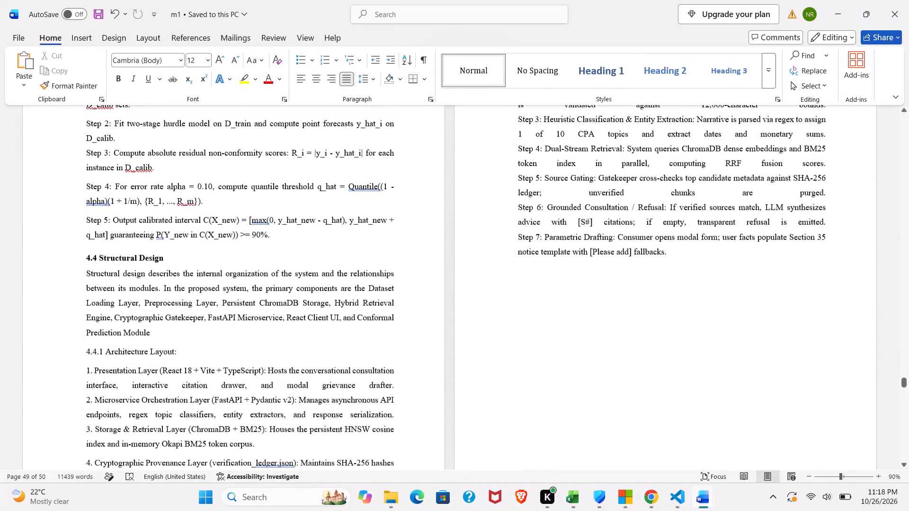
{"action": "scroll", "coordinate": [286, 211], "scroll_direction": "up", "scroll_amount": 2}
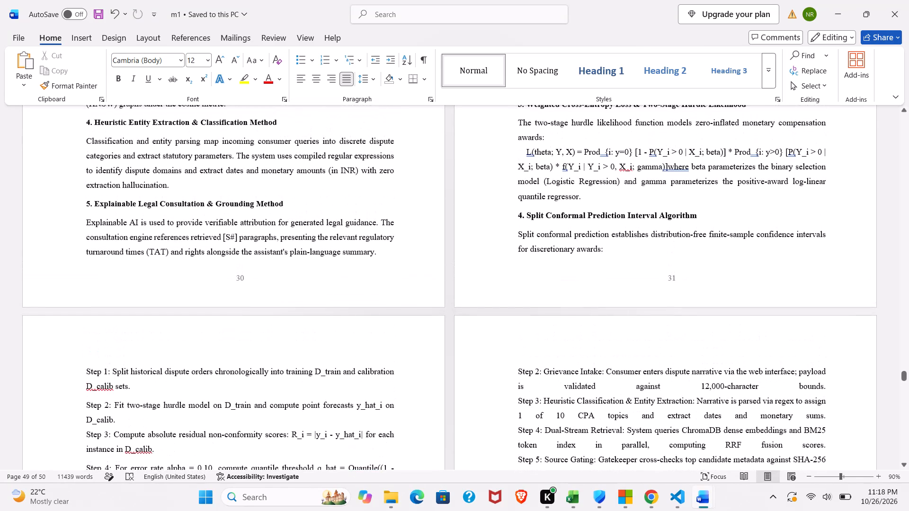
{"action": "scroll", "coordinate": [286, 211], "scroll_direction": "down", "scroll_amount": 1}
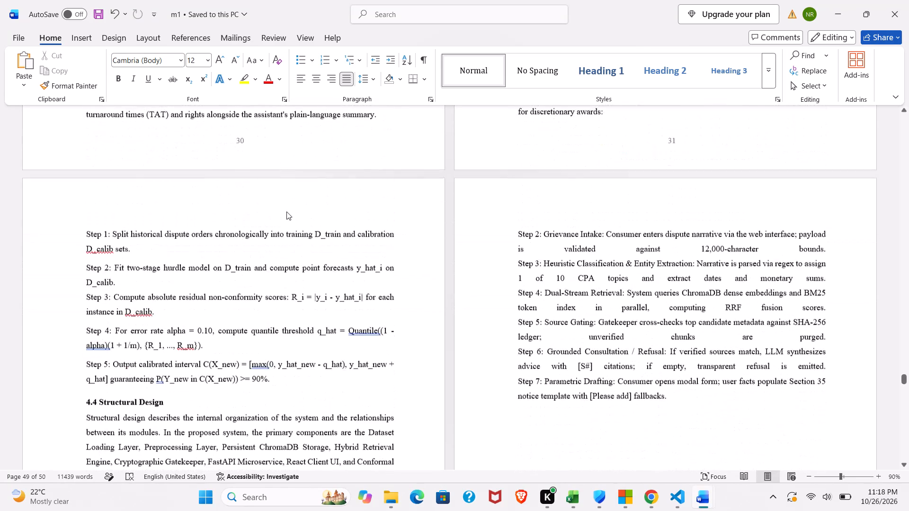
{"action": "scroll", "coordinate": [286, 211], "scroll_direction": "down", "scroll_amount": 2}
{"action": "scroll", "coordinate": [286, 211], "scroll_direction": "up", "scroll_amount": 1}
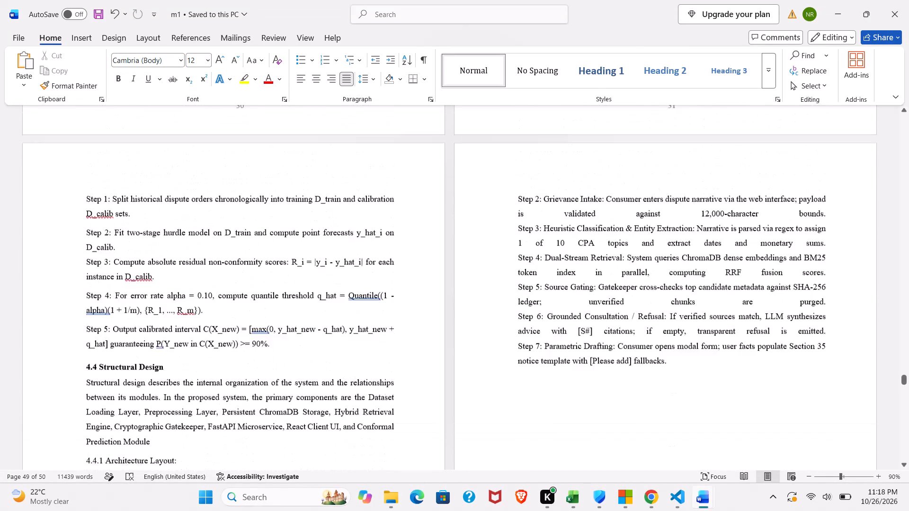
{"action": "scroll", "coordinate": [286, 211], "scroll_direction": "up", "scroll_amount": 1}
{"action": "scroll", "coordinate": [286, 211], "scroll_direction": "down", "scroll_amount": 2}
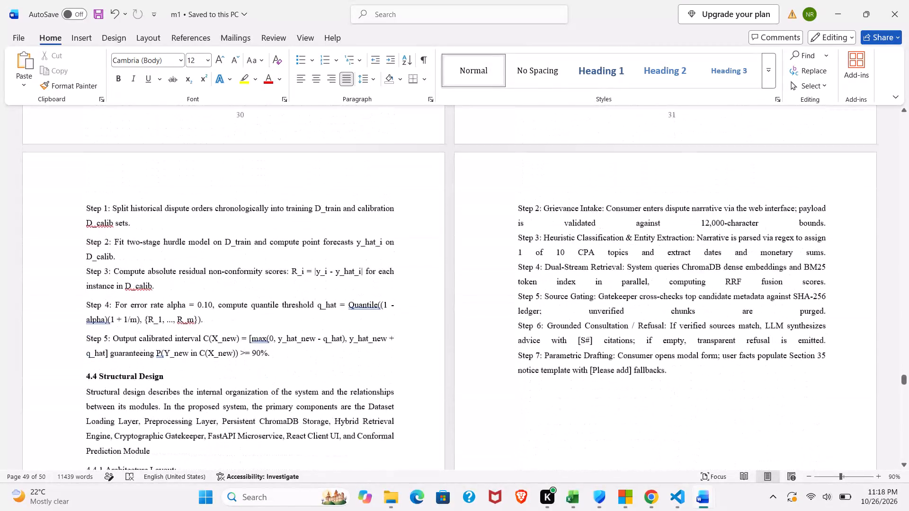
{"action": "scroll", "coordinate": [286, 211], "scroll_direction": "down", "scroll_amount": 2}
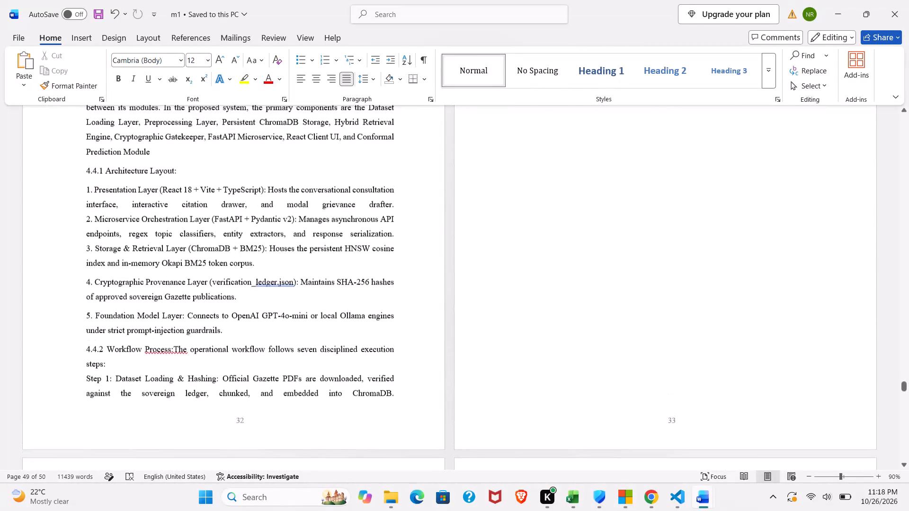
Recheck the Methods and Algorithms text on pages 30 and 31 for line spacing and stretched lines.
{"action": "scroll", "coordinate": [286, 211], "scroll_direction": "up", "scroll_amount": 3}
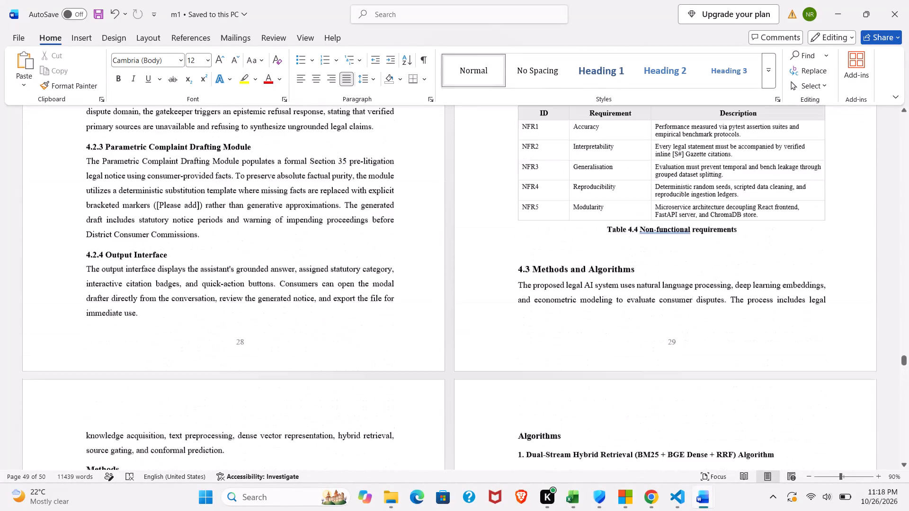
{"action": "scroll", "coordinate": [286, 211], "scroll_direction": "down", "scroll_amount": 2}
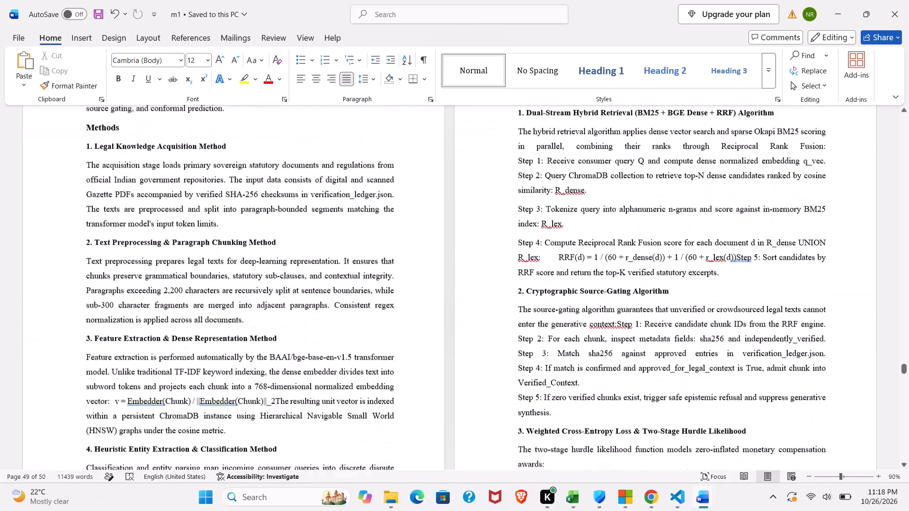
{"action": "scroll", "coordinate": [286, 211], "scroll_direction": "down", "scroll_amount": 1}
{"action": "scroll", "coordinate": [286, 211], "scroll_direction": "up", "scroll_amount": 1}
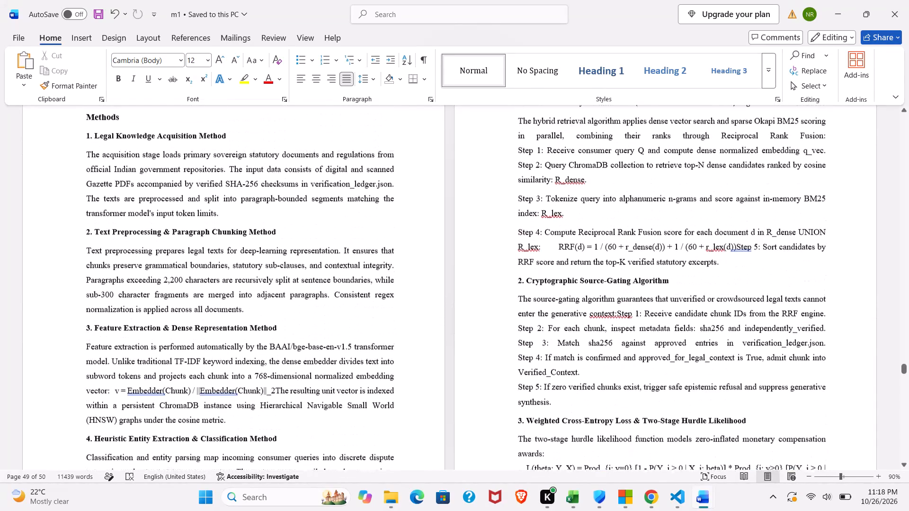
{"action": "scroll", "coordinate": [286, 211], "scroll_direction": "up", "scroll_amount": 1}
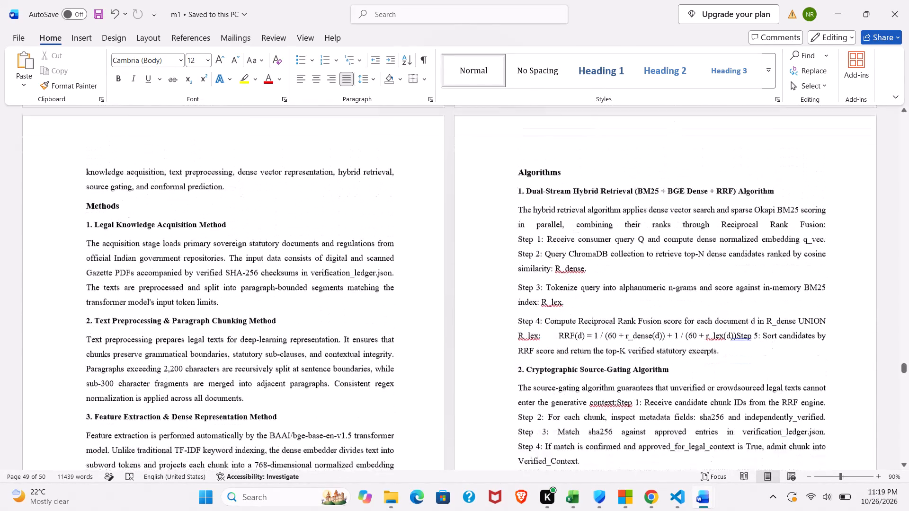
{"action": "scroll", "coordinate": [286, 211], "scroll_direction": "down", "scroll_amount": 1}
{"action": "scroll", "coordinate": [286, 211], "scroll_direction": "up", "scroll_amount": 2}
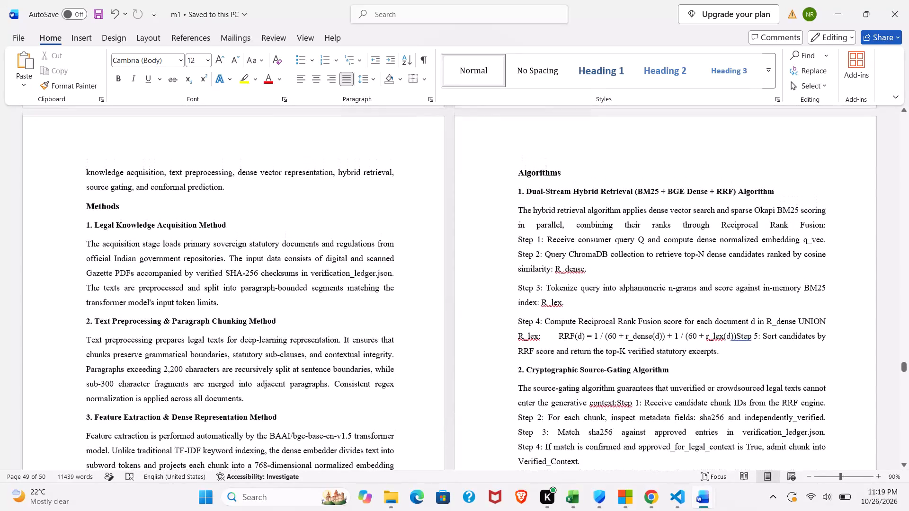
Inspect workflow Steps 2 to 7 on page 33 with formatting marks shown, and hide the marks again.
{"action": "scroll", "coordinate": [396, 254], "scroll_direction": "down", "scroll_amount": 2}
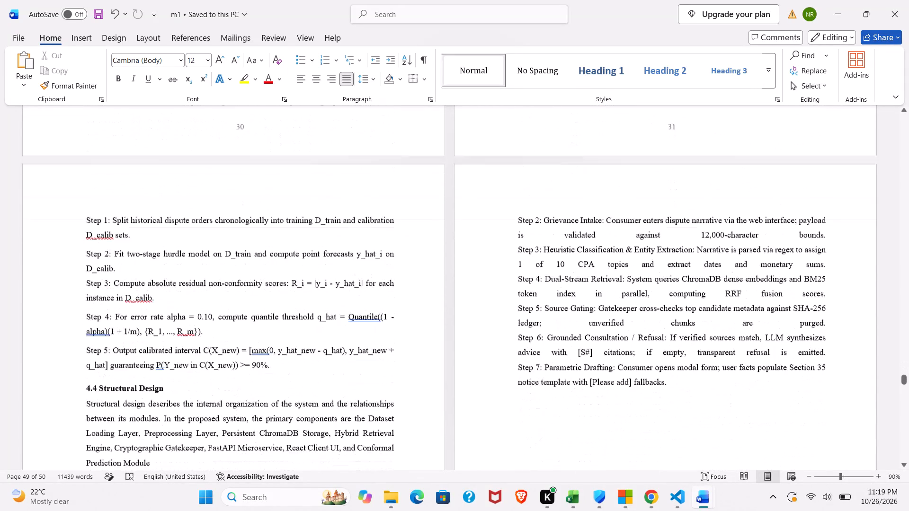
{"action": "scroll", "coordinate": [396, 254], "scroll_direction": "down", "scroll_amount": 2}
{"action": "scroll", "coordinate": [396, 254], "scroll_direction": "up", "scroll_amount": 1}
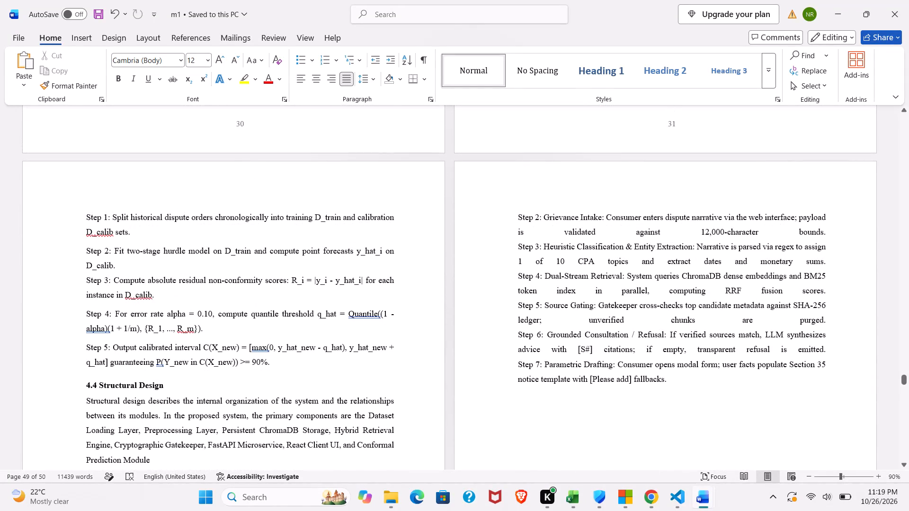
{"action": "left_click_drag", "start_coordinate": [515, 211], "coordinate": [711, 398]}
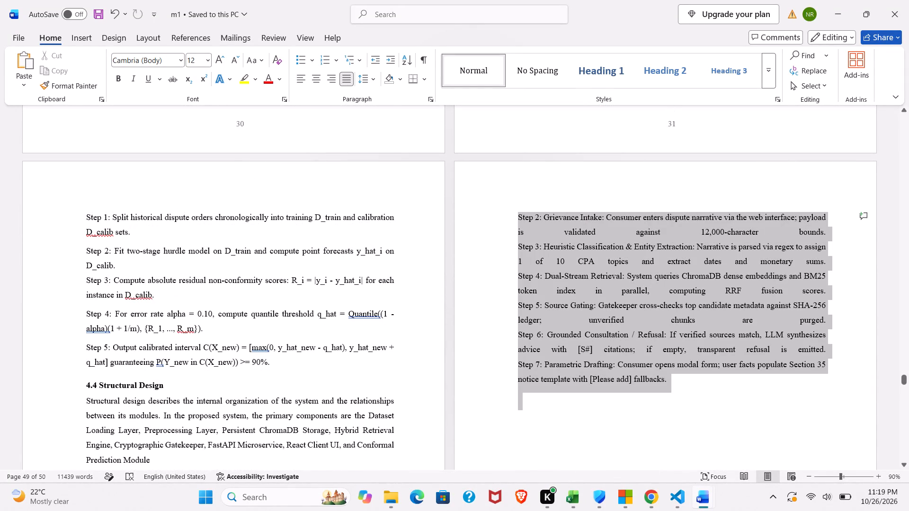
{"action": "left_click_drag", "start_coordinate": [711, 398], "coordinate": [709, 433]}
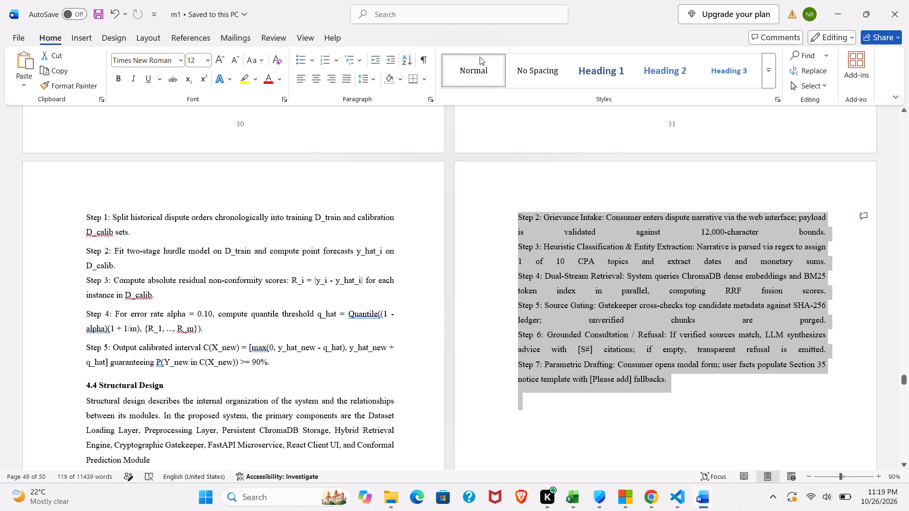
{"action": "left_click", "coordinate": [425, 59]}
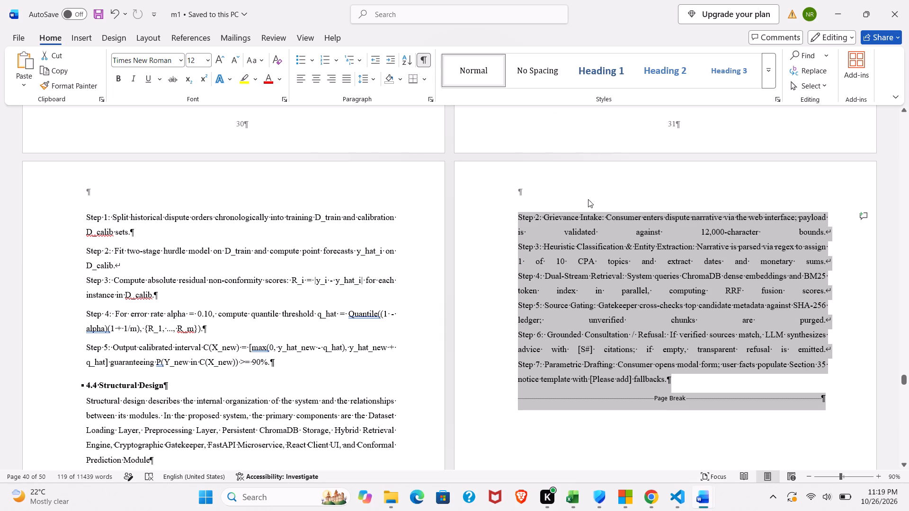
{"action": "left_click", "coordinate": [619, 227]}
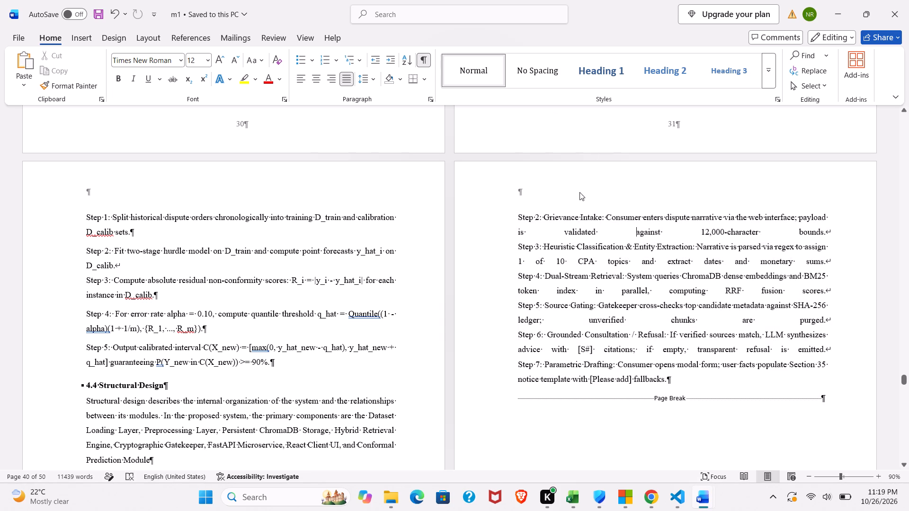
{"action": "scroll", "coordinate": [579, 192], "scroll_direction": "down", "scroll_amount": 1}
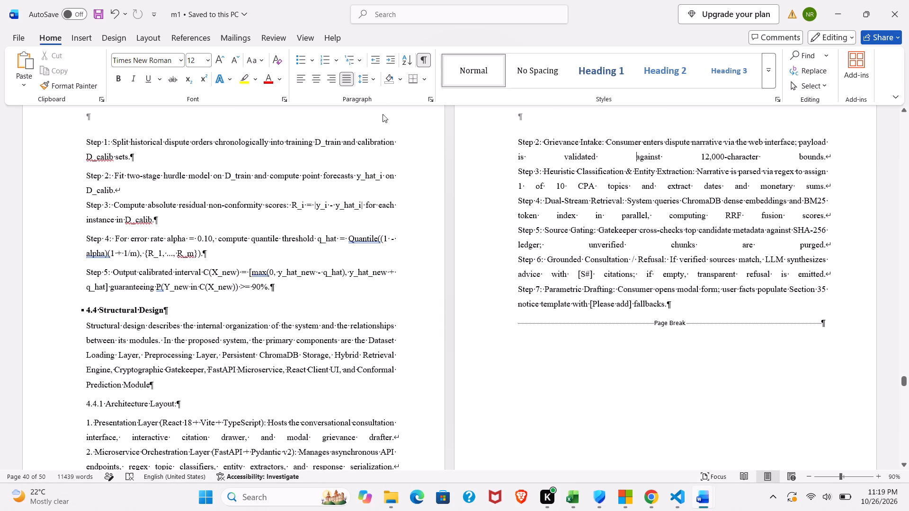
{"action": "left_click", "coordinate": [419, 63]}
Recheck sections 4.4.1 and 4.4.2 on pages 32 and 33 and the page transition into Chapter 5 for spacing problems.
{"action": "scroll", "coordinate": [422, 195], "scroll_direction": "down", "scroll_amount": 2}
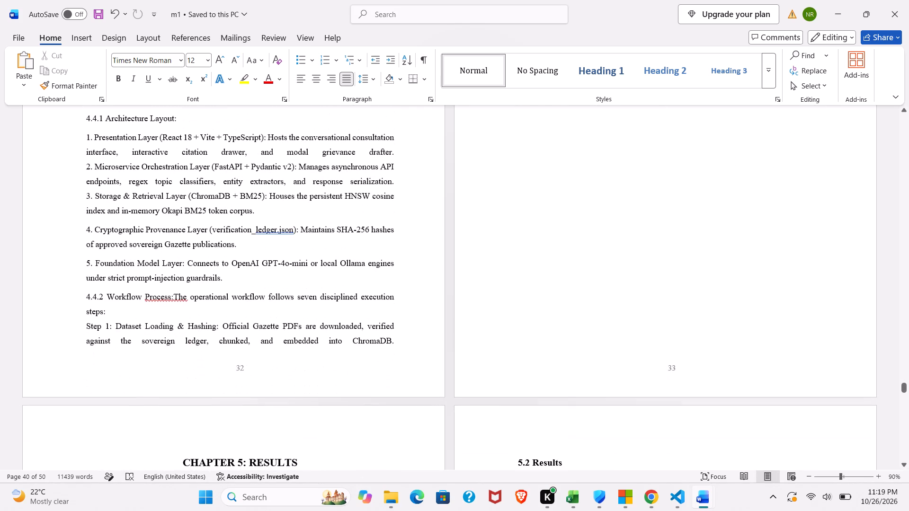
{"action": "scroll", "coordinate": [429, 167], "scroll_direction": "up", "scroll_amount": 1}
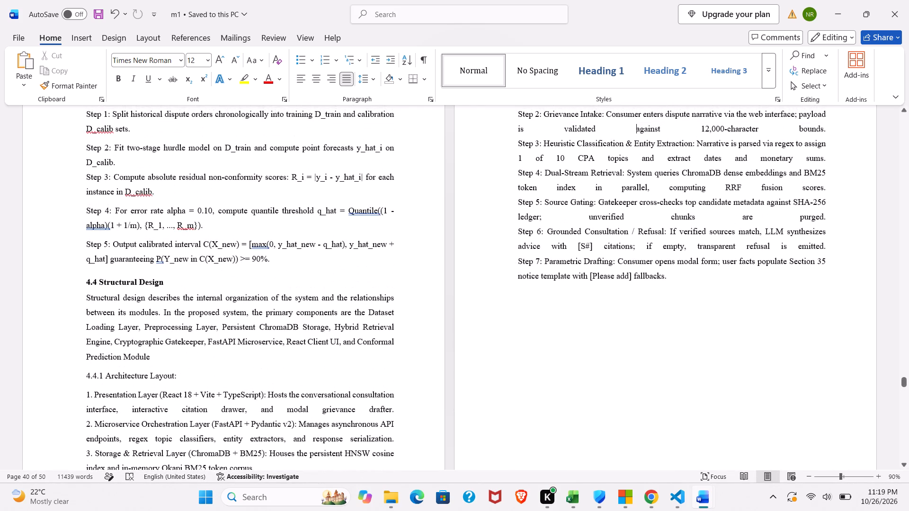
{"action": "scroll", "coordinate": [429, 167], "scroll_direction": "up", "scroll_amount": 1}
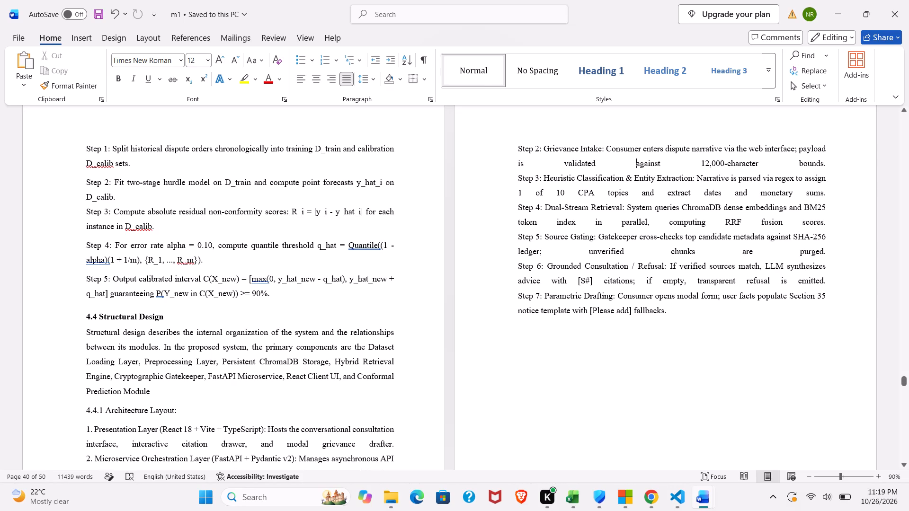
{"action": "scroll", "coordinate": [429, 167], "scroll_direction": "down", "scroll_amount": 3}
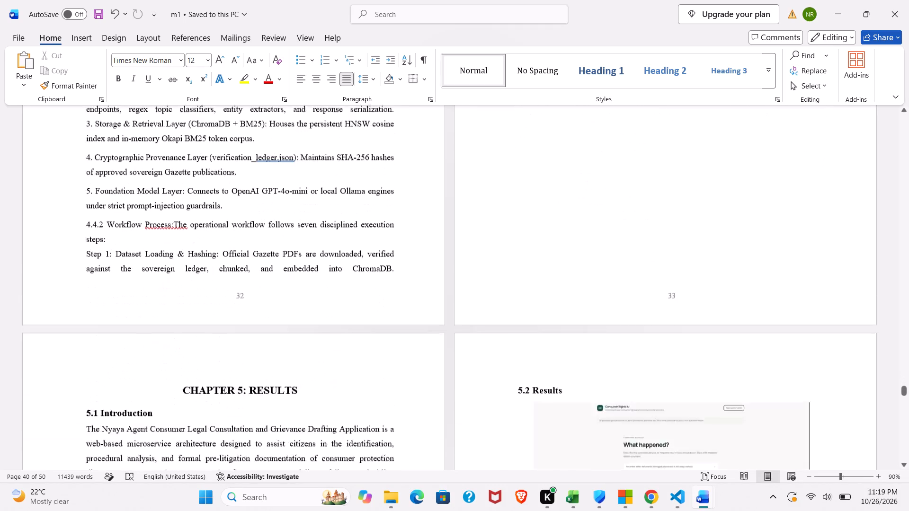
{"action": "scroll", "coordinate": [429, 167], "scroll_direction": "down", "scroll_amount": 3}
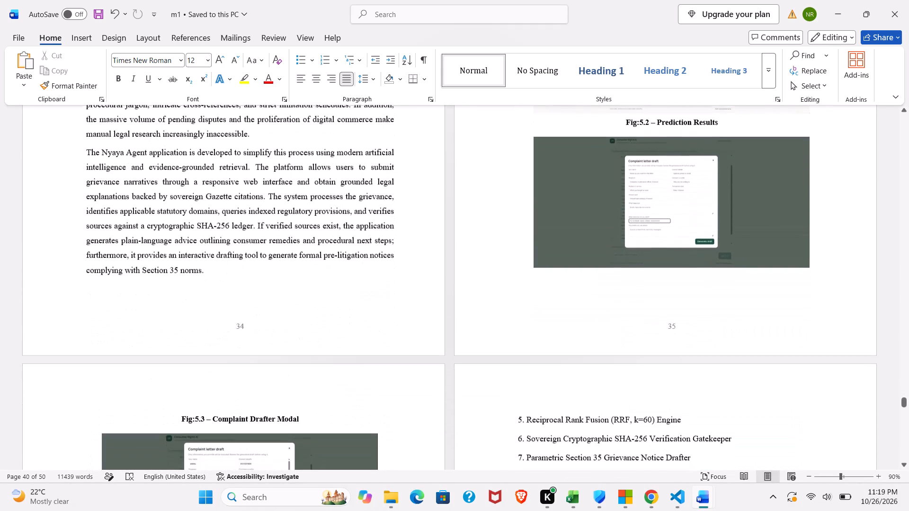
{"action": "scroll", "coordinate": [429, 167], "scroll_direction": "down", "scroll_amount": 1}
{"action": "scroll", "coordinate": [323, 148], "scroll_direction": "up", "scroll_amount": 3}
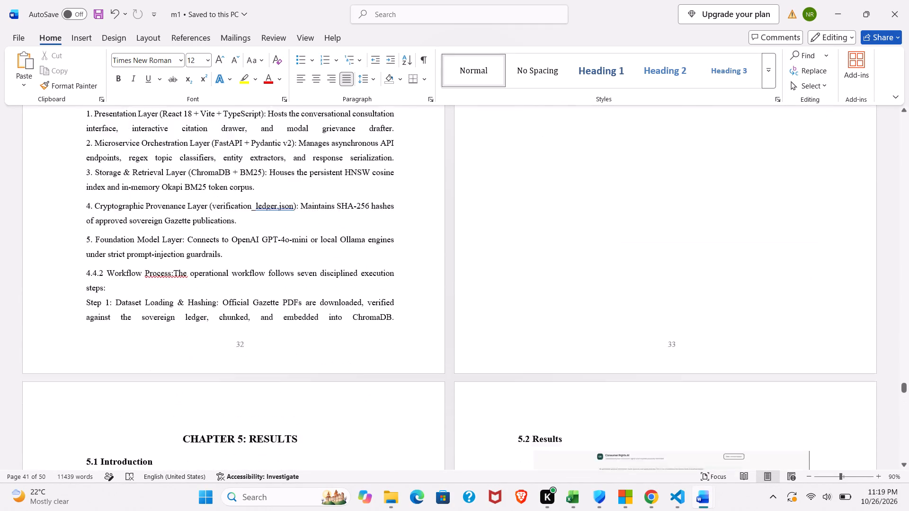
{"action": "scroll", "coordinate": [323, 148], "scroll_direction": "up", "scroll_amount": 2}
{"action": "scroll", "coordinate": [323, 148], "scroll_direction": "down", "scroll_amount": 2}
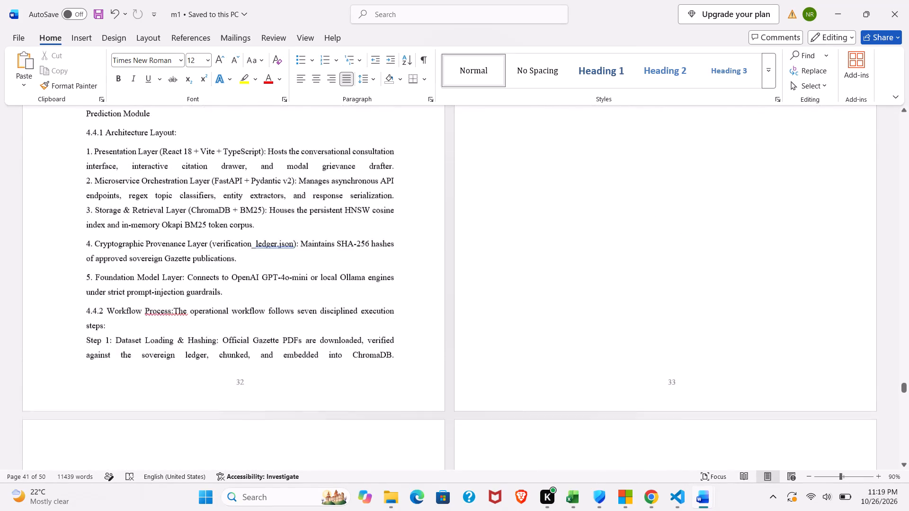
Review the Chapter 5 figures and the 5.3 System Integration & Implementation text on pages 34 to 37 for layout and caption placement.
{"action": "scroll", "coordinate": [323, 148], "scroll_direction": "down", "scroll_amount": 3}
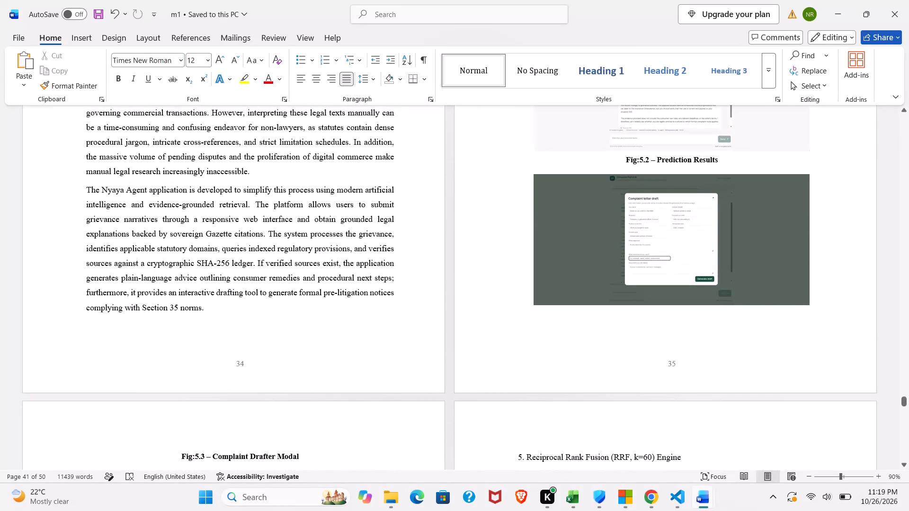
{"action": "scroll", "coordinate": [406, 211], "scroll_direction": "up", "scroll_amount": 1}
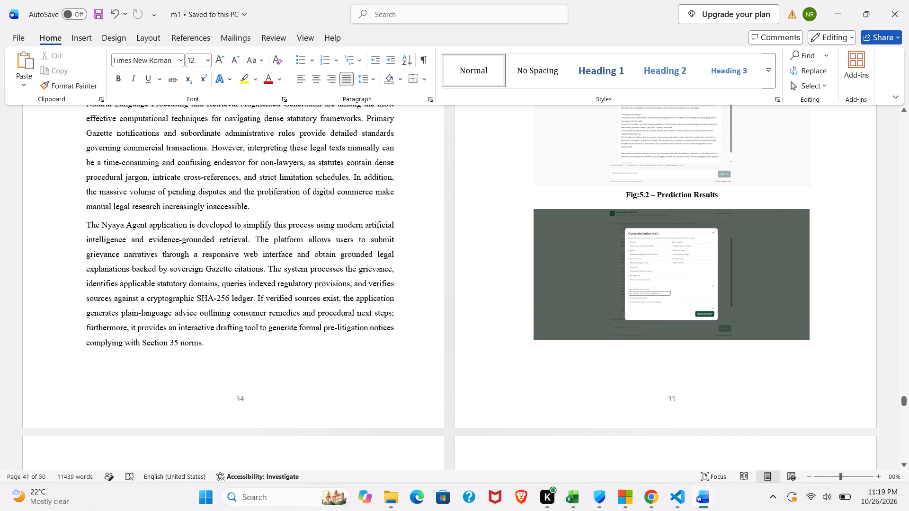
{"action": "scroll", "coordinate": [406, 211], "scroll_direction": "down", "scroll_amount": 2}
{"action": "scroll", "coordinate": [255, 218], "scroll_direction": "down", "scroll_amount": 1}
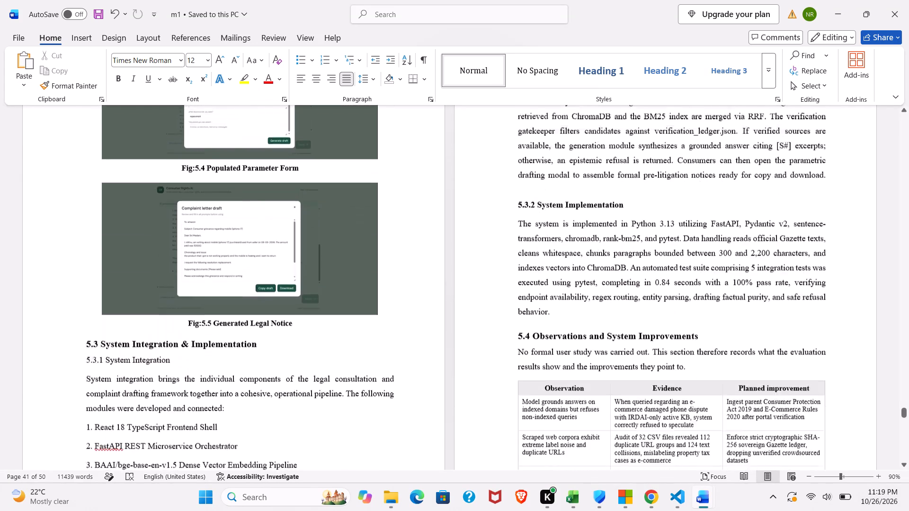
{"action": "scroll", "coordinate": [255, 218], "scroll_direction": "down", "scroll_amount": 1}
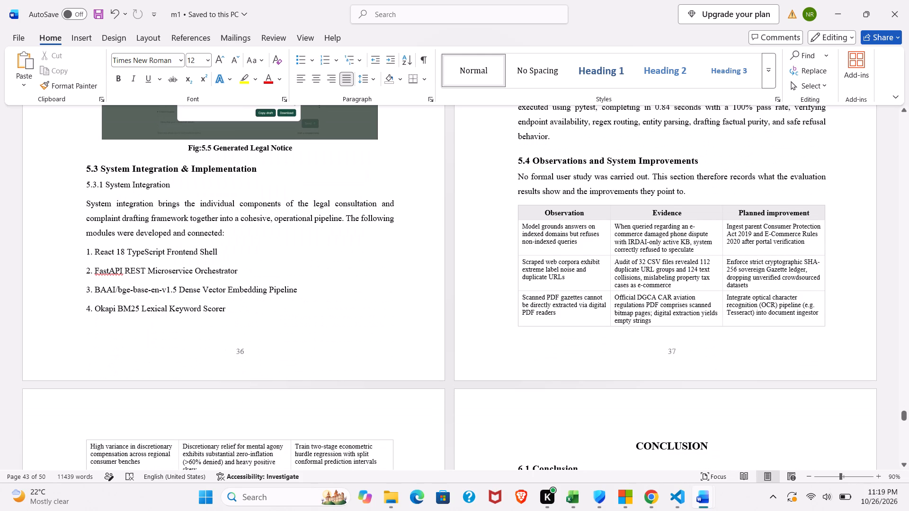
{"action": "scroll", "coordinate": [255, 218], "scroll_direction": "up", "scroll_amount": 2}
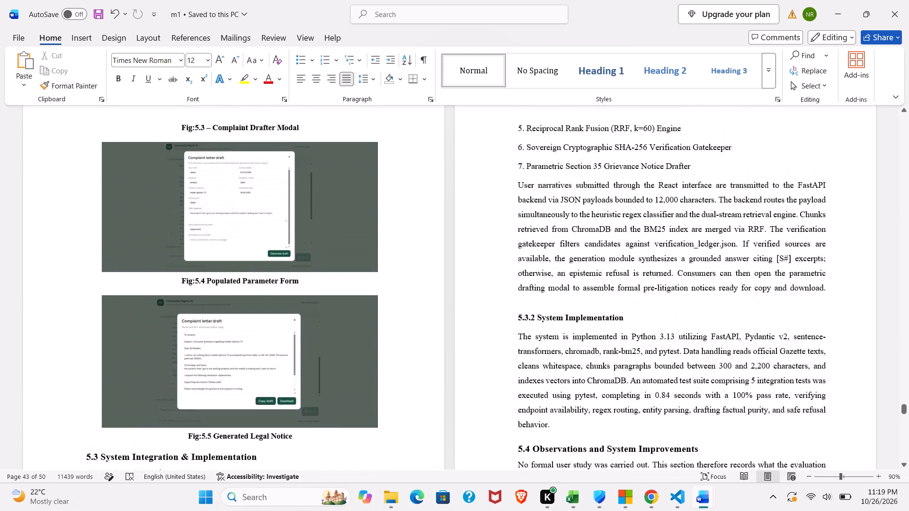
{"action": "scroll", "coordinate": [255, 218], "scroll_direction": "up", "scroll_amount": 1}
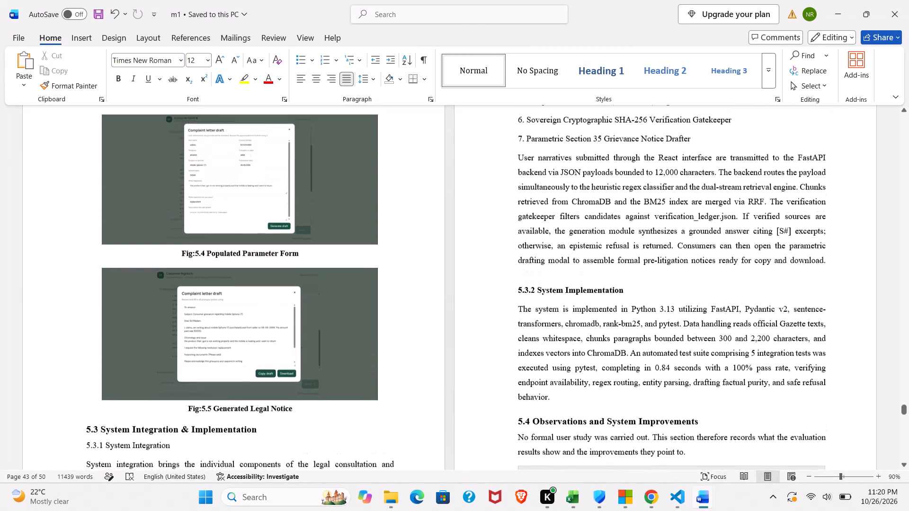
{"action": "scroll", "coordinate": [255, 218], "scroll_direction": "up", "scroll_amount": 2}
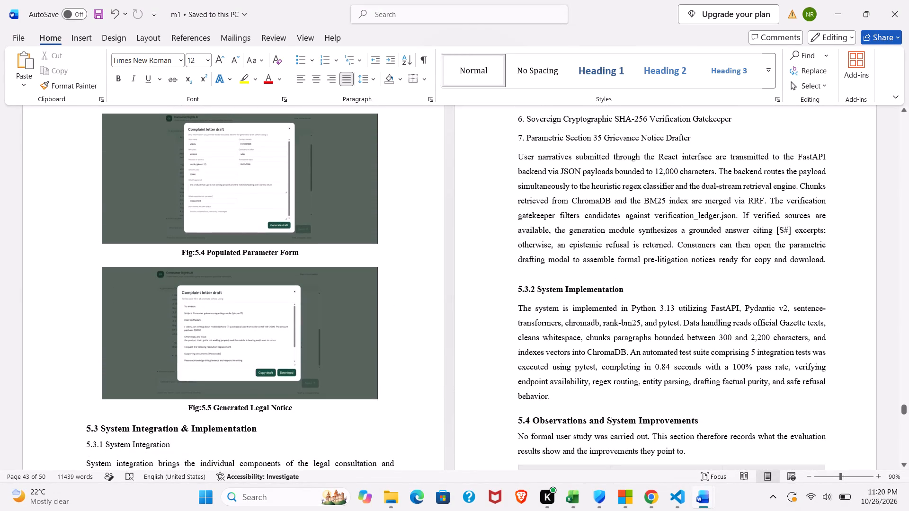
{"action": "scroll", "coordinate": [255, 218], "scroll_direction": "up", "scroll_amount": 2}
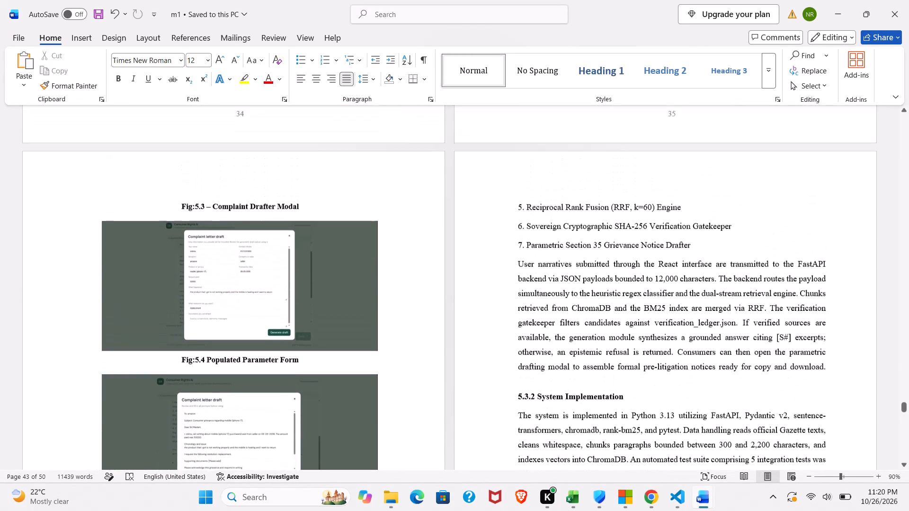
Recheck the 5.1 Introduction paragraphs and the 5.2 Results screenshots with their captions on pages 34 and 35.
{"action": "scroll", "coordinate": [255, 218], "scroll_direction": "up", "scroll_amount": 2}
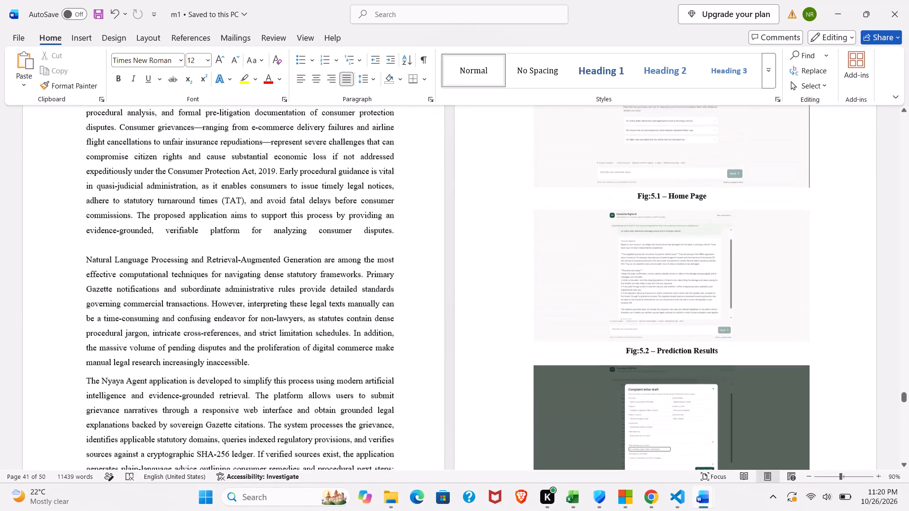
{"action": "scroll", "coordinate": [663, 196], "scroll_direction": "up", "scroll_amount": 1}
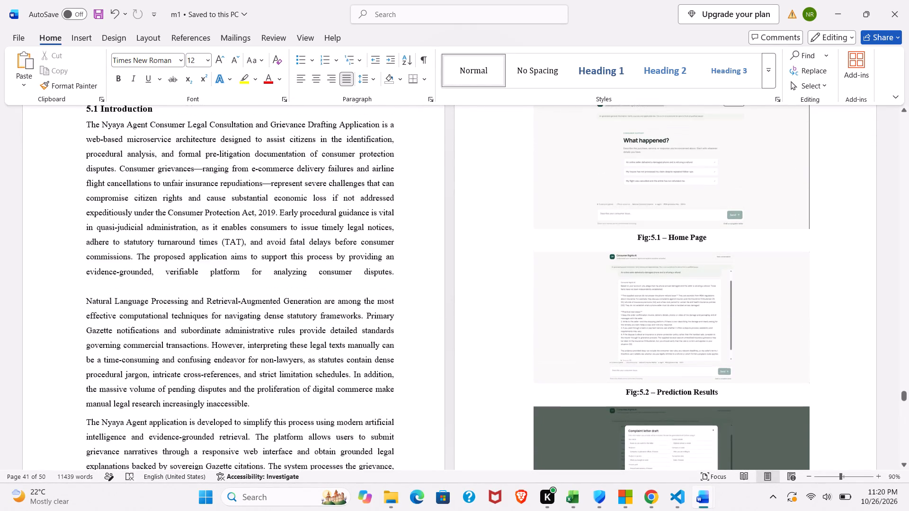
{"action": "scroll", "coordinate": [663, 196], "scroll_direction": "up", "scroll_amount": 1}
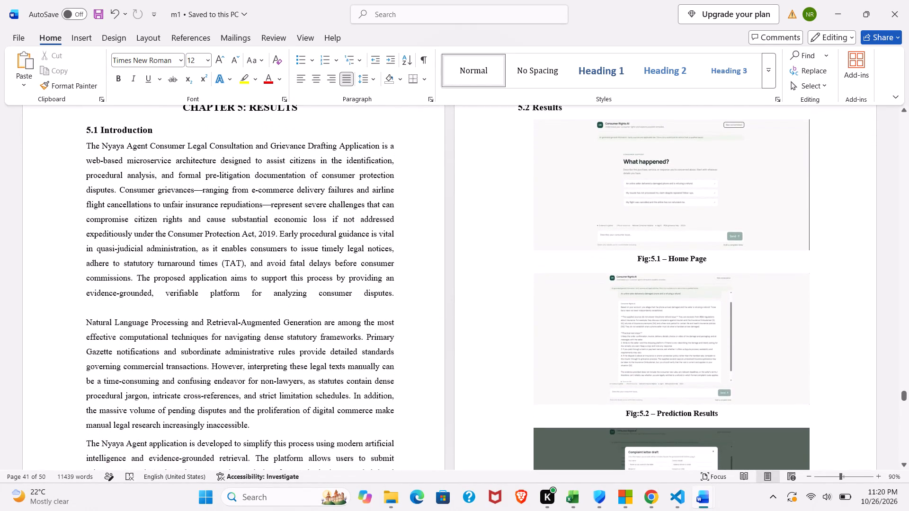
{"action": "scroll", "coordinate": [663, 196], "scroll_direction": "up", "scroll_amount": 1}
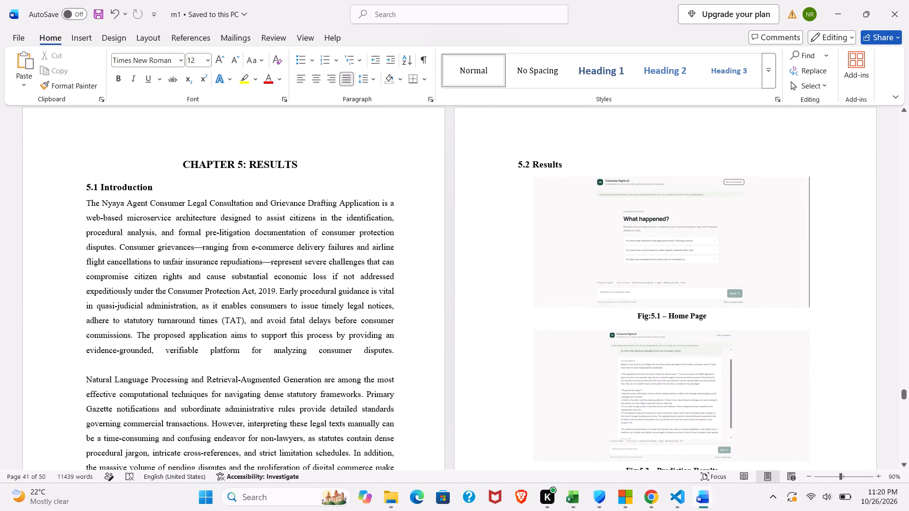
{"action": "scroll", "coordinate": [265, 216], "scroll_direction": "down", "scroll_amount": 2}
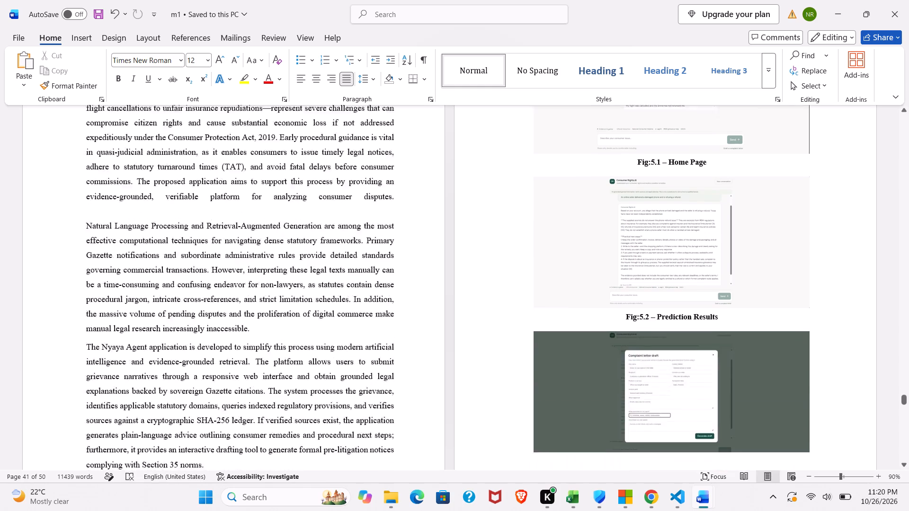
{"action": "scroll", "coordinate": [265, 216], "scroll_direction": "down", "scroll_amount": 3}
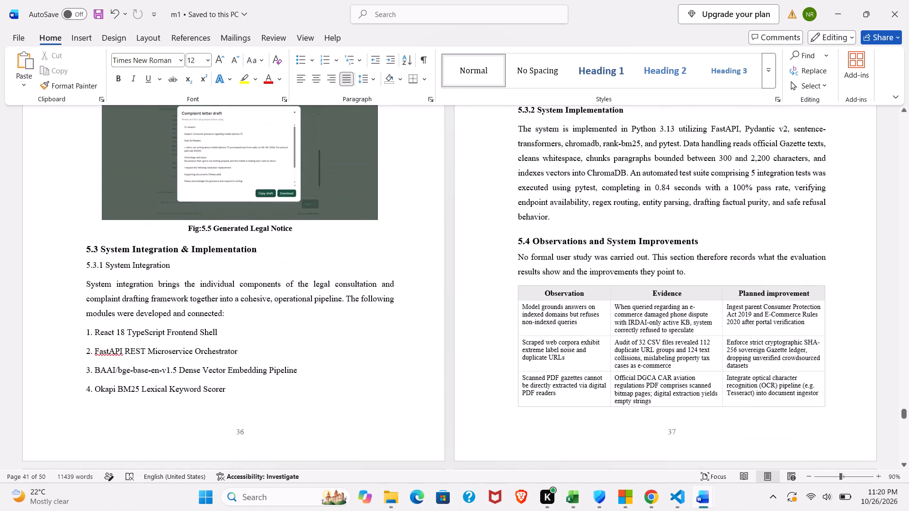
Examine the section 5.3 to 5.5 text, the observations and test results tables, and the Conclusion page on pages 36 to 39.
{"action": "scroll", "coordinate": [265, 216], "scroll_direction": "up", "scroll_amount": 2}
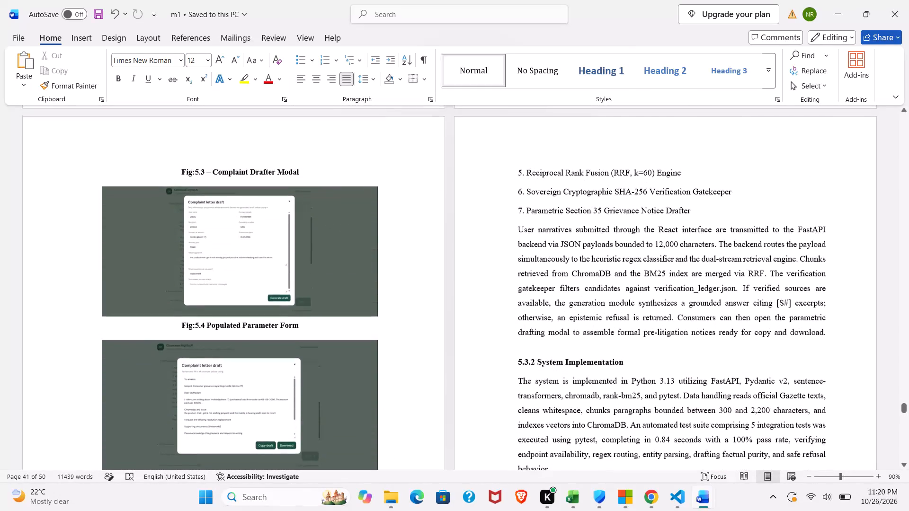
{"action": "scroll", "coordinate": [265, 216], "scroll_direction": "down", "scroll_amount": 2}
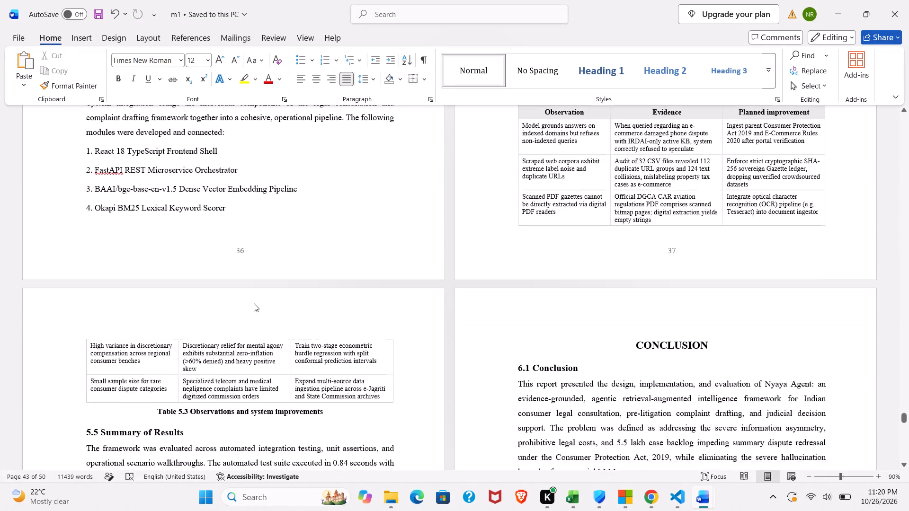
{"action": "scroll", "coordinate": [254, 303], "scroll_direction": "up", "scroll_amount": 2}
{"action": "scroll", "coordinate": [254, 303], "scroll_direction": "down", "scroll_amount": 1}
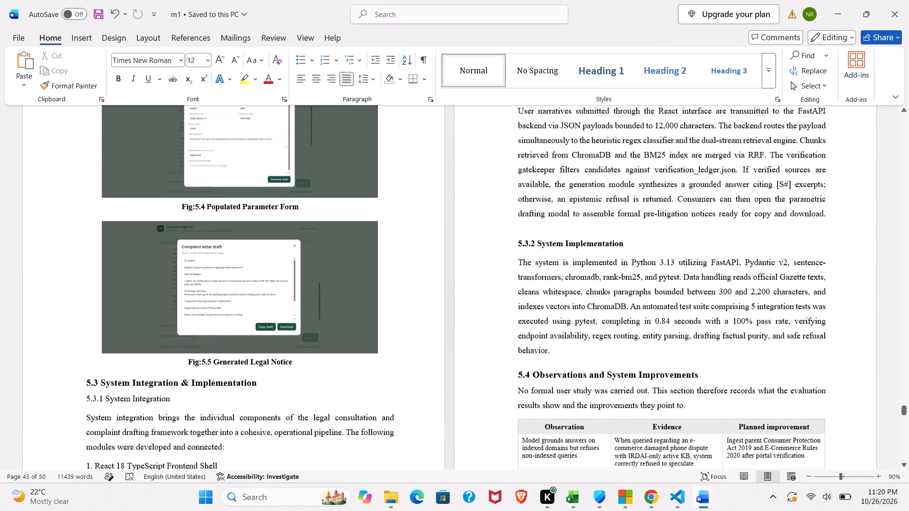
{"action": "scroll", "coordinate": [254, 303], "scroll_direction": "down", "scroll_amount": 2}
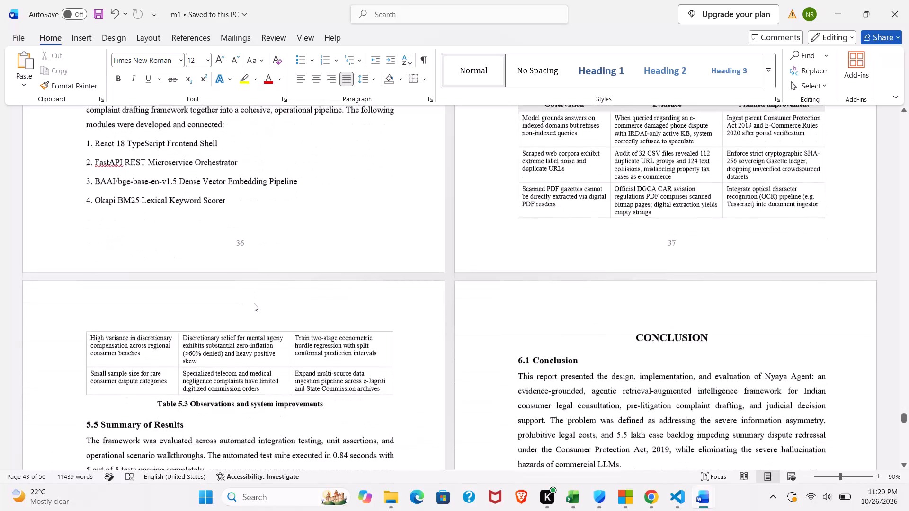
{"action": "scroll", "coordinate": [254, 303], "scroll_direction": "down", "scroll_amount": 2}
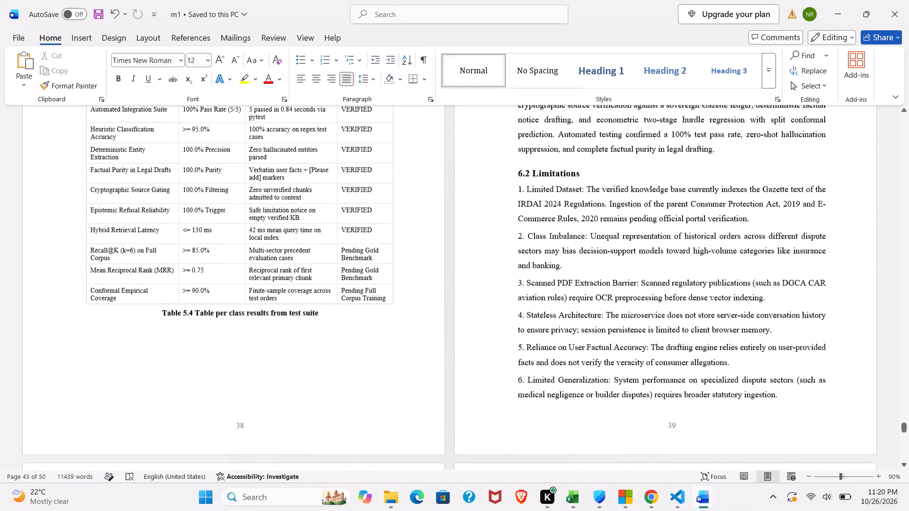
{"action": "scroll", "coordinate": [254, 303], "scroll_direction": "down", "scroll_amount": 1}
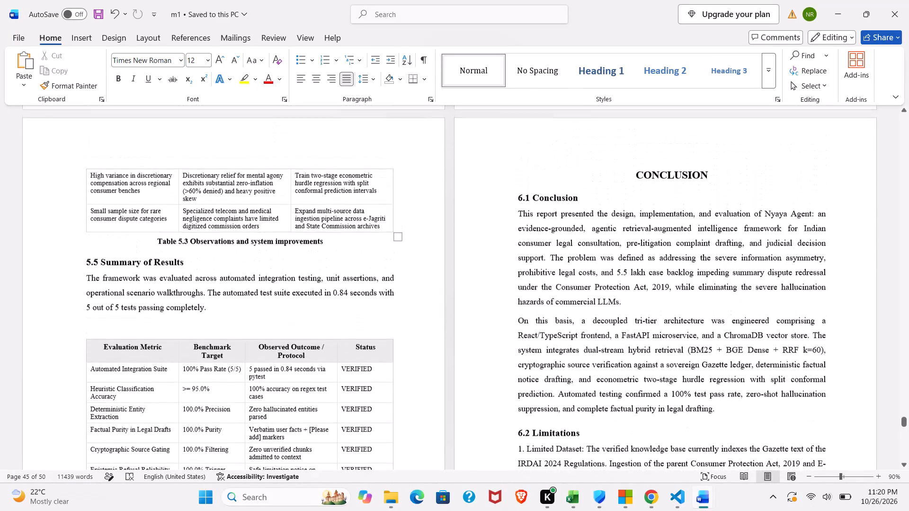
Check the Future Scope list and Appendices A and B on pages 40 and 41 for spacing, stretched lines and page breaks.
{"action": "scroll", "coordinate": [254, 303], "scroll_direction": "down", "scroll_amount": 2}
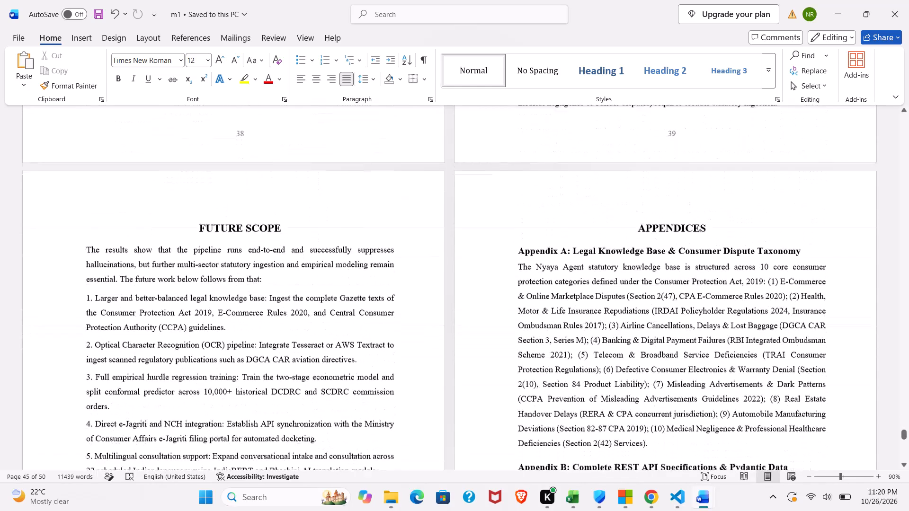
{"action": "scroll", "coordinate": [254, 303], "scroll_direction": "down", "scroll_amount": 4}
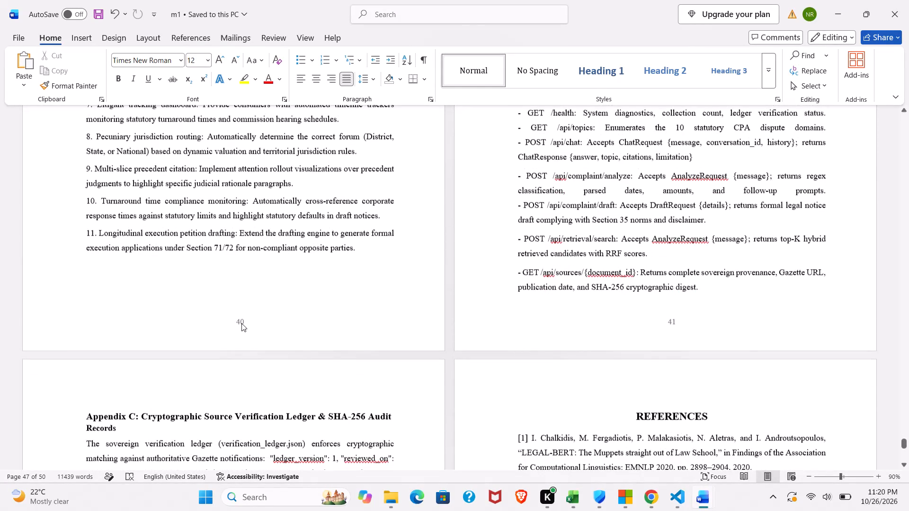
{"action": "scroll", "coordinate": [251, 316], "scroll_direction": "up", "scroll_amount": 1}
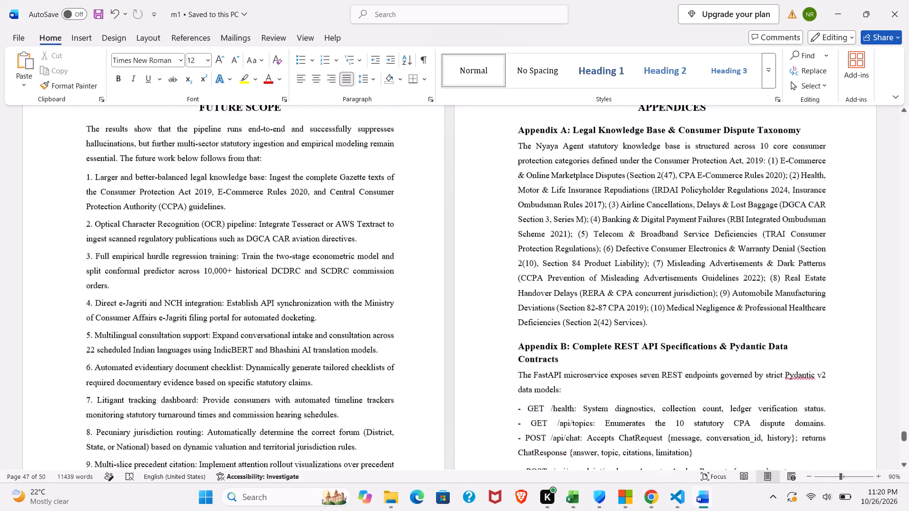
{"action": "scroll", "coordinate": [251, 316], "scroll_direction": "up", "scroll_amount": 2}
{"action": "scroll", "coordinate": [251, 316], "scroll_direction": "down", "scroll_amount": 3}
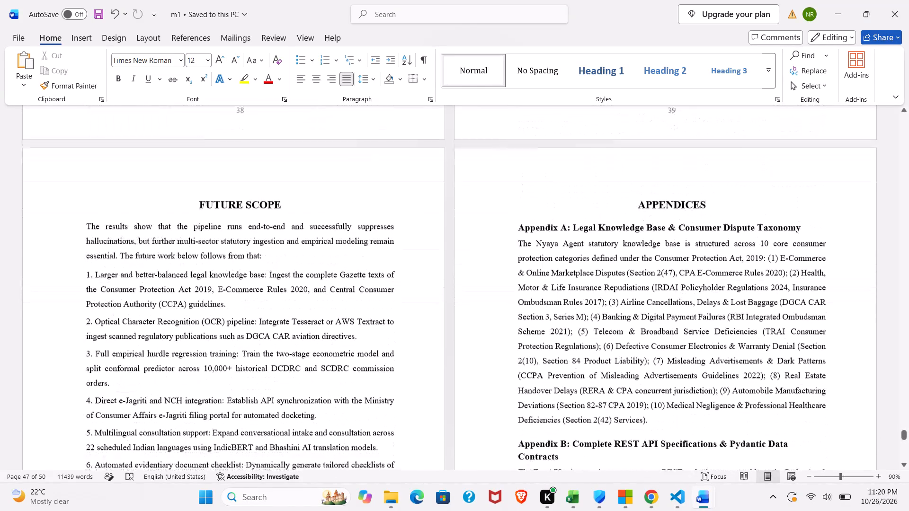
{"action": "scroll", "coordinate": [251, 316], "scroll_direction": "down", "scroll_amount": 2}
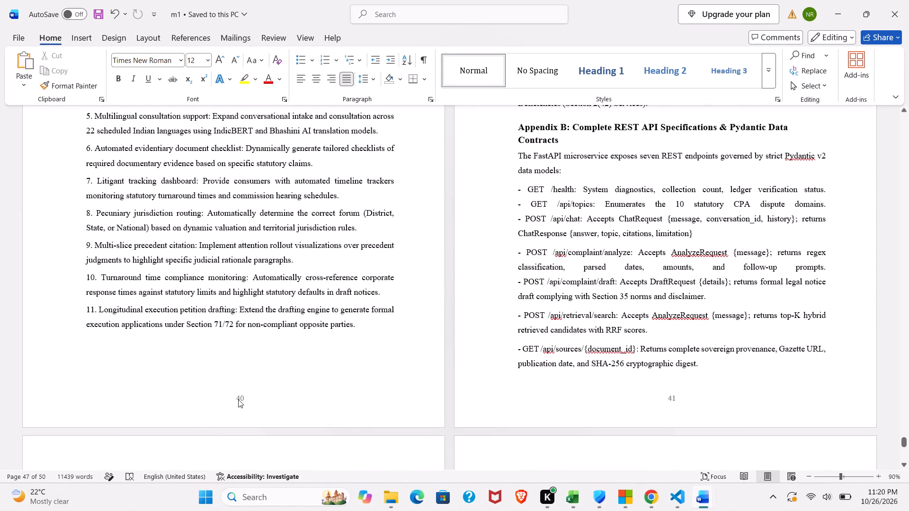
{"action": "scroll", "coordinate": [260, 352], "scroll_direction": "down", "scroll_amount": 1}
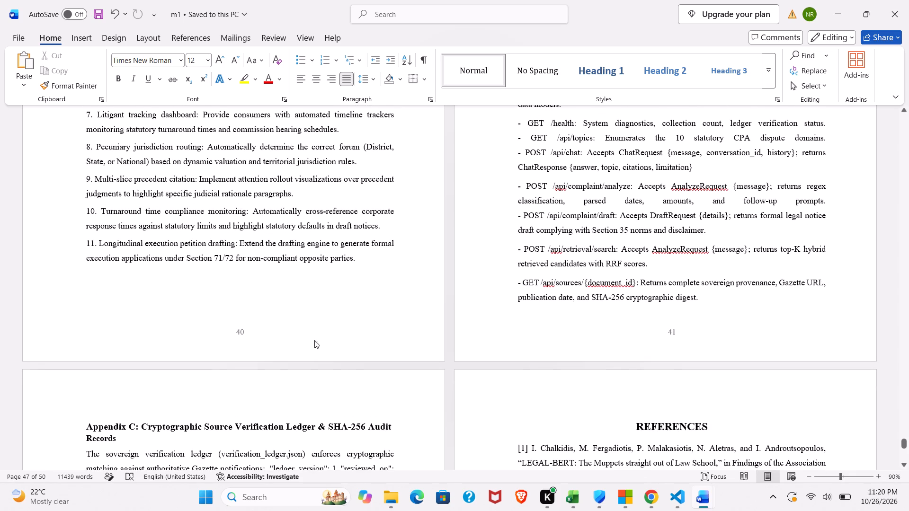
{"action": "scroll", "coordinate": [332, 311], "scroll_direction": "up", "scroll_amount": 3}
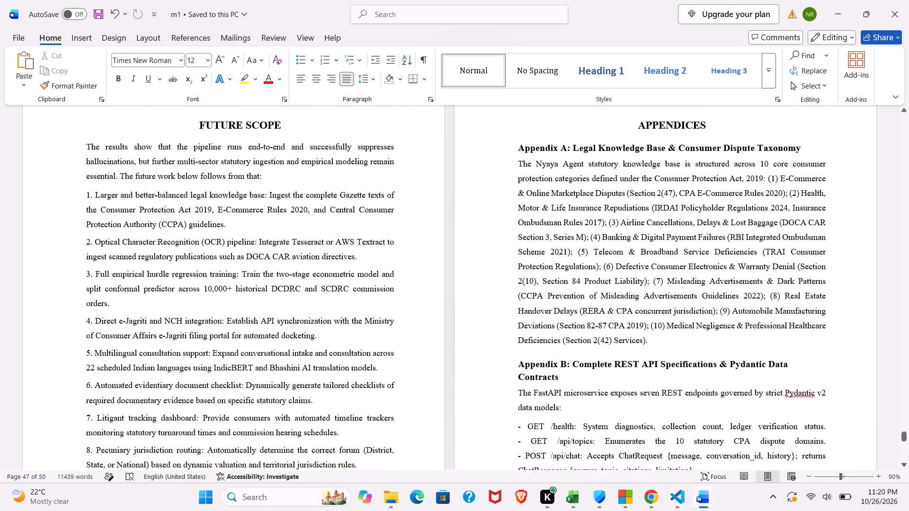
Recheck the Future Scope list and Appendix B endpoint entries on pages 40 and 41 for uneven spacing and stretched lines.
{"action": "scroll", "coordinate": [332, 311], "scroll_direction": "down", "scroll_amount": 4}
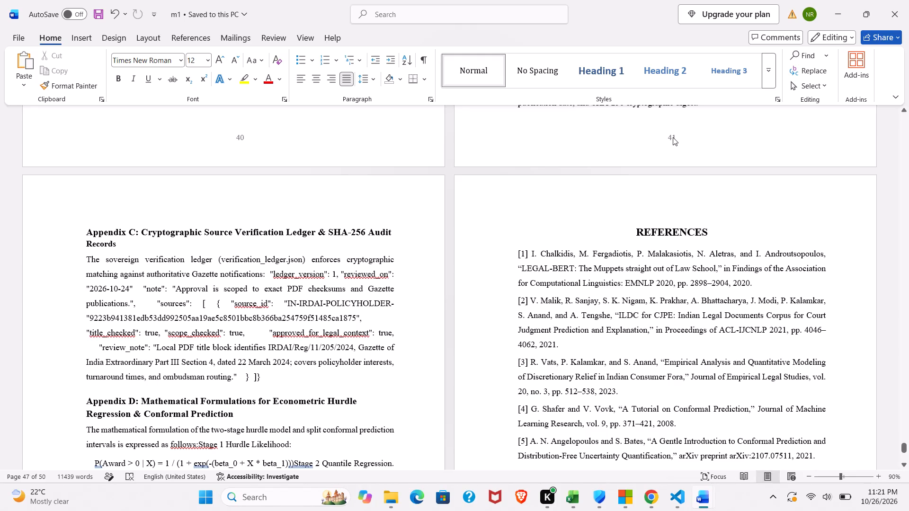
{"action": "scroll", "coordinate": [673, 137], "scroll_direction": "up", "scroll_amount": 2}
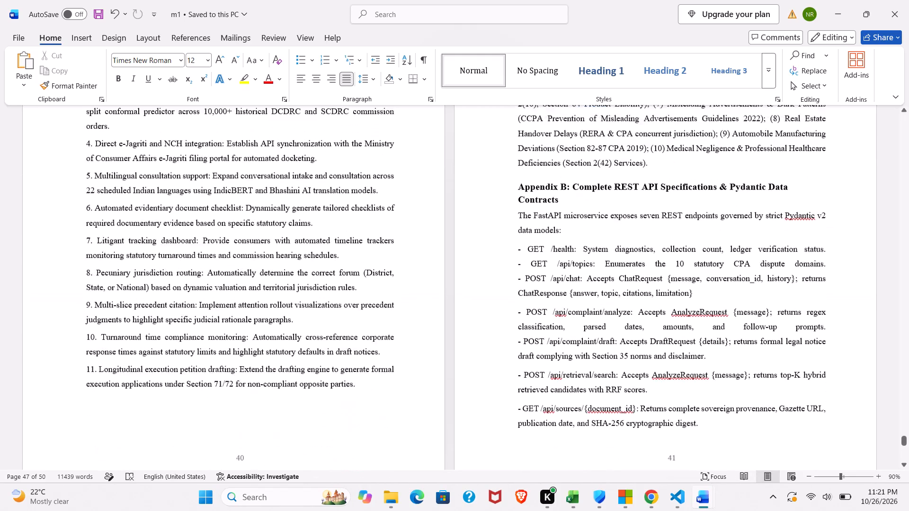
{"action": "scroll", "coordinate": [673, 137], "scroll_direction": "up", "scroll_amount": 2}
{"action": "scroll", "coordinate": [673, 137], "scroll_direction": "down", "scroll_amount": 1}
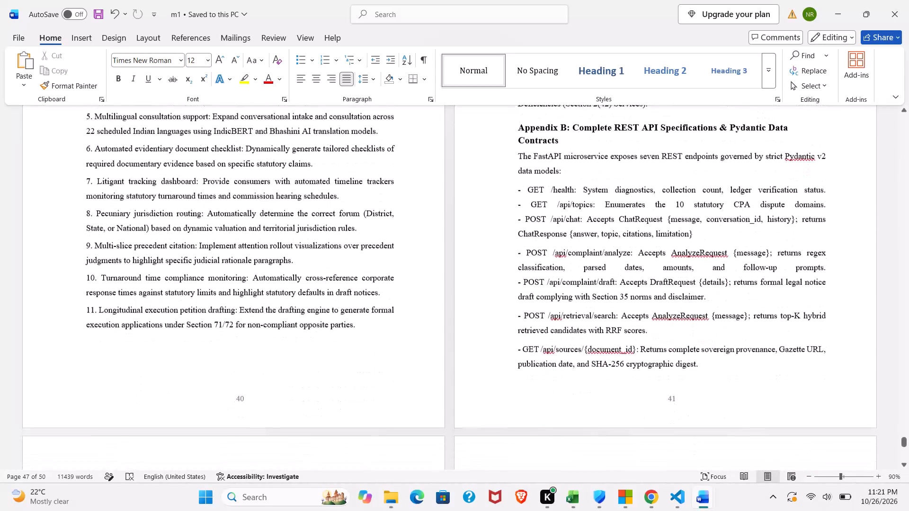
{"action": "scroll", "coordinate": [589, 199], "scroll_direction": "up", "scroll_amount": 1}
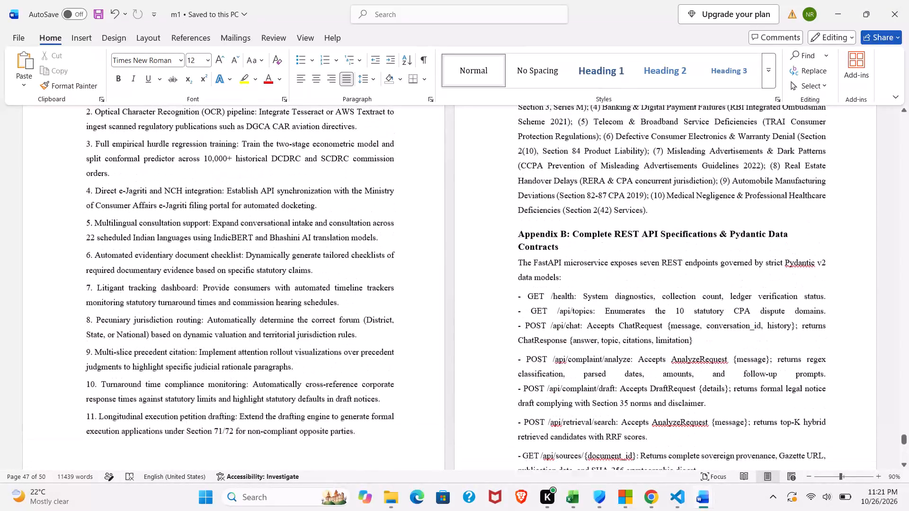
{"action": "scroll", "coordinate": [589, 199], "scroll_direction": "up", "scroll_amount": 2}
{"action": "scroll", "coordinate": [589, 199], "scroll_direction": "down", "scroll_amount": 2}
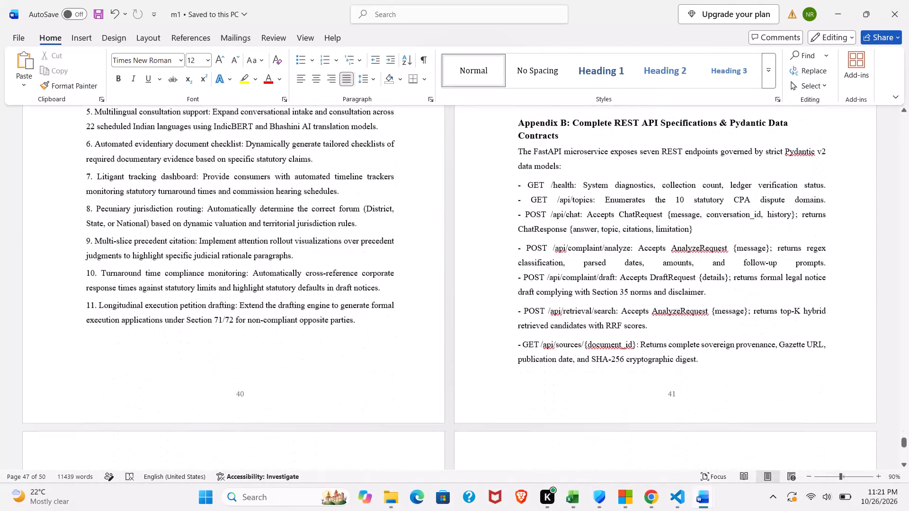
Examine Appendices C to E and the References list on pages 42 and 43 for spacing and run-together text.
{"action": "scroll", "coordinate": [589, 199], "scroll_direction": "down", "scroll_amount": 3}
{"action": "scroll", "coordinate": [589, 199], "scroll_direction": "up", "scroll_amount": 1}
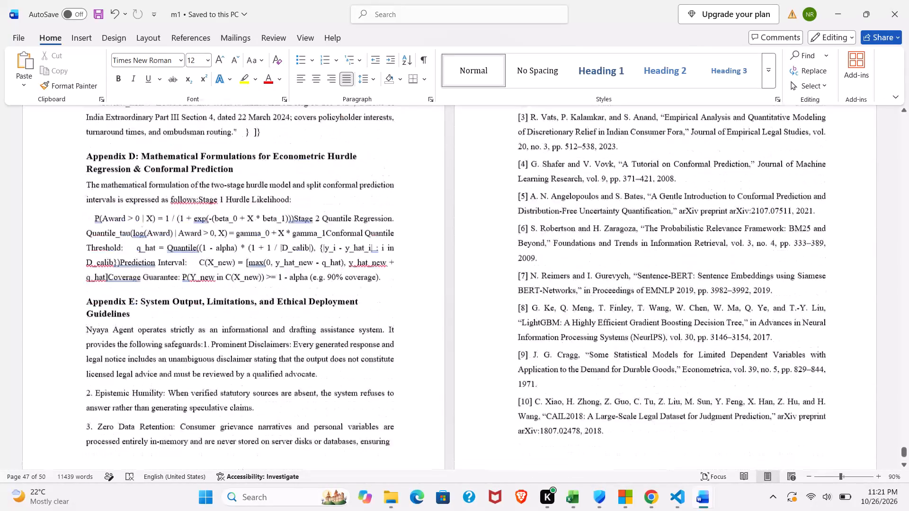
{"action": "scroll", "coordinate": [589, 199], "scroll_direction": "up", "scroll_amount": 1}
{"action": "scroll", "coordinate": [589, 199], "scroll_direction": "down", "scroll_amount": 7}
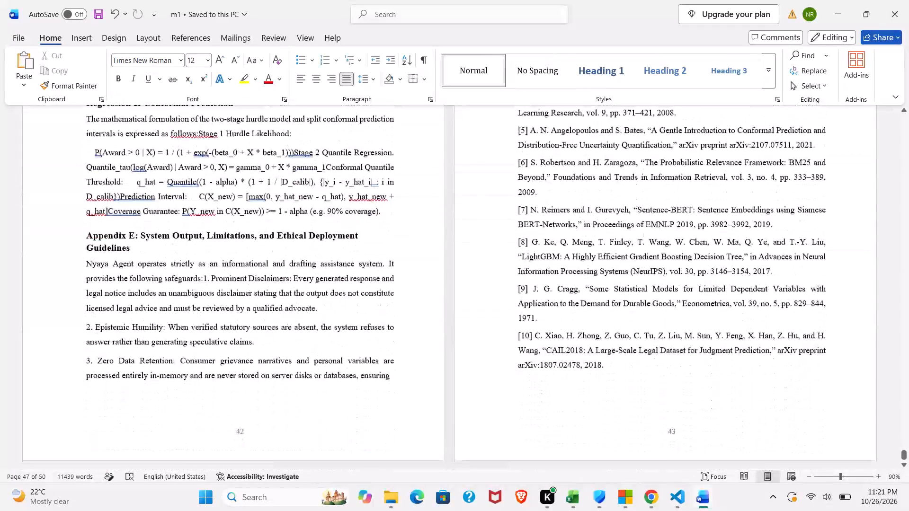
{"action": "scroll", "coordinate": [622, 164], "scroll_direction": "up", "scroll_amount": 1}
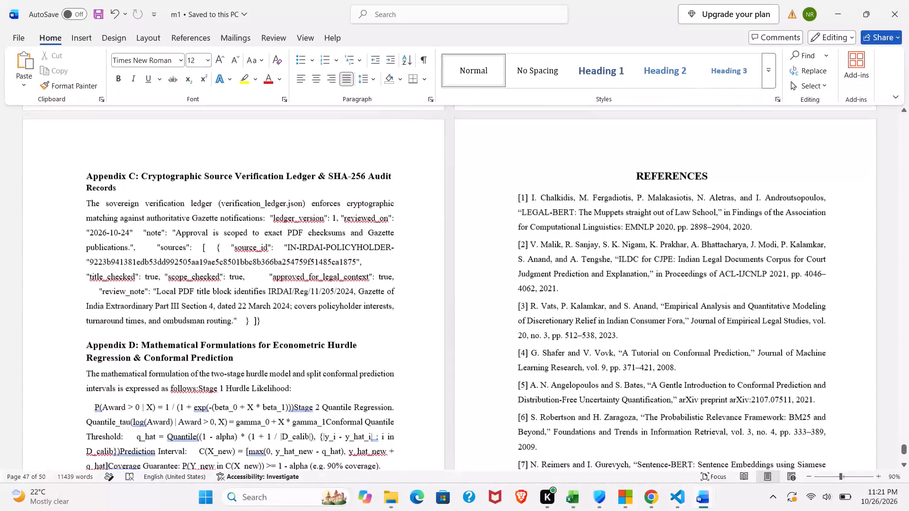
{"action": "scroll", "coordinate": [622, 164], "scroll_direction": "up", "scroll_amount": 2}
{"action": "scroll", "coordinate": [622, 164], "scroll_direction": "down", "scroll_amount": 4}
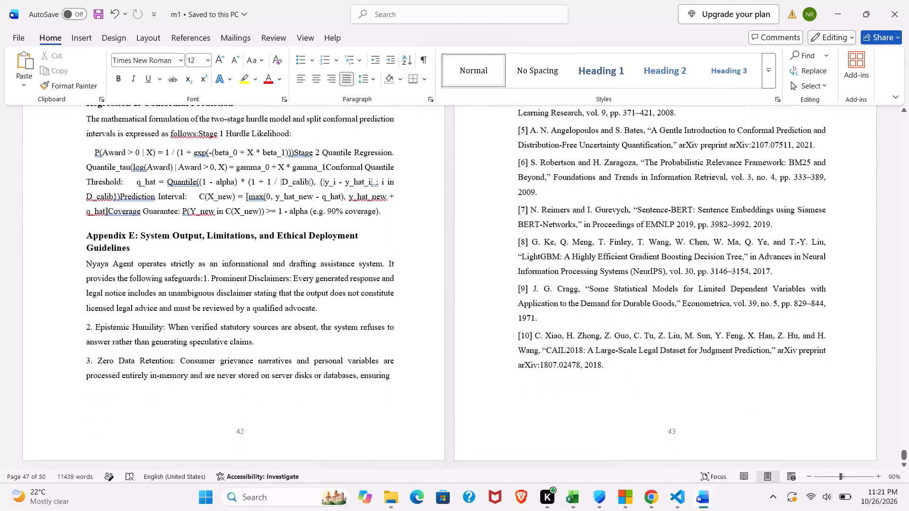
Go back through the report to the front matter and skim the List of Figures and Tables and Chapter 1 pages.
{"action": "scroll", "coordinate": [622, 164], "scroll_direction": "up", "scroll_amount": 6}
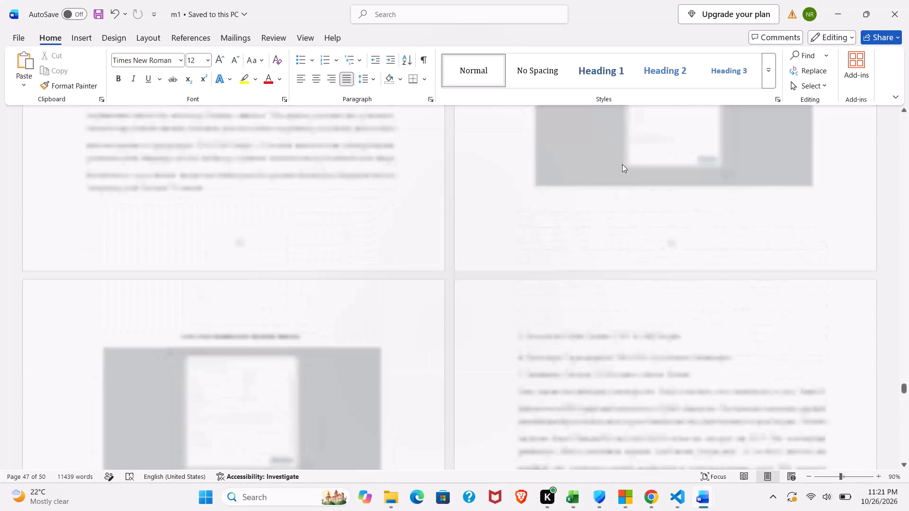
{"action": "scroll", "coordinate": [622, 164], "scroll_direction": "up", "scroll_amount": 6}
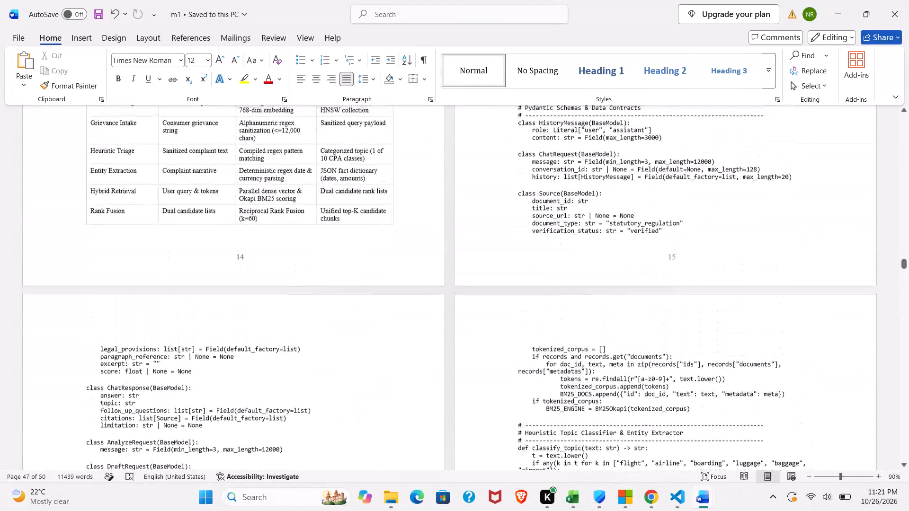
{"action": "scroll", "coordinate": [622, 164], "scroll_direction": "up", "scroll_amount": 9}
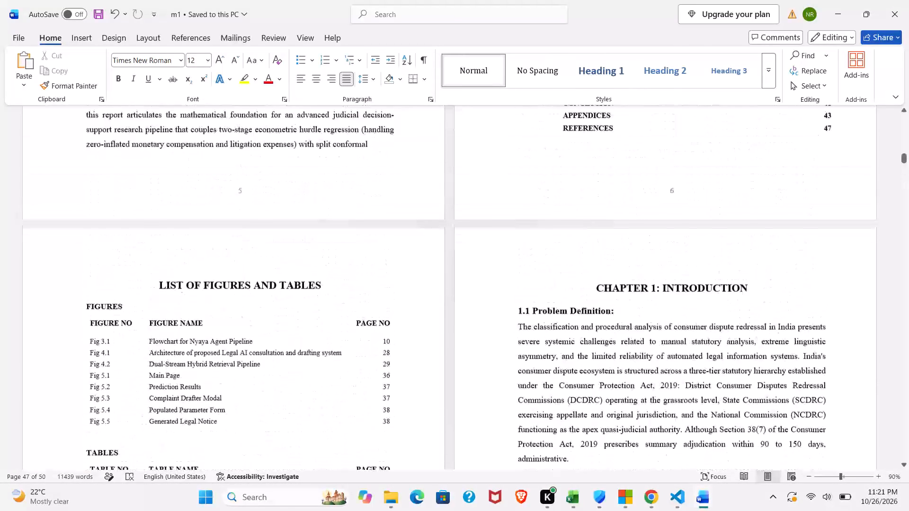
{"action": "scroll", "coordinate": [622, 164], "scroll_direction": "up", "scroll_amount": 1}
{"action": "scroll", "coordinate": [622, 164], "scroll_direction": "down", "scroll_amount": 4}
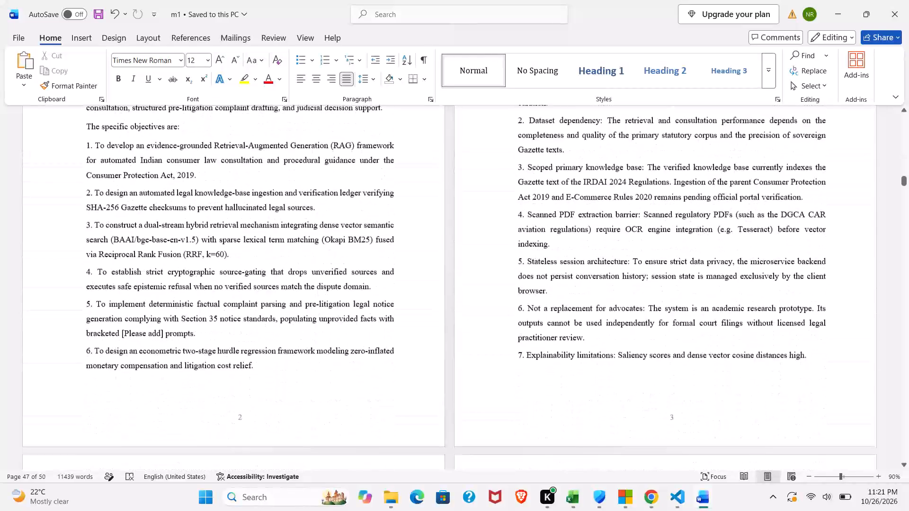
Examine how Table 2.1 splits across pages 6 and 7, along with Table 2.2 and the captions of both tables.
{"action": "scroll", "coordinate": [622, 164], "scroll_direction": "down", "scroll_amount": 5}
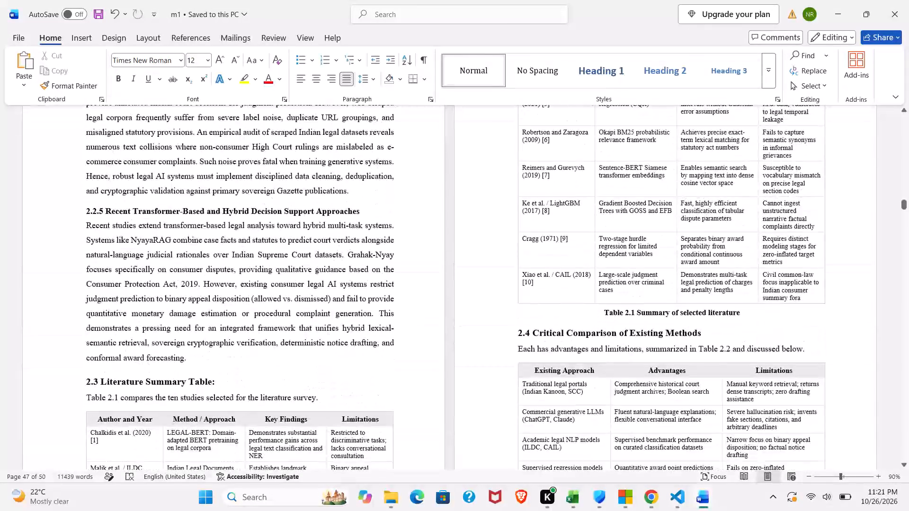
{"action": "scroll", "coordinate": [622, 164], "scroll_direction": "down", "scroll_amount": 2}
{"action": "scroll", "coordinate": [622, 164], "scroll_direction": "up", "scroll_amount": 1}
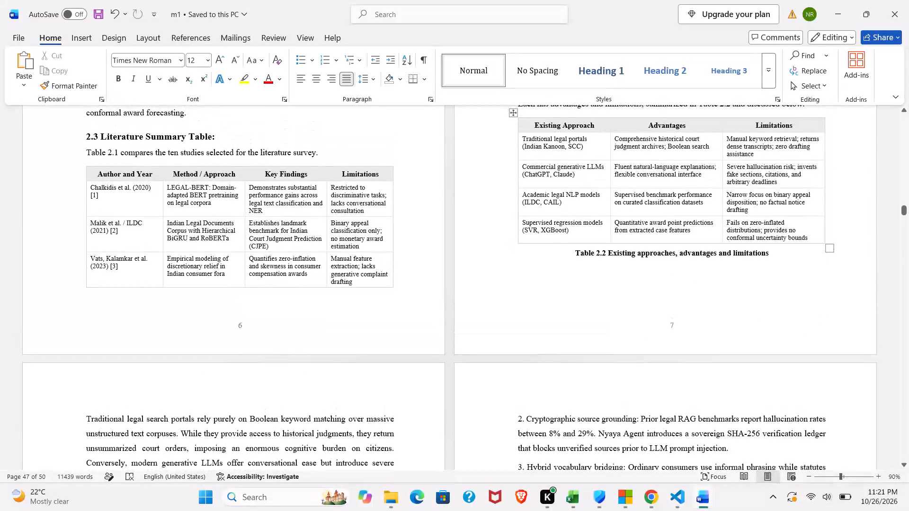
{"action": "scroll", "coordinate": [648, 297], "scroll_direction": "up", "scroll_amount": 1}
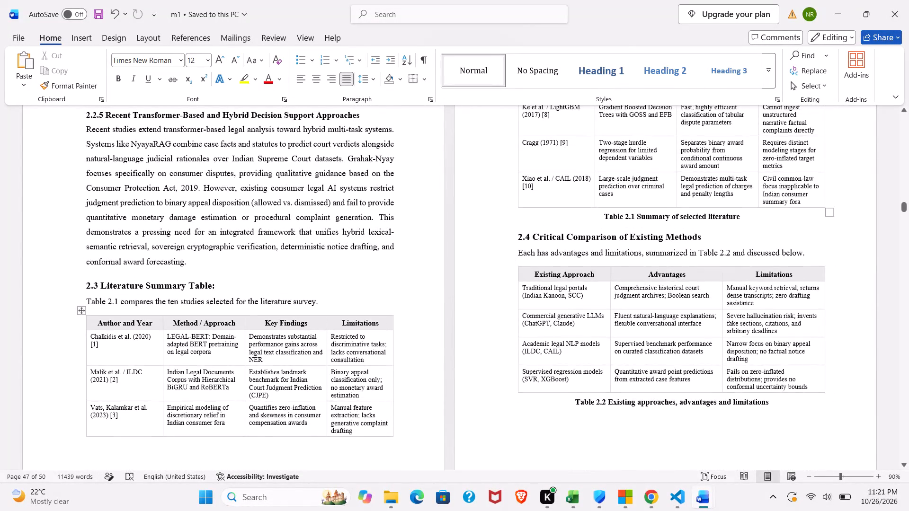
{"action": "scroll", "coordinate": [633, 198], "scroll_direction": "up", "scroll_amount": 3}
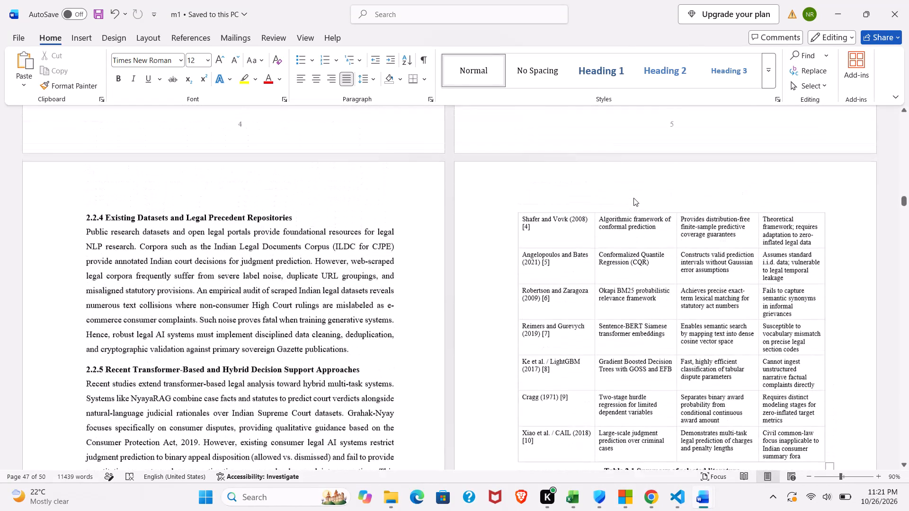
{"action": "scroll", "coordinate": [633, 198], "scroll_direction": "down", "scroll_amount": 1}
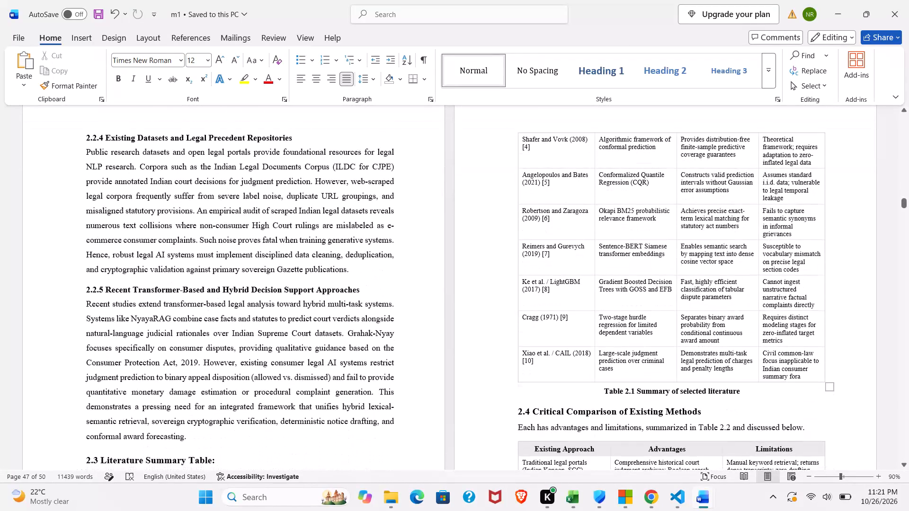
{"action": "scroll", "coordinate": [664, 154], "scroll_direction": "up", "scroll_amount": 2}
{"action": "scroll", "coordinate": [664, 154], "scroll_direction": "down", "scroll_amount": 1}
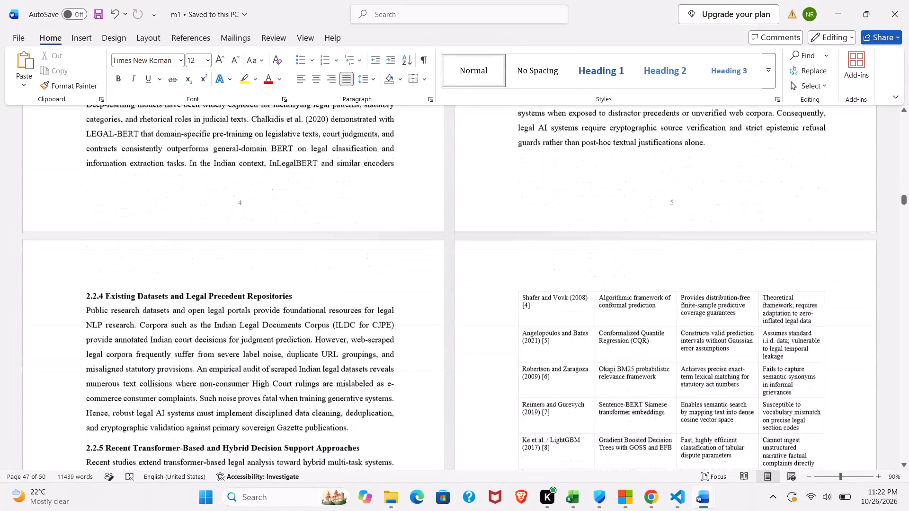
{"action": "scroll", "coordinate": [664, 154], "scroll_direction": "down", "scroll_amount": 1}
{"action": "scroll", "coordinate": [664, 154], "scroll_direction": "up", "scroll_amount": 1}
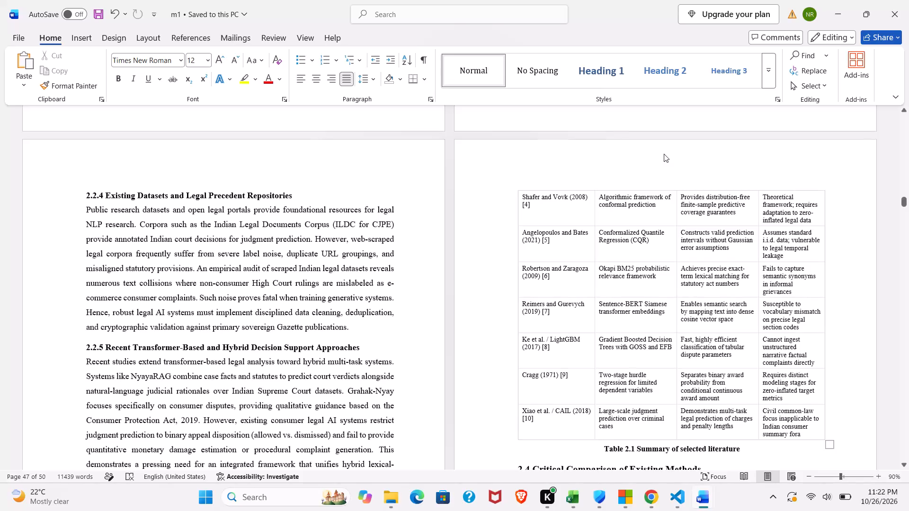
{"action": "scroll", "coordinate": [664, 154], "scroll_direction": "down", "scroll_amount": 1}
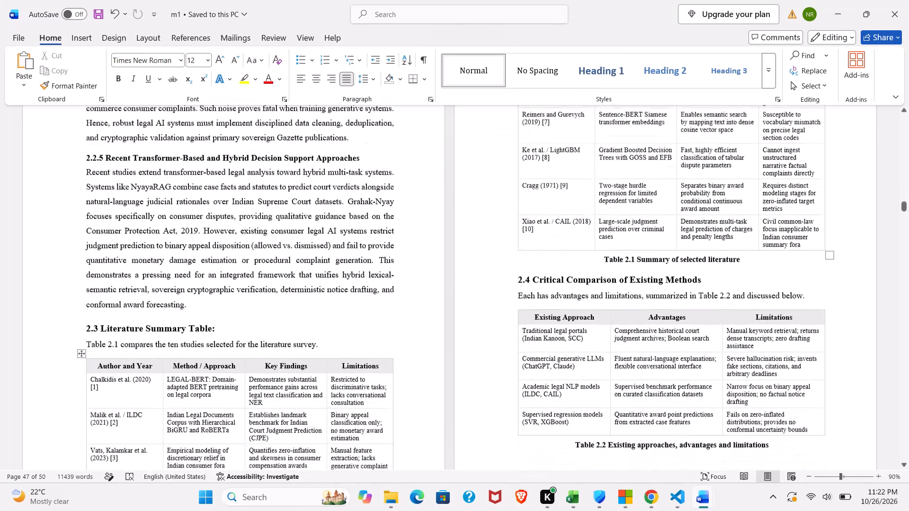
{"action": "scroll", "coordinate": [664, 154], "scroll_direction": "down", "scroll_amount": 2}
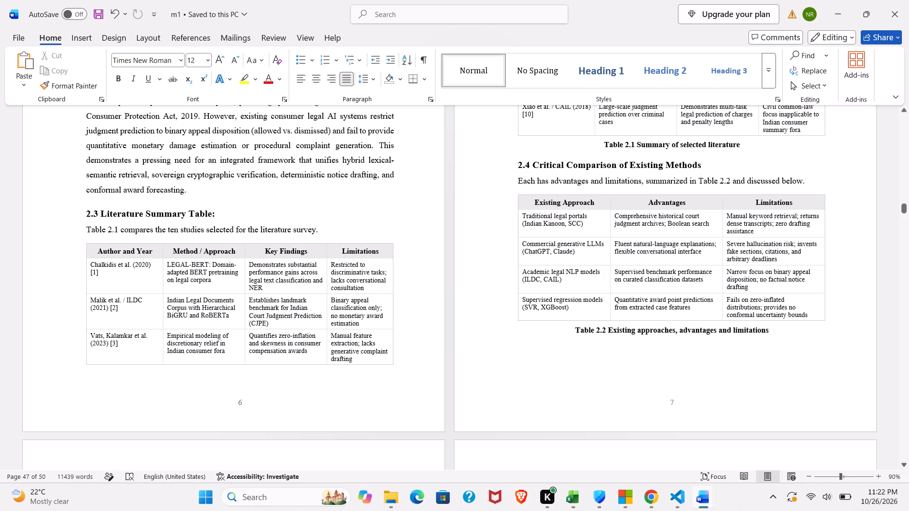
Review sections 2.5 and 2.6 and the opening Chapter 3 Methodology pages, 8 to 11, for spacing and page breaks.
{"action": "scroll", "coordinate": [650, 356], "scroll_direction": "down", "scroll_amount": 1}
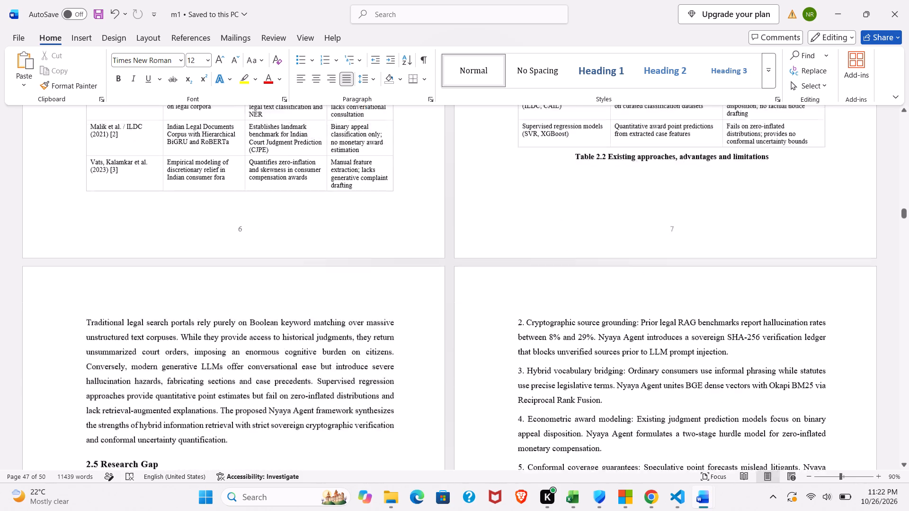
{"action": "scroll", "coordinate": [650, 356], "scroll_direction": "down", "scroll_amount": 3}
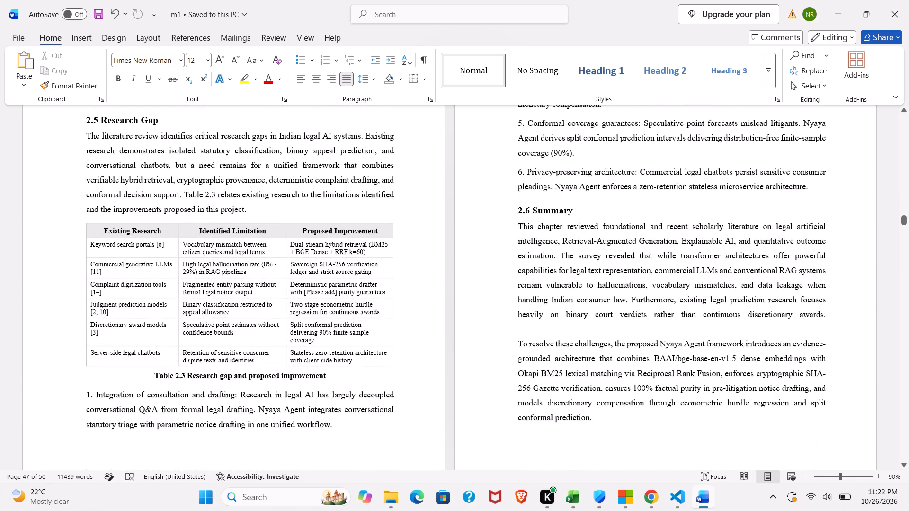
{"action": "scroll", "coordinate": [352, 368], "scroll_direction": "down", "scroll_amount": 2}
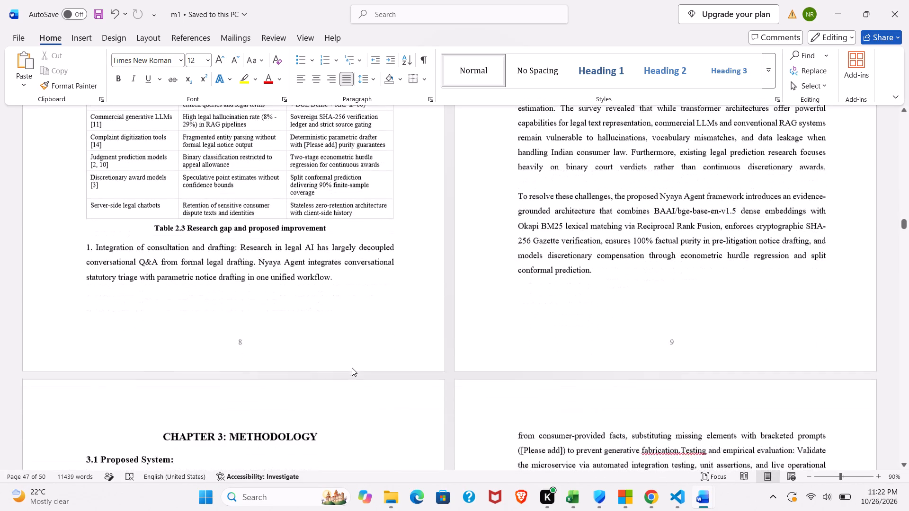
{"action": "scroll", "coordinate": [352, 368], "scroll_direction": "down", "scroll_amount": 3}
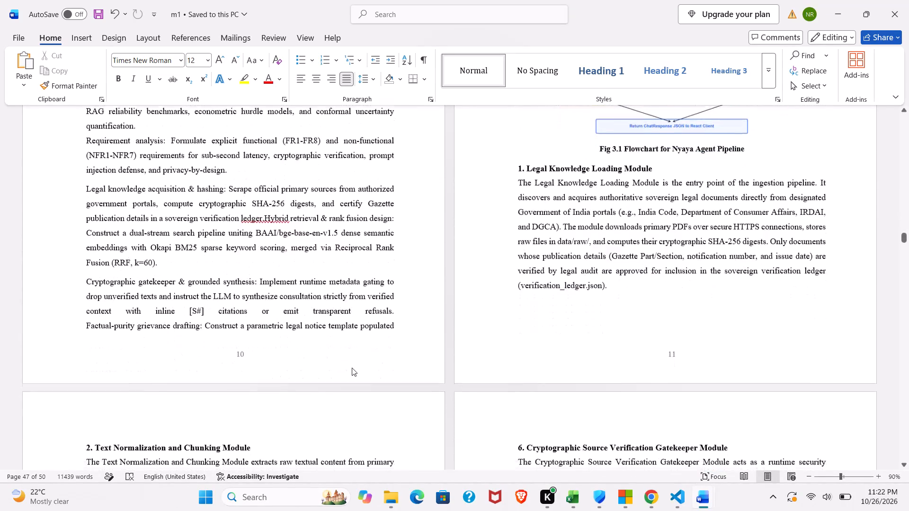
Examine the section 3.3 Communication Flow table's split across pages 14 and 15, its Table 3.2 caption, and the 3.4 pseudocode layout.
{"action": "scroll", "coordinate": [352, 368], "scroll_direction": "down", "scroll_amount": 4}
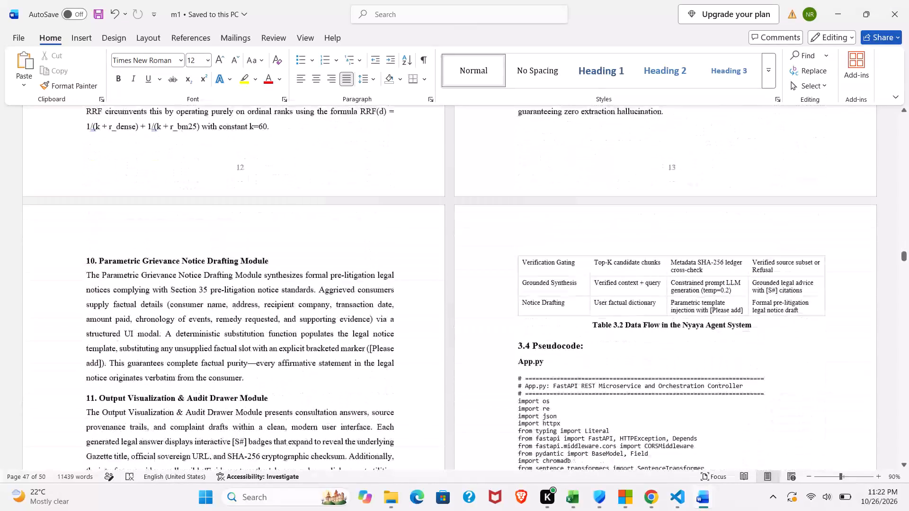
{"action": "scroll", "coordinate": [352, 368], "scroll_direction": "down", "scroll_amount": 3}
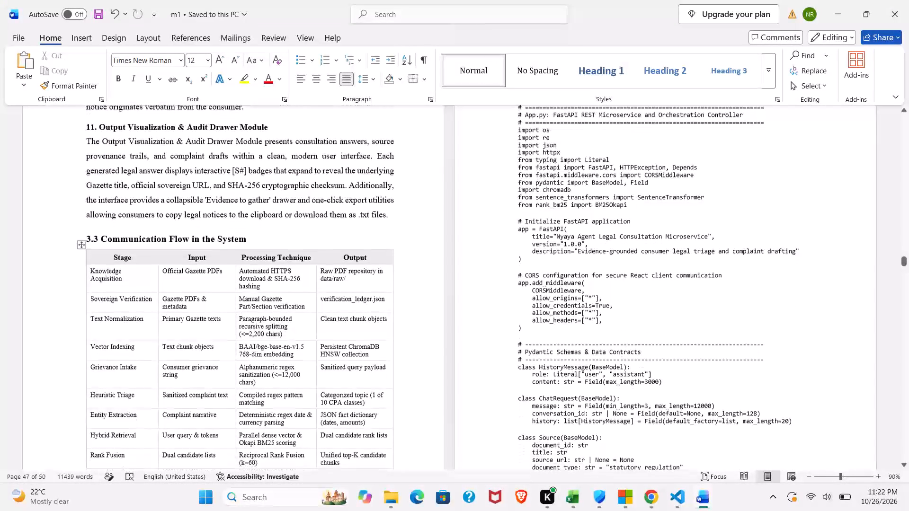
{"action": "scroll", "coordinate": [352, 368], "scroll_direction": "down", "scroll_amount": 1}
{"action": "scroll", "coordinate": [352, 368], "scroll_direction": "up", "scroll_amount": 1}
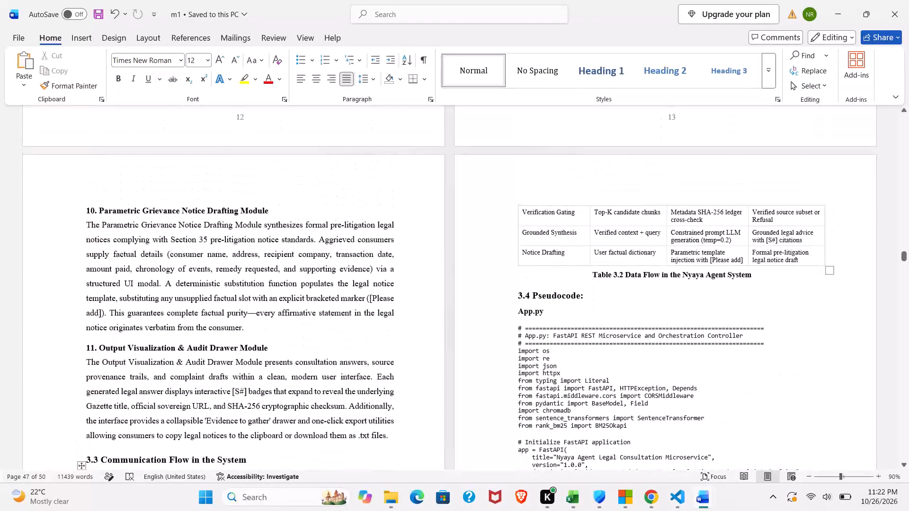
{"action": "scroll", "coordinate": [352, 368], "scroll_direction": "up", "scroll_amount": 3}
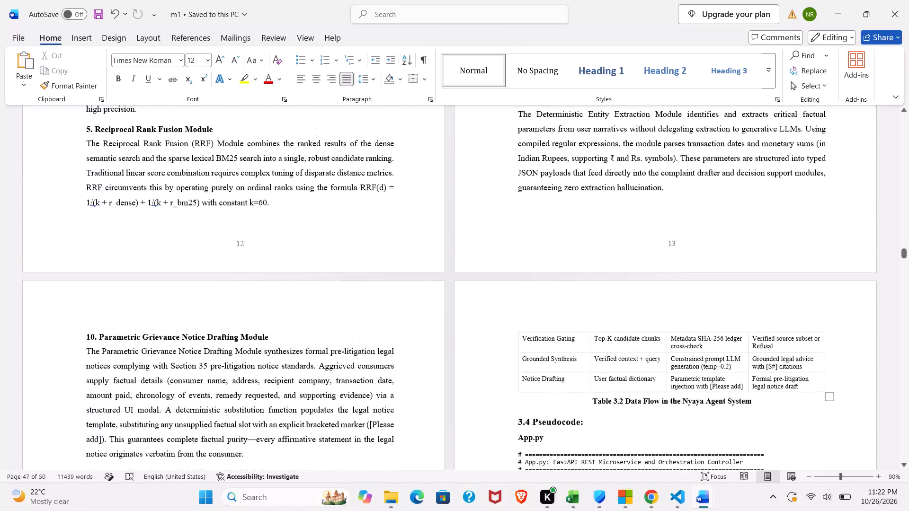
{"action": "scroll", "coordinate": [352, 368], "scroll_direction": "down", "scroll_amount": 2}
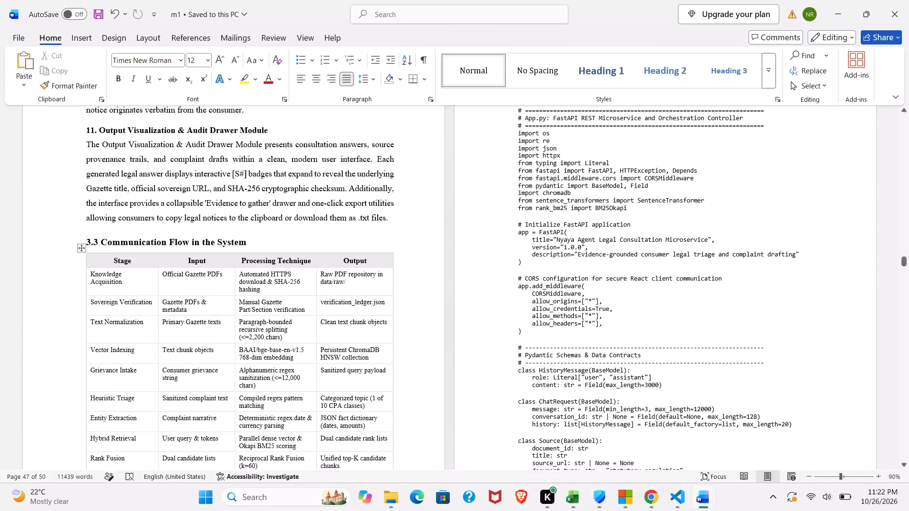
{"action": "scroll", "coordinate": [330, 289], "scroll_direction": "down", "scroll_amount": 2}
{"action": "scroll", "coordinate": [330, 289], "scroll_direction": "up", "scroll_amount": 1}
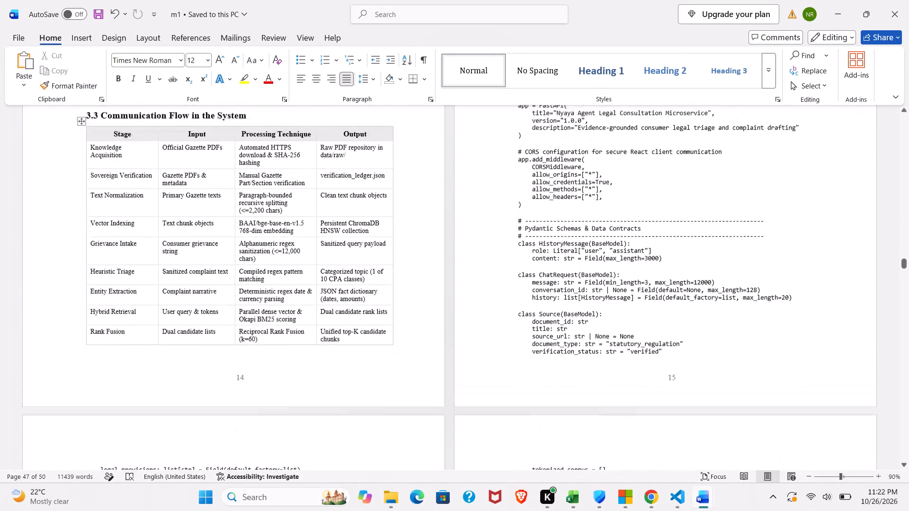
{"action": "scroll", "coordinate": [330, 289], "scroll_direction": "up", "scroll_amount": 1}
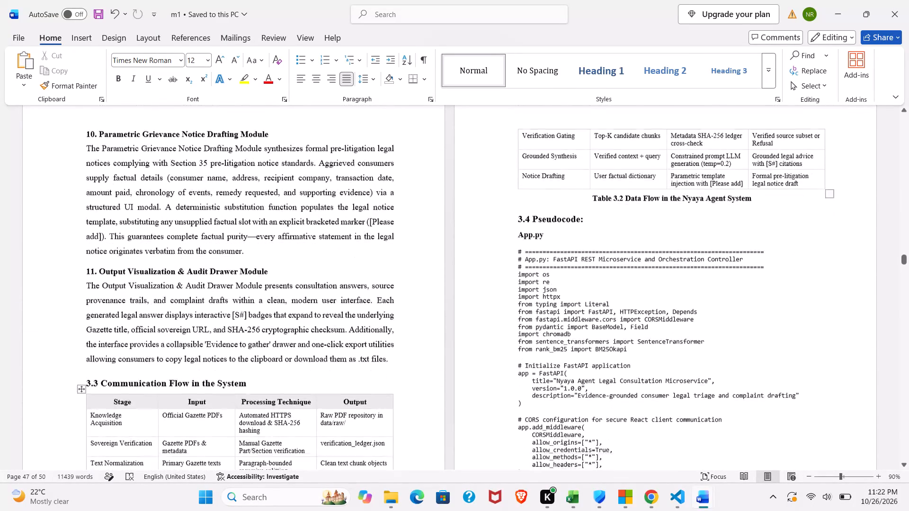
{"action": "scroll", "coordinate": [330, 289], "scroll_direction": "down", "scroll_amount": 1}
{"action": "scroll", "coordinate": [290, 255], "scroll_direction": "up", "scroll_amount": 1}
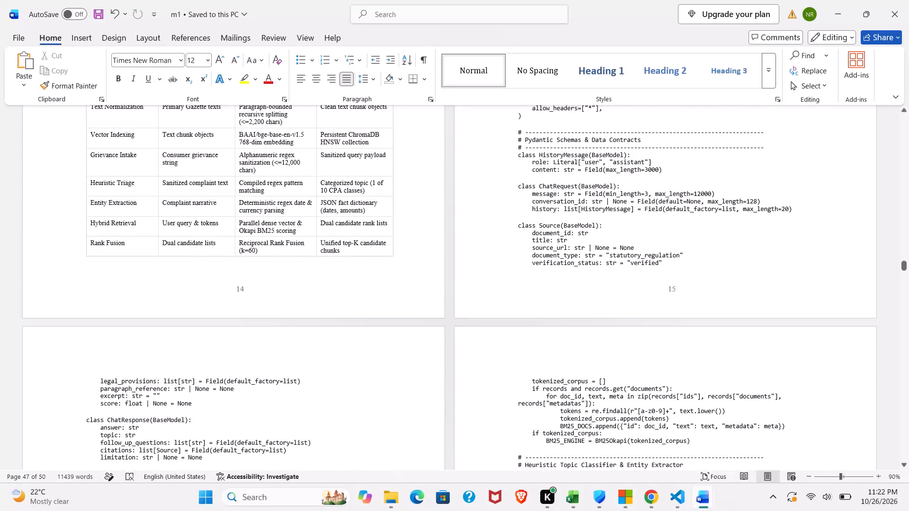
{"action": "scroll", "coordinate": [290, 255], "scroll_direction": "up", "scroll_amount": 1}
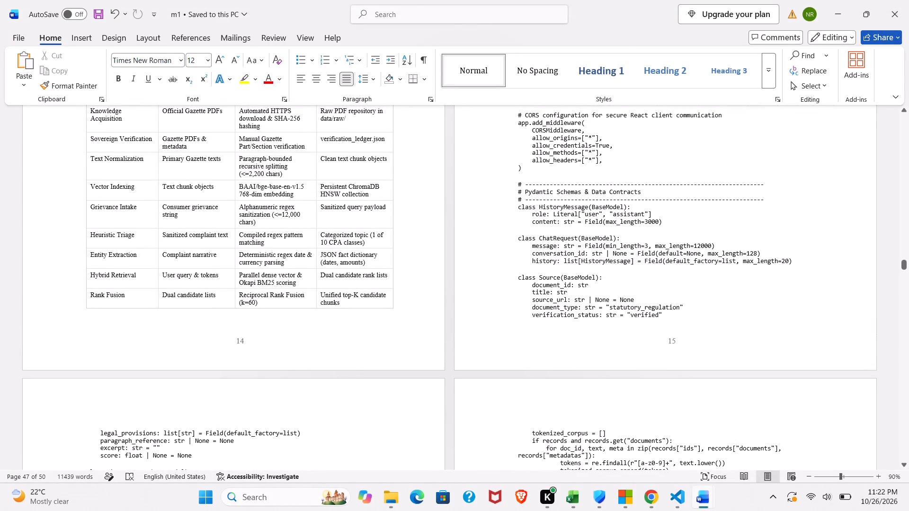
Recheck the section 3.3 Communication Flow table's split across pages 14 and 15, and skim the pseudocode listing pages that follow.
{"action": "scroll", "coordinate": [290, 255], "scroll_direction": "up", "scroll_amount": 1}
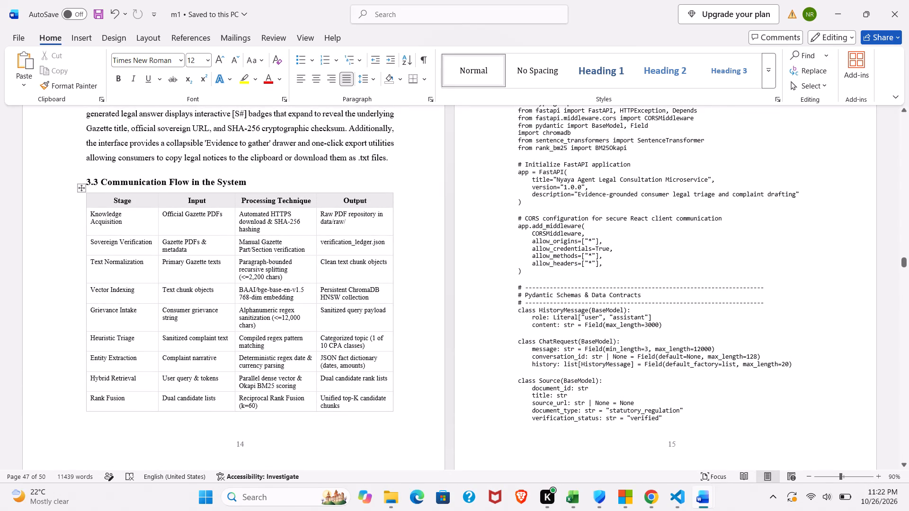
{"action": "scroll", "coordinate": [290, 255], "scroll_direction": "up", "scroll_amount": 1}
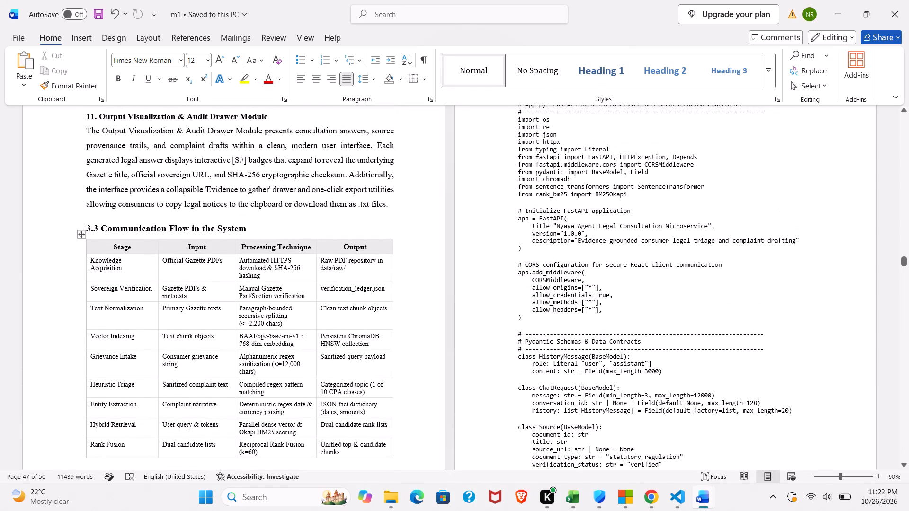
{"action": "scroll", "coordinate": [349, 218], "scroll_direction": "up", "scroll_amount": 1}
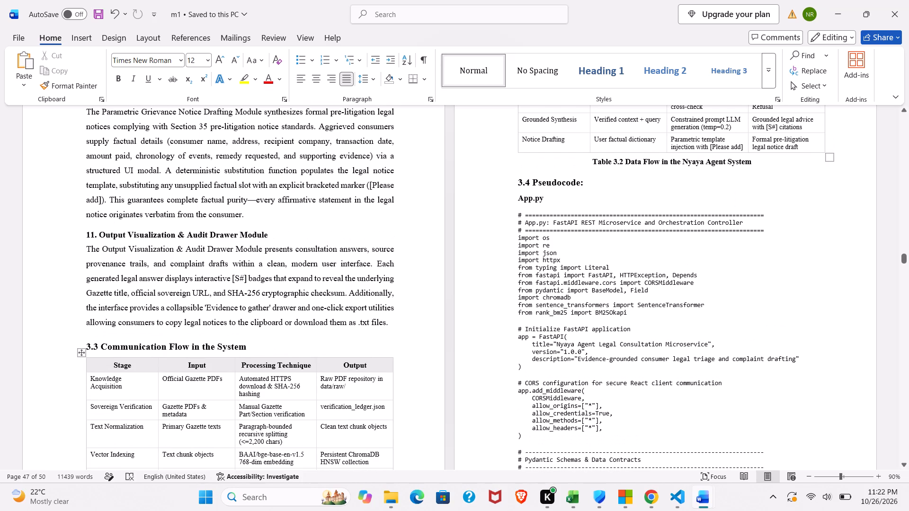
{"action": "scroll", "coordinate": [349, 218], "scroll_direction": "down", "scroll_amount": 3}
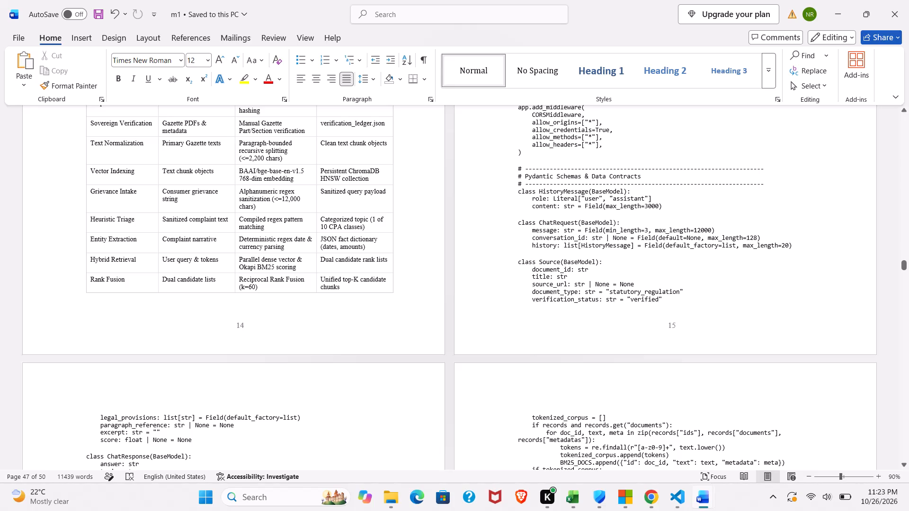
{"action": "scroll", "coordinate": [349, 218], "scroll_direction": "down", "scroll_amount": 5}
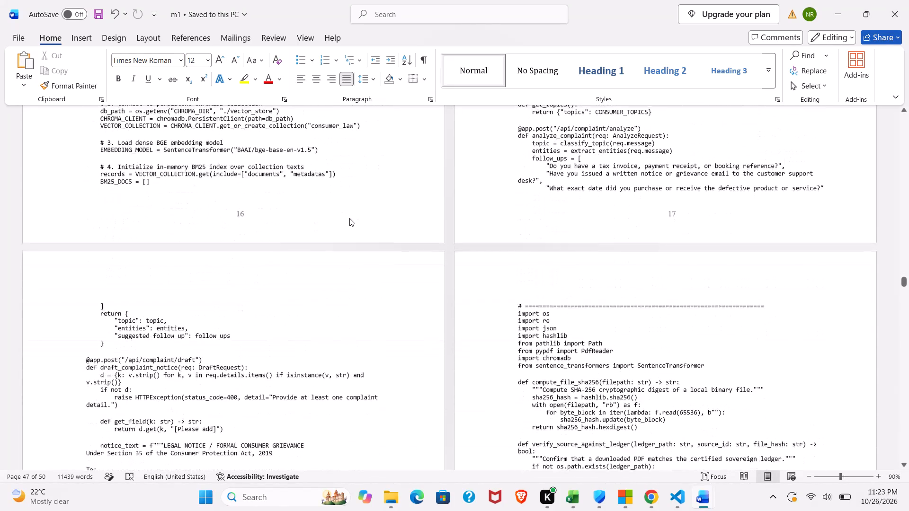
{"action": "scroll", "coordinate": [349, 218], "scroll_direction": "down", "scroll_amount": 6}
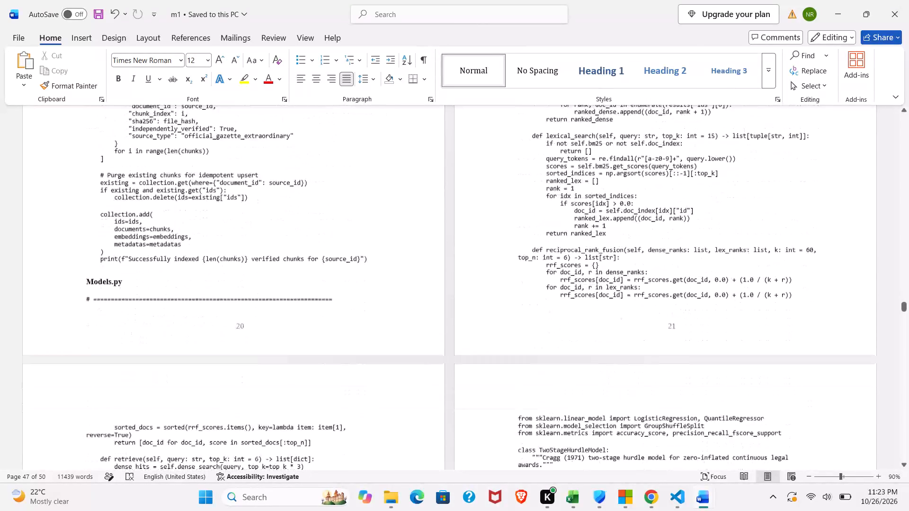
{"action": "scroll", "coordinate": [349, 218], "scroll_direction": "down", "scroll_amount": 3}
Review the Chapter 4 input and output design, architecture figures, and Tables 4.3 and 4.4 up to page 29 for layout problems.
{"action": "scroll", "coordinate": [349, 218], "scroll_direction": "up", "scroll_amount": 1}
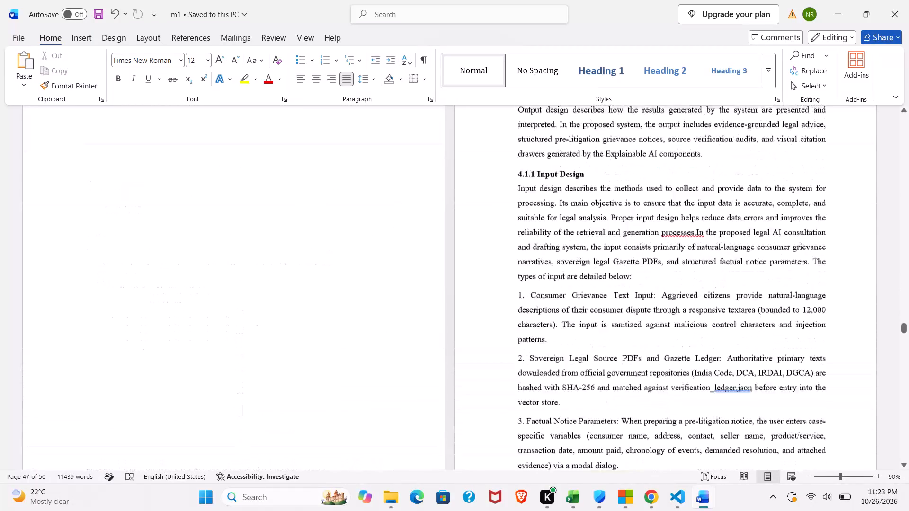
{"action": "scroll", "coordinate": [349, 218], "scroll_direction": "up", "scroll_amount": 1}
{"action": "scroll", "coordinate": [349, 218], "scroll_direction": "down", "scroll_amount": 3}
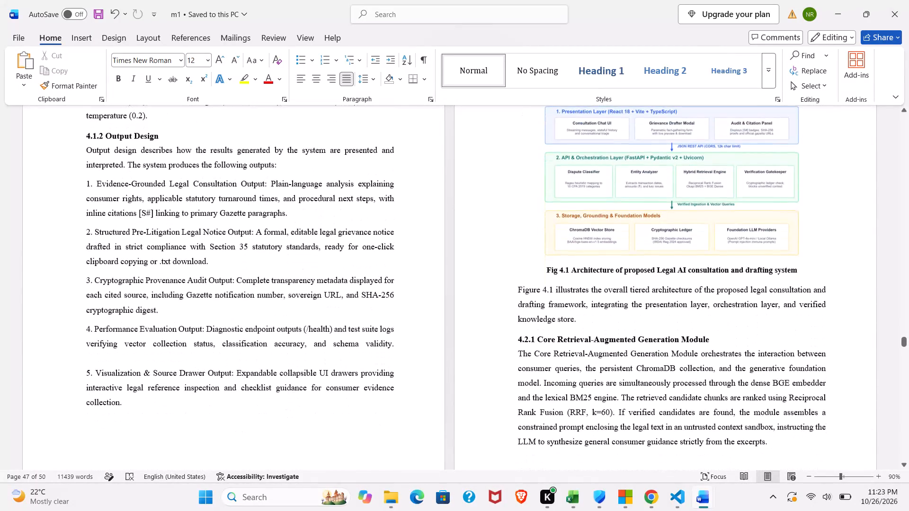
{"action": "scroll", "coordinate": [349, 218], "scroll_direction": "down", "scroll_amount": 4}
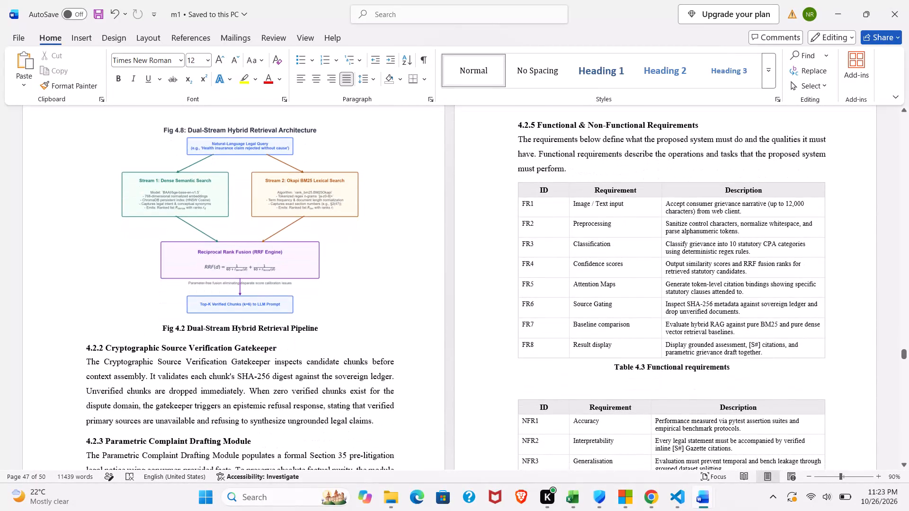
{"action": "scroll", "coordinate": [431, 304], "scroll_direction": "down", "scroll_amount": 2}
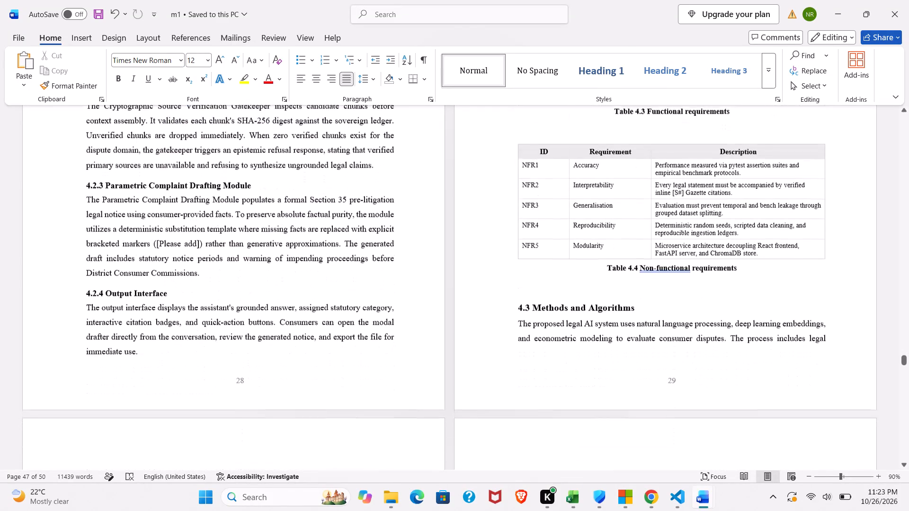
{"action": "scroll", "coordinate": [431, 304], "scroll_direction": "down", "scroll_amount": 1}
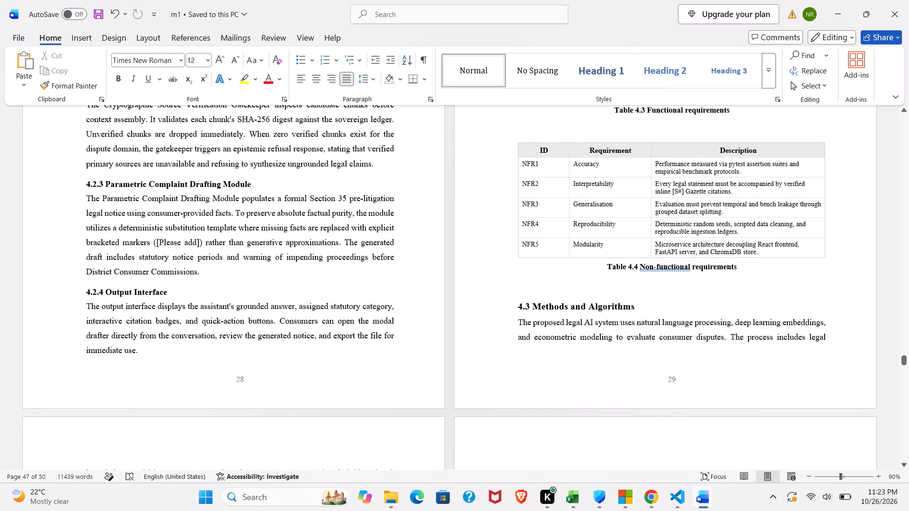
Skim sections 4.3 and 4.4 and the Chapter 5 screenshot pages for spacing, figure placement and captions.
{"action": "scroll", "coordinate": [431, 304], "scroll_direction": "down", "scroll_amount": 4}
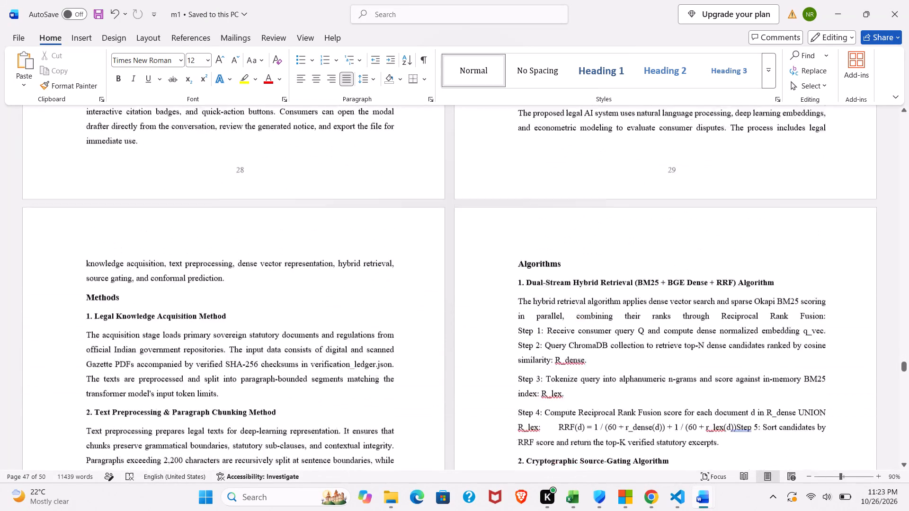
{"action": "scroll", "coordinate": [431, 304], "scroll_direction": "down", "scroll_amount": 5}
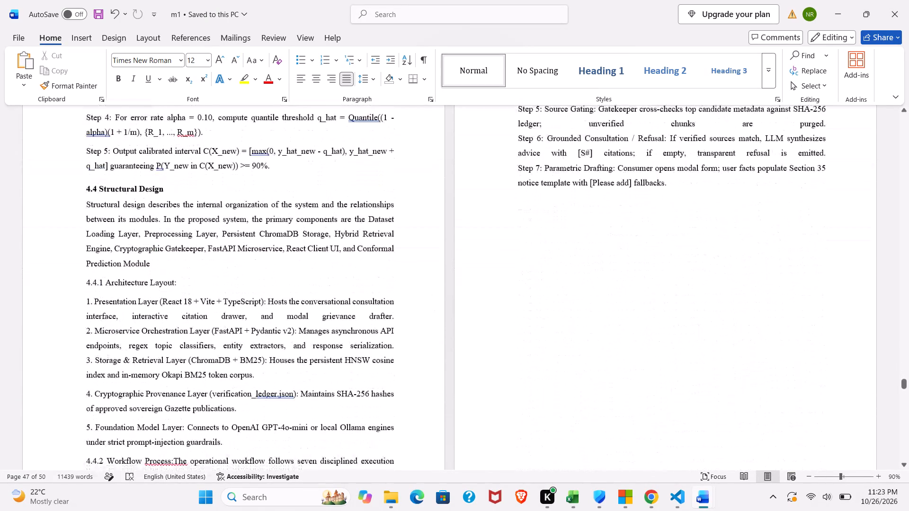
{"action": "scroll", "coordinate": [431, 304], "scroll_direction": "down", "scroll_amount": 4}
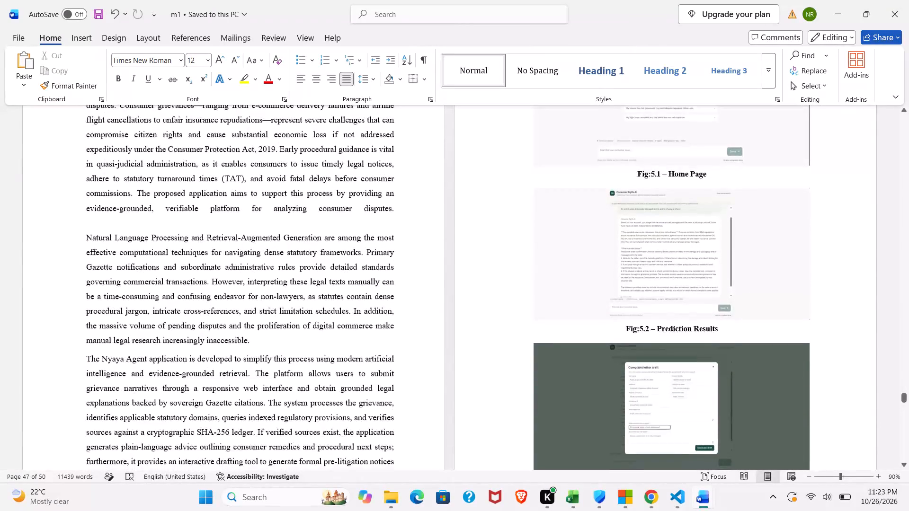
{"action": "scroll", "coordinate": [431, 304], "scroll_direction": "down", "scroll_amount": 2}
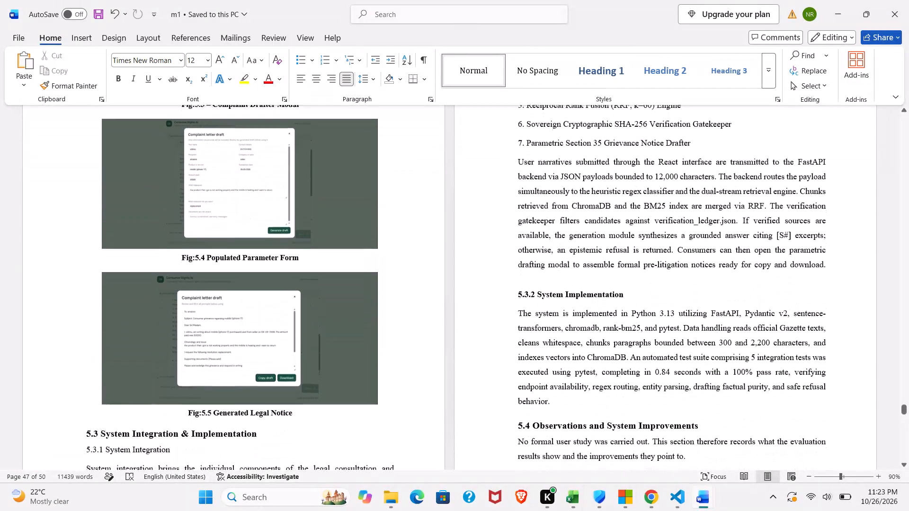
Examine how Table 5.3 splits across pages 37 and 38, along with section 5.5 and Table 5.4 below it.
{"action": "scroll", "coordinate": [431, 304], "scroll_direction": "down", "scroll_amount": 1}
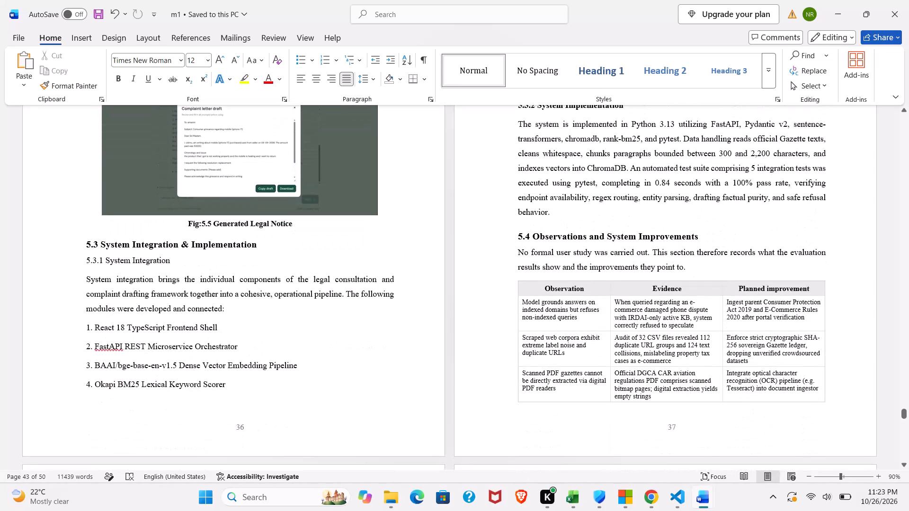
{"action": "scroll", "coordinate": [549, 315], "scroll_direction": "down", "scroll_amount": 1}
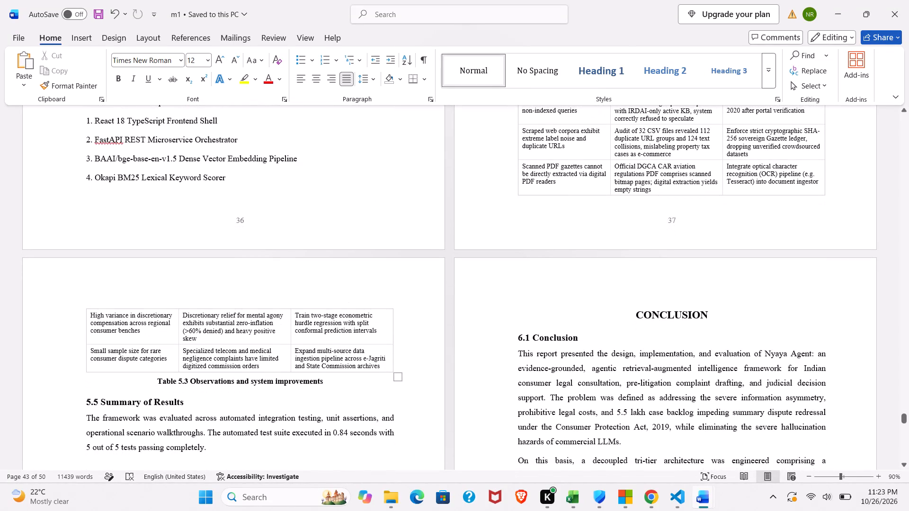
{"action": "scroll", "coordinate": [413, 294], "scroll_direction": "down", "scroll_amount": 1}
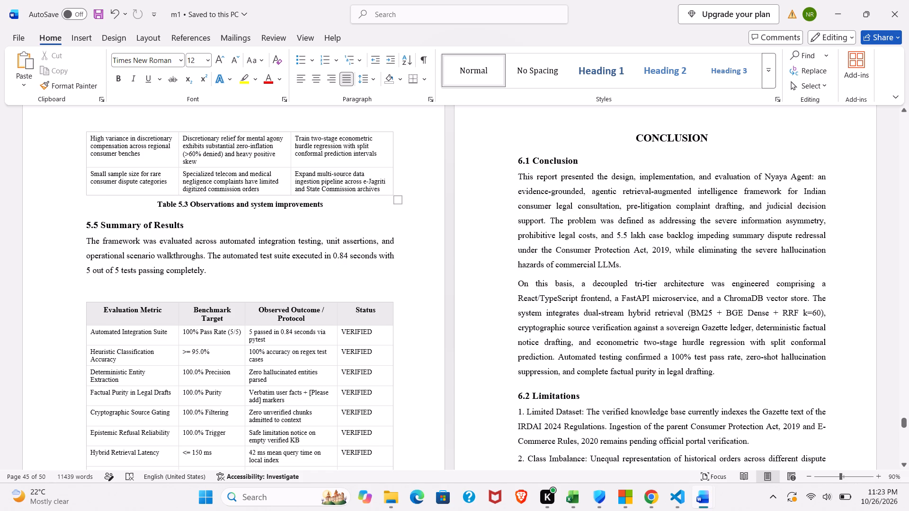
{"action": "scroll", "coordinate": [202, 217], "scroll_direction": "up", "scroll_amount": 2}
{"action": "scroll", "coordinate": [202, 217], "scroll_direction": "down", "scroll_amount": 1}
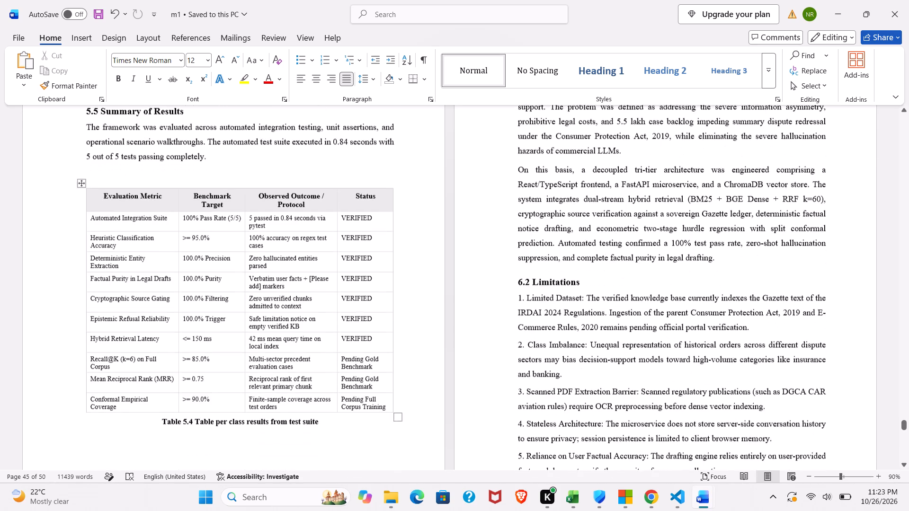
{"action": "scroll", "coordinate": [202, 217], "scroll_direction": "down", "scroll_amount": 1}
{"action": "scroll", "coordinate": [202, 217], "scroll_direction": "up", "scroll_amount": 1}
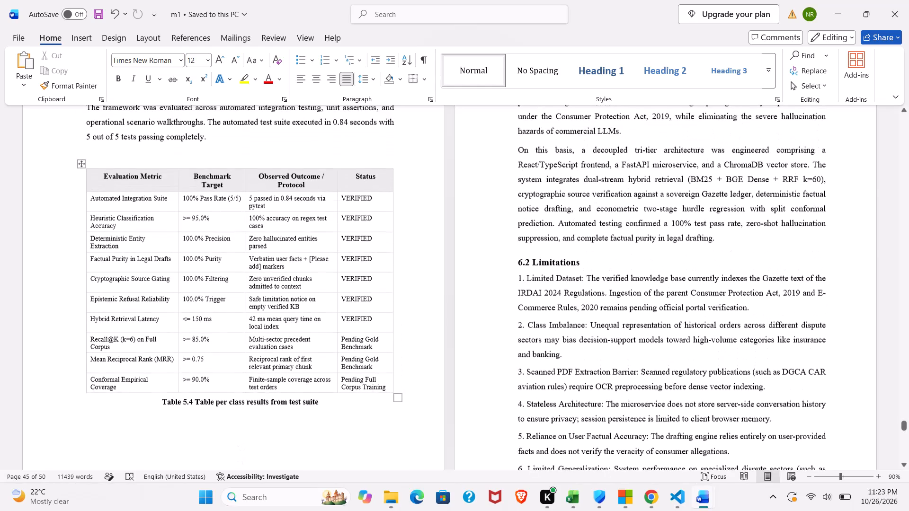
Recheck the continuation of Table 5.3 on page 38, the spacing around Table 5.4, and the facing Conclusion page.
{"action": "scroll", "coordinate": [202, 217], "scroll_direction": "up", "scroll_amount": 2}
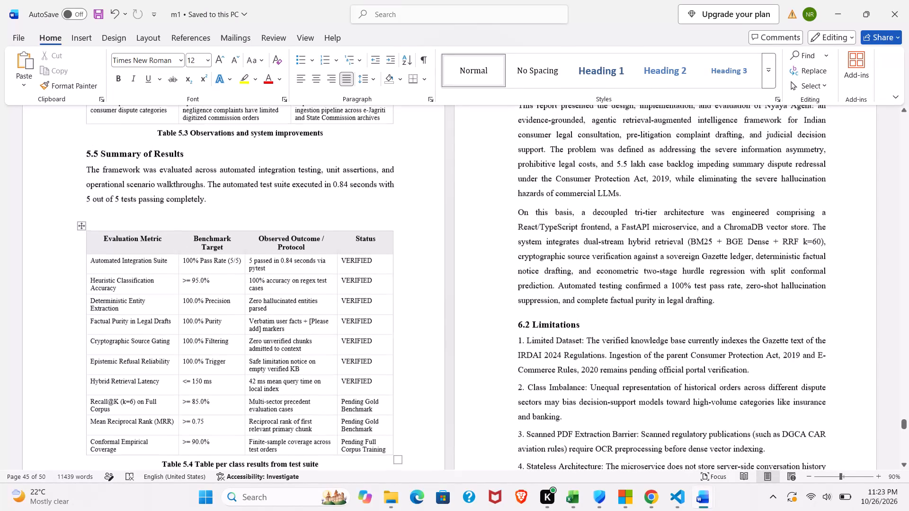
{"action": "scroll", "coordinate": [202, 217], "scroll_direction": "up", "scroll_amount": 2}
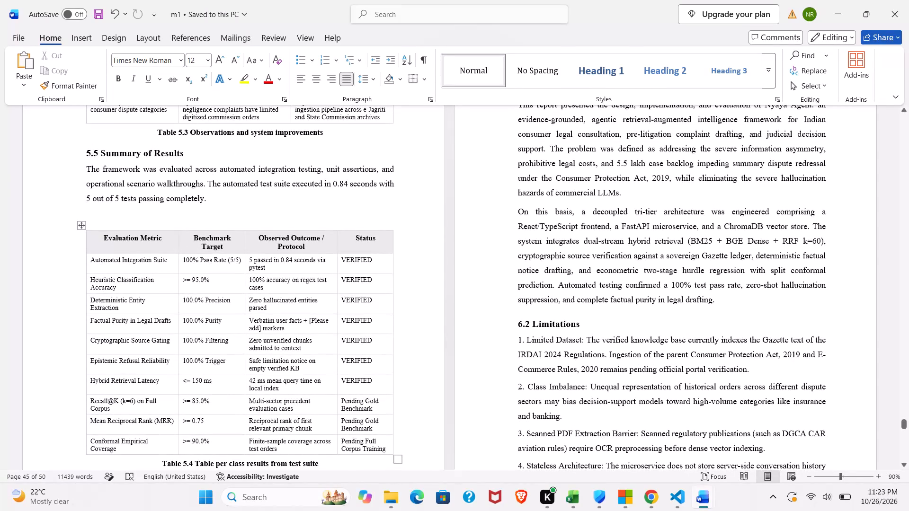
{"action": "scroll", "coordinate": [202, 217], "scroll_direction": "up", "scroll_amount": 1}
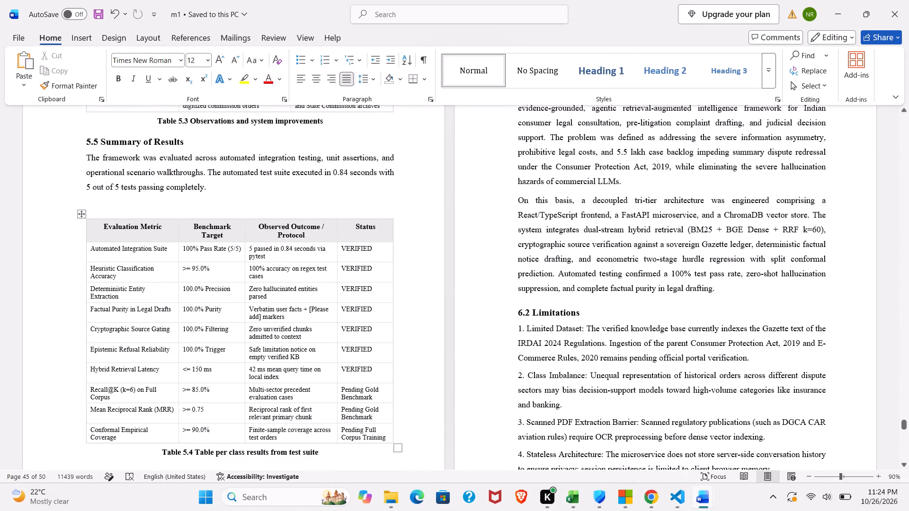
{"action": "scroll", "coordinate": [214, 263], "scroll_direction": "up", "scroll_amount": 1}
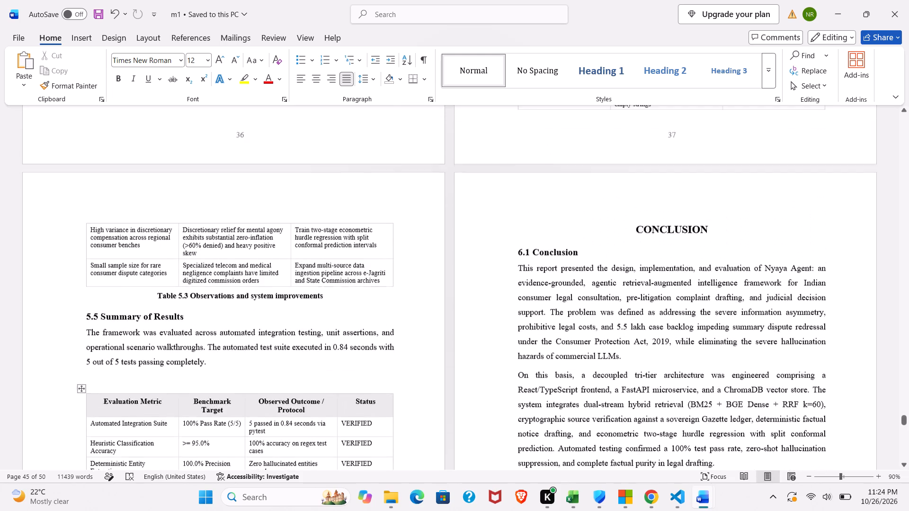
{"action": "scroll", "coordinate": [214, 263], "scroll_direction": "up", "scroll_amount": 2}
{"action": "scroll", "coordinate": [214, 263], "scroll_direction": "down", "scroll_amount": 1}
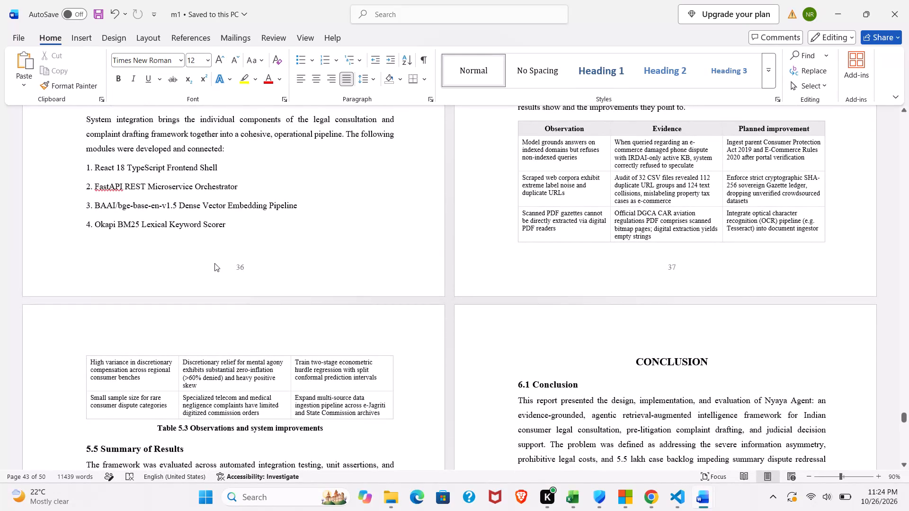
{"action": "scroll", "coordinate": [214, 263], "scroll_direction": "down", "scroll_amount": 2}
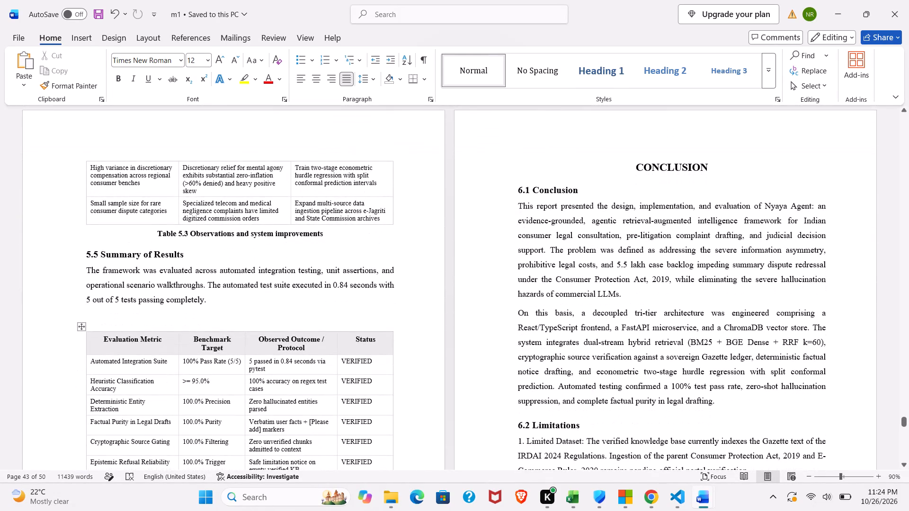
{"action": "scroll", "coordinate": [214, 263], "scroll_direction": "down", "scroll_amount": 1}
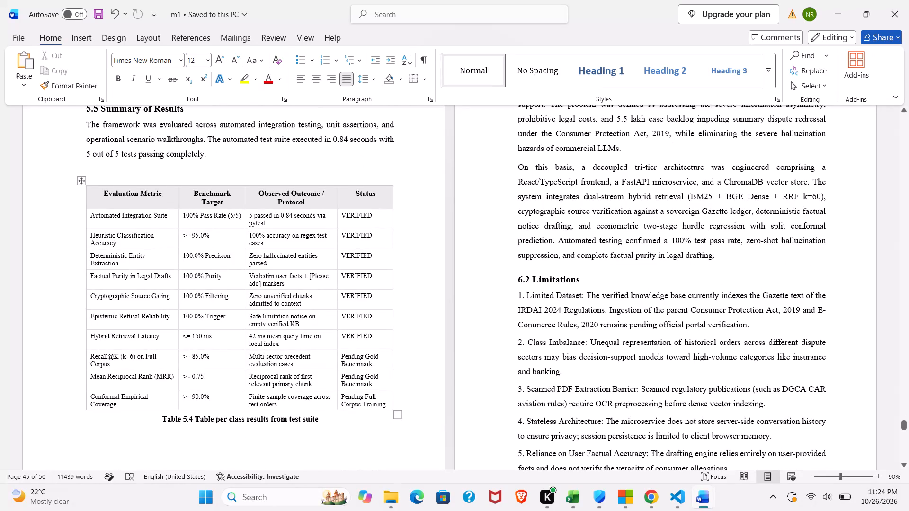
{"action": "scroll", "coordinate": [214, 263], "scroll_direction": "up", "scroll_amount": 1}
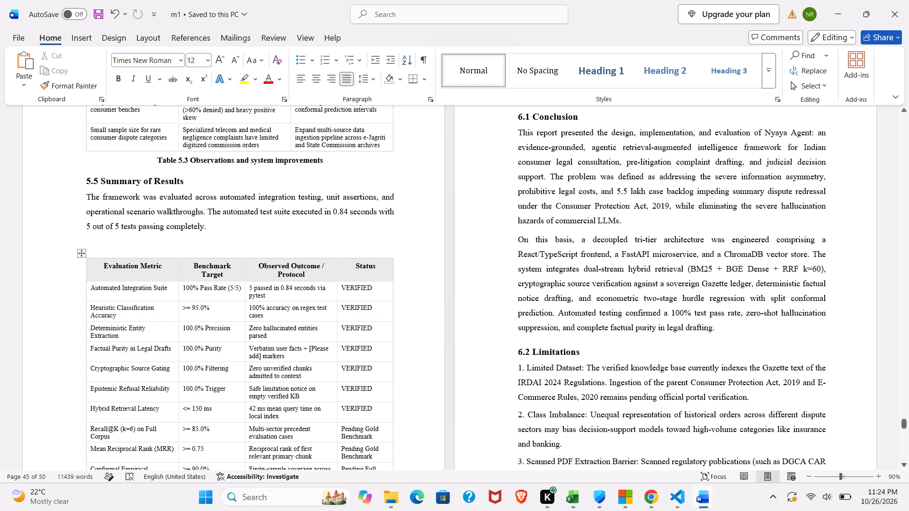
{"action": "scroll", "coordinate": [214, 263], "scroll_direction": "down", "scroll_amount": 3}
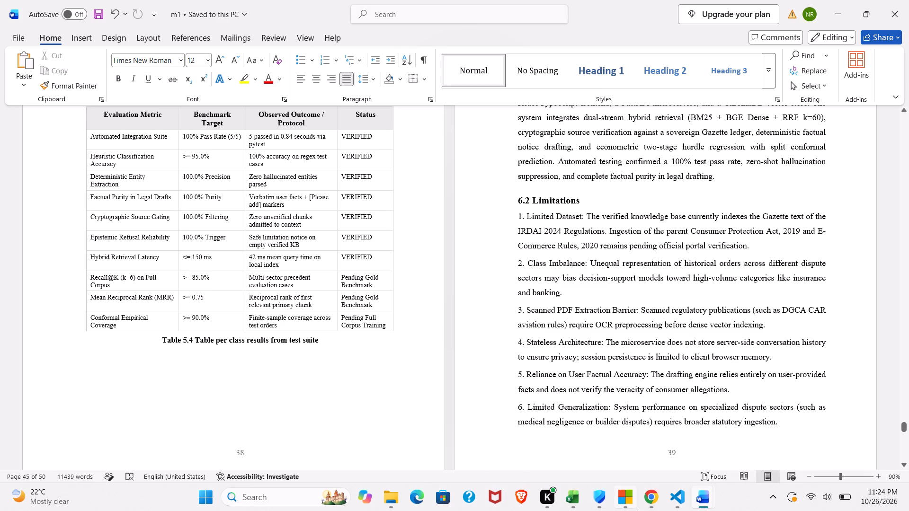
Turn on the Windows Energy saver and return to the report.
{"action": "left_click", "coordinate": [847, 495]}
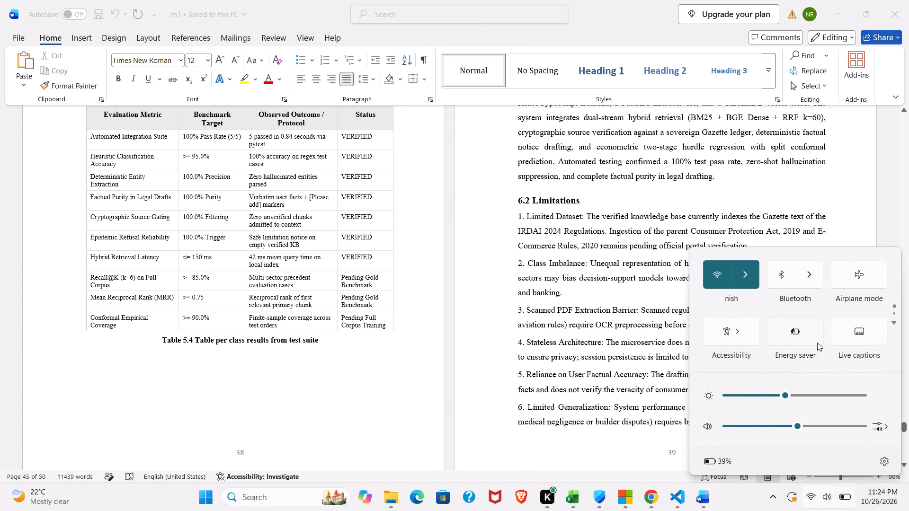
{"action": "left_click", "coordinate": [817, 342]}
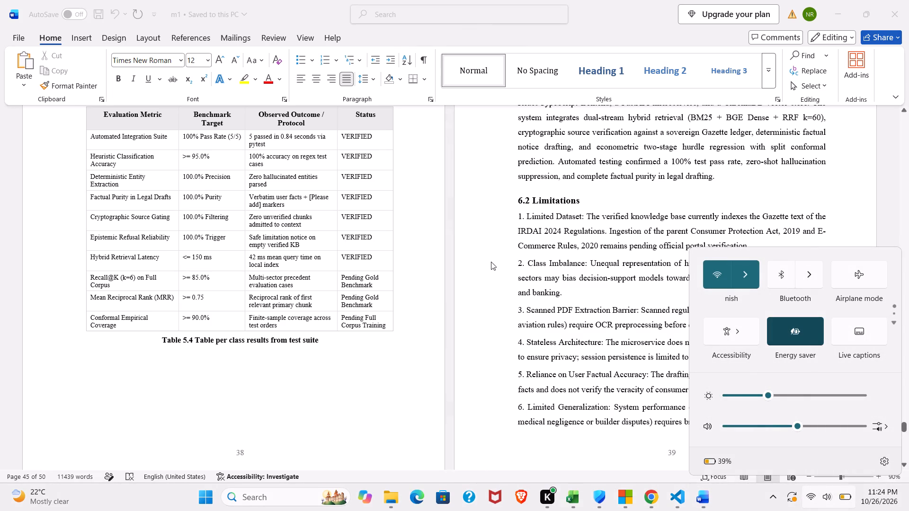
{"action": "left_click", "coordinate": [359, 345]}
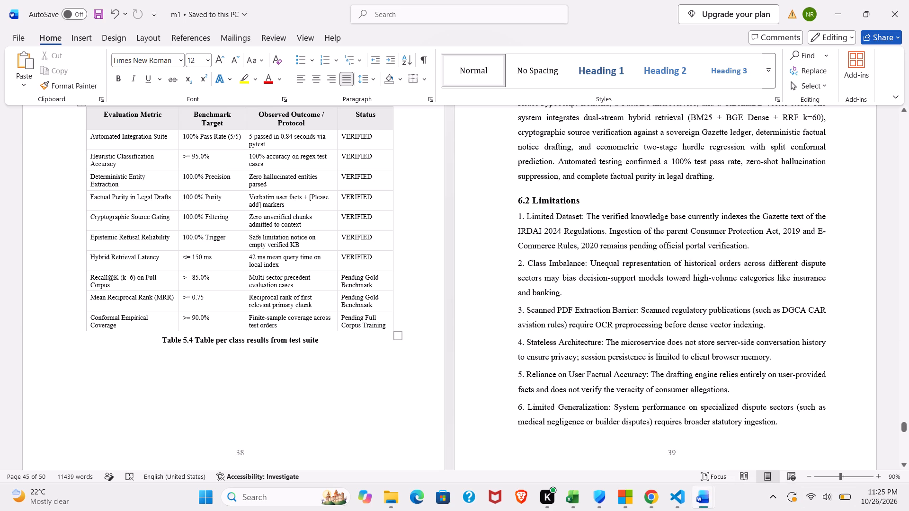
Skim the closing appendices and references, and the pages back to section 4.2.5, for layout problems.
{"action": "scroll", "coordinate": [470, 273], "scroll_direction": "down", "scroll_amount": 11}
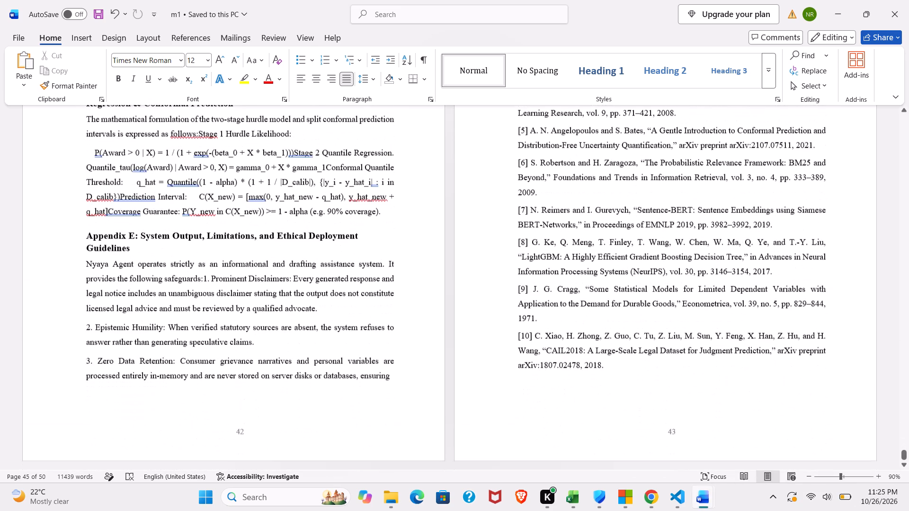
{"action": "scroll", "coordinate": [470, 273], "scroll_direction": "down", "scroll_amount": 2}
{"action": "scroll", "coordinate": [470, 273], "scroll_direction": "up", "scroll_amount": 10}
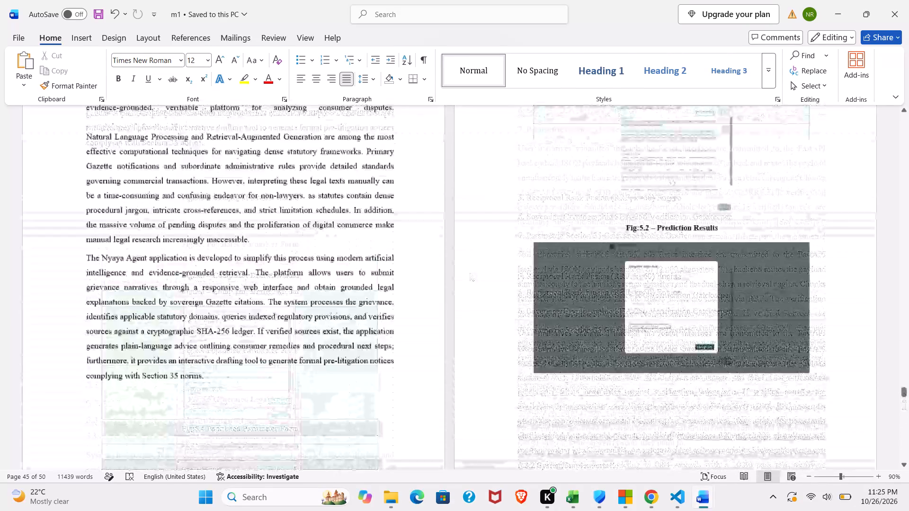
{"action": "scroll", "coordinate": [470, 273], "scroll_direction": "up", "scroll_amount": 9}
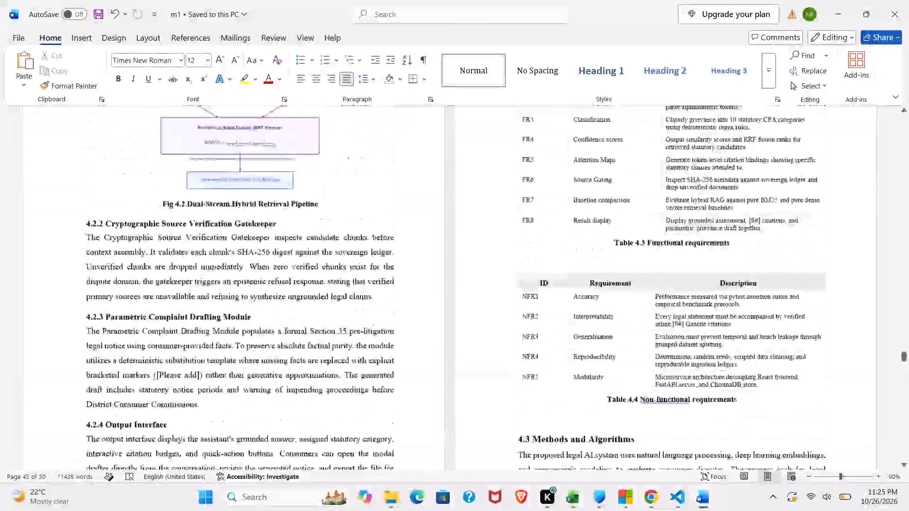
{"action": "scroll", "coordinate": [470, 273], "scroll_direction": "up", "scroll_amount": 3}
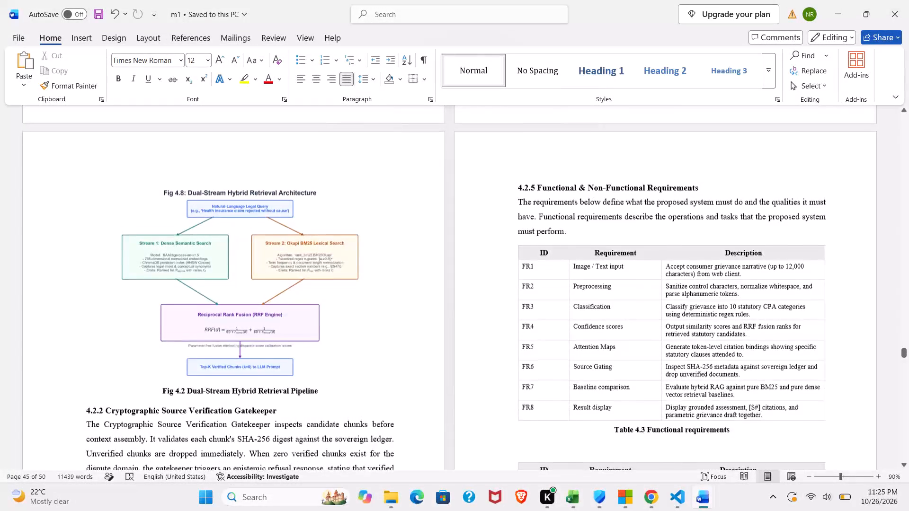
Look back through the Chapter 4, pseudocode and literature survey pages up to the list of tables, checking page layout.
{"action": "scroll", "coordinate": [470, 273], "scroll_direction": "up", "scroll_amount": 3}
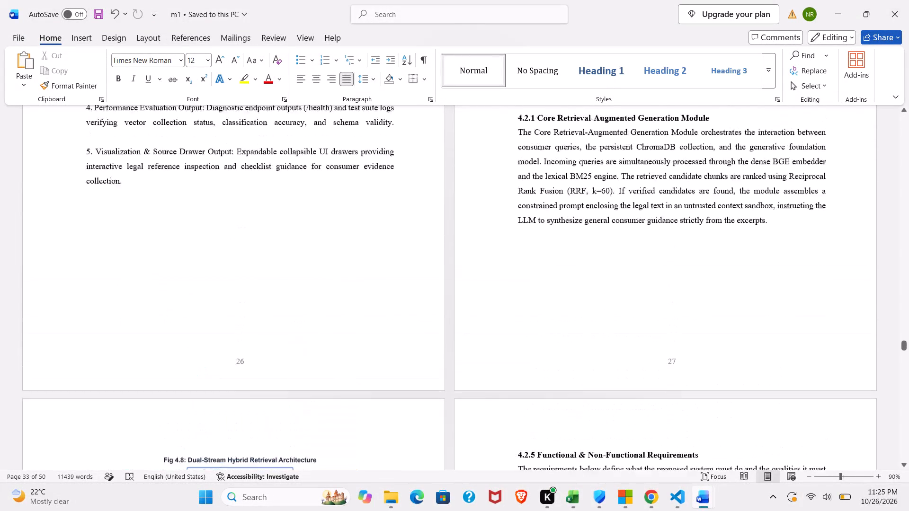
{"action": "scroll", "coordinate": [470, 273], "scroll_direction": "up", "scroll_amount": 12}
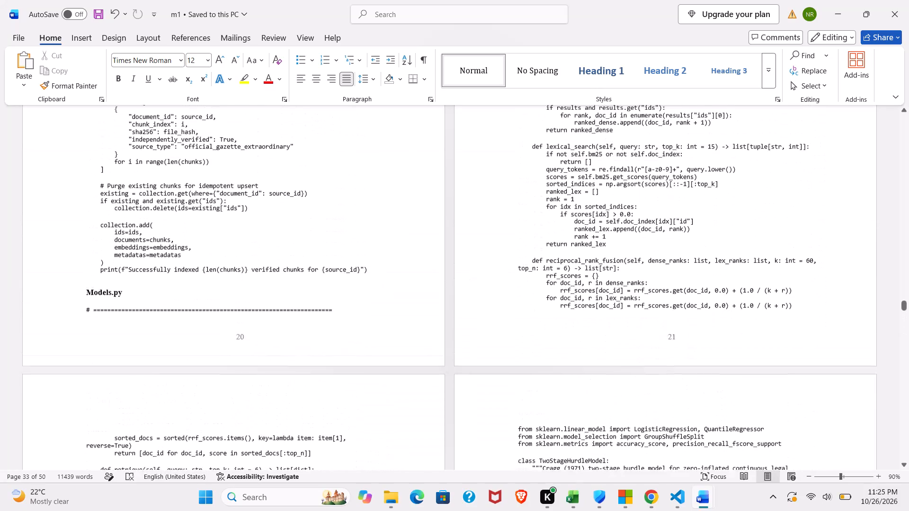
{"action": "scroll", "coordinate": [470, 273], "scroll_direction": "up", "scroll_amount": 11}
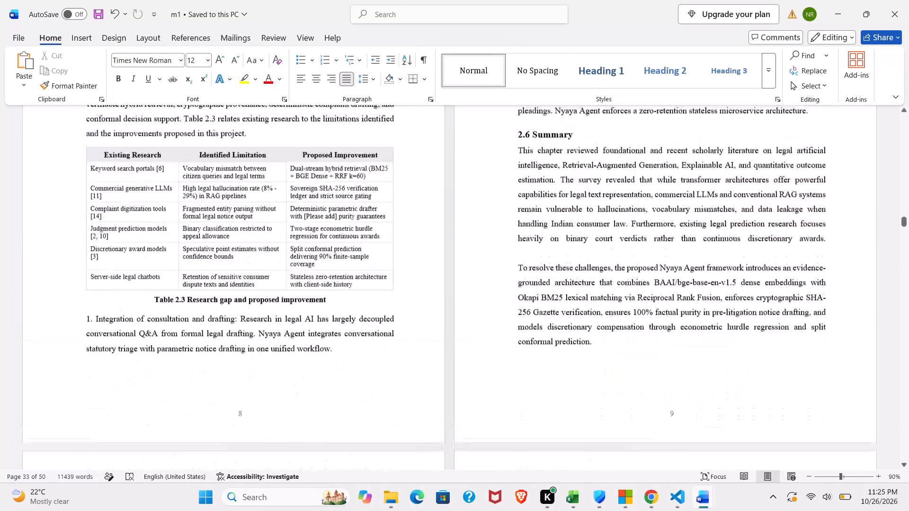
{"action": "scroll", "coordinate": [470, 273], "scroll_direction": "up", "scroll_amount": 8}
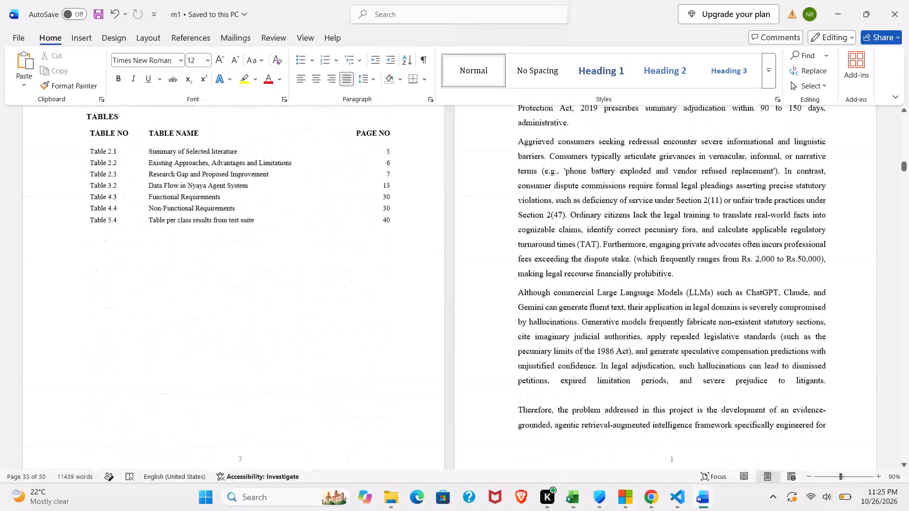
{"action": "scroll", "coordinate": [470, 273], "scroll_direction": "up", "scroll_amount": 2}
Review the pages from Chapter 1 to sections 3.1 and 3.2, examining paragraph spacing and the Fig 3.1 flowchart's placement.
{"action": "scroll", "coordinate": [470, 273], "scroll_direction": "down", "scroll_amount": 7}
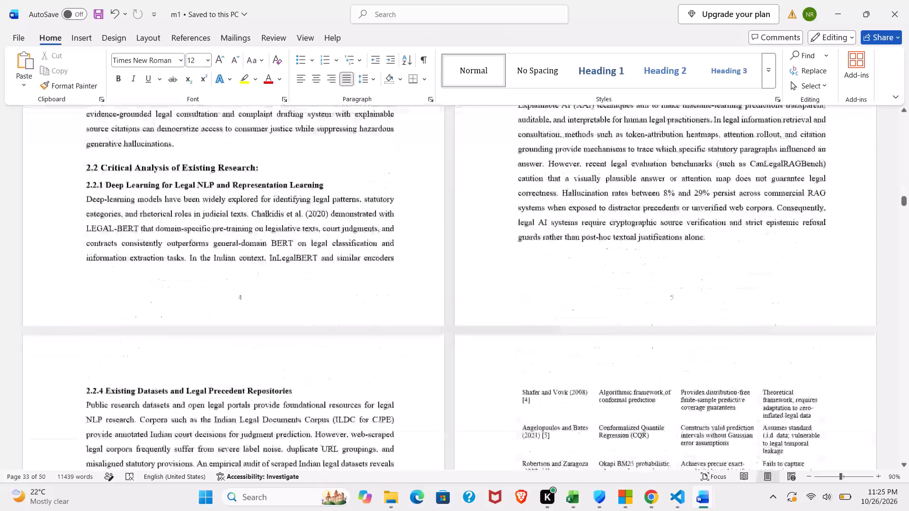
{"action": "scroll", "coordinate": [470, 273], "scroll_direction": "down", "scroll_amount": 3}
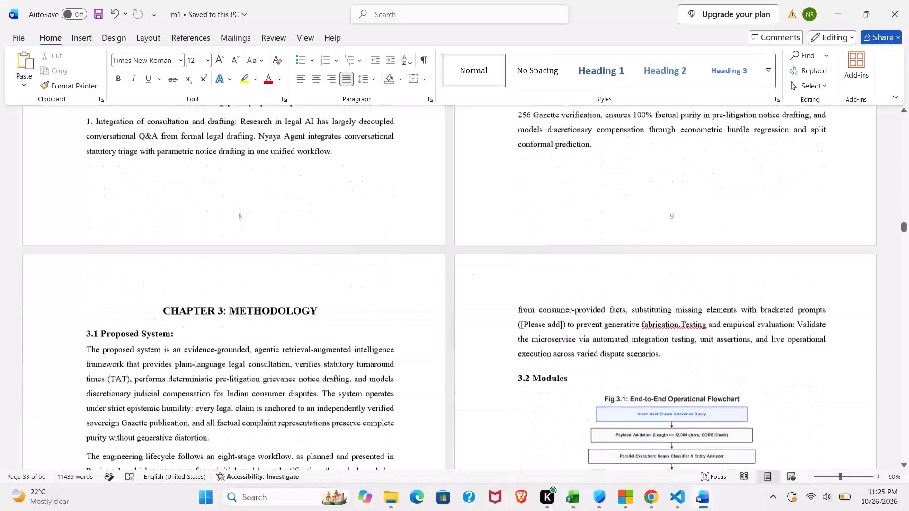
{"action": "scroll", "coordinate": [470, 273], "scroll_direction": "down", "scroll_amount": 1}
{"action": "scroll", "coordinate": [470, 273], "scroll_direction": "up", "scroll_amount": 1}
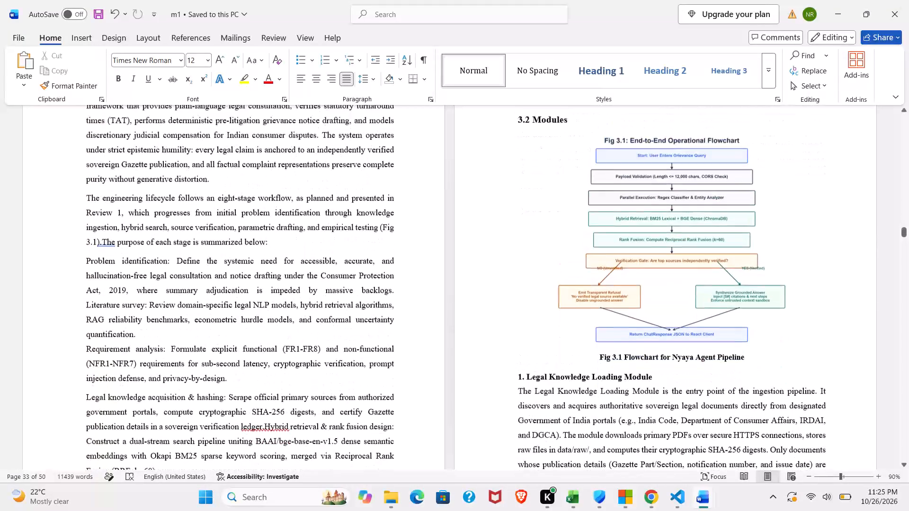
{"action": "scroll", "coordinate": [470, 273], "scroll_direction": "up", "scroll_amount": 1}
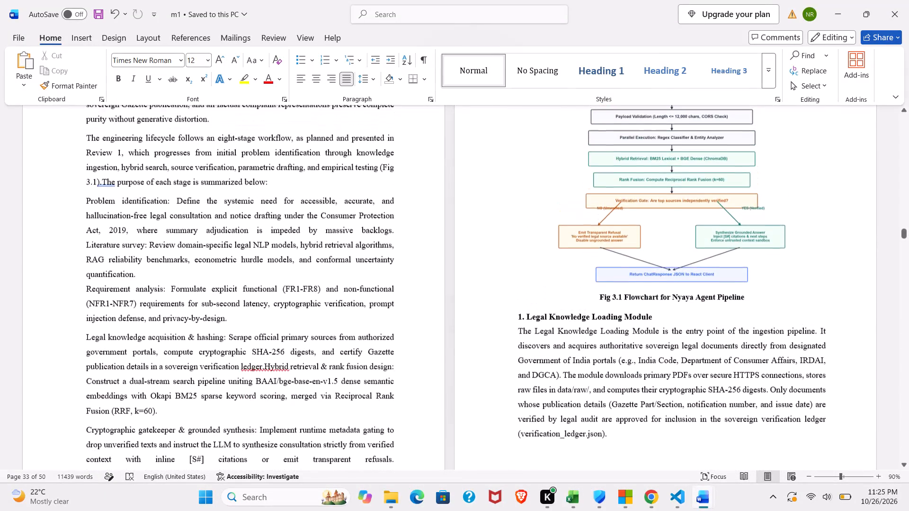
{"action": "scroll", "coordinate": [470, 273], "scroll_direction": "up", "scroll_amount": 3}
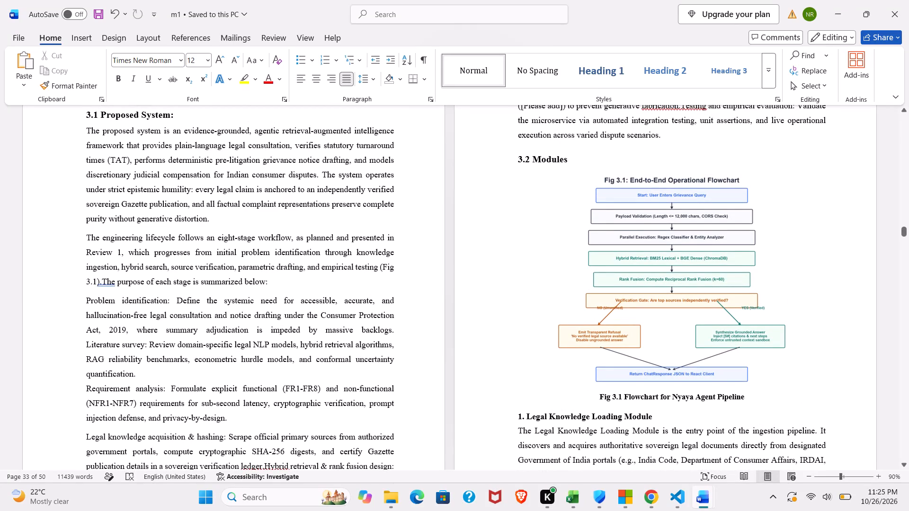
Examine the Chapter 3 module descriptions and how Table 3.2 splits across pages 14 and 15.
{"action": "scroll", "coordinate": [641, 386], "scroll_direction": "down", "scroll_amount": 3}
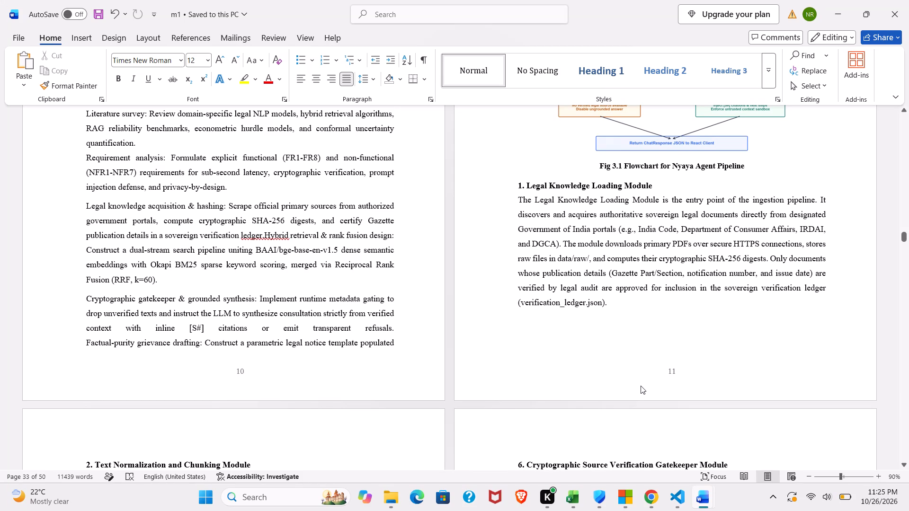
{"action": "scroll", "coordinate": [641, 386], "scroll_direction": "down", "scroll_amount": 3}
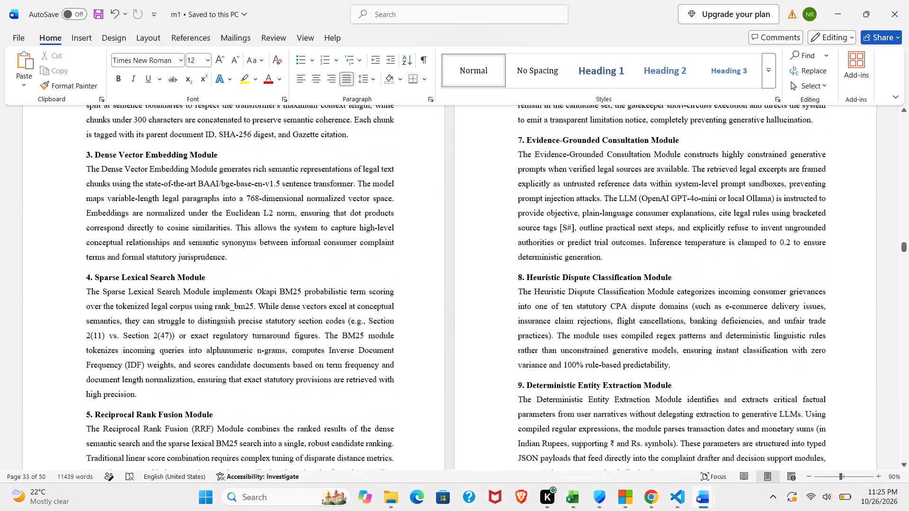
{"action": "scroll", "coordinate": [641, 386], "scroll_direction": "down", "scroll_amount": 3}
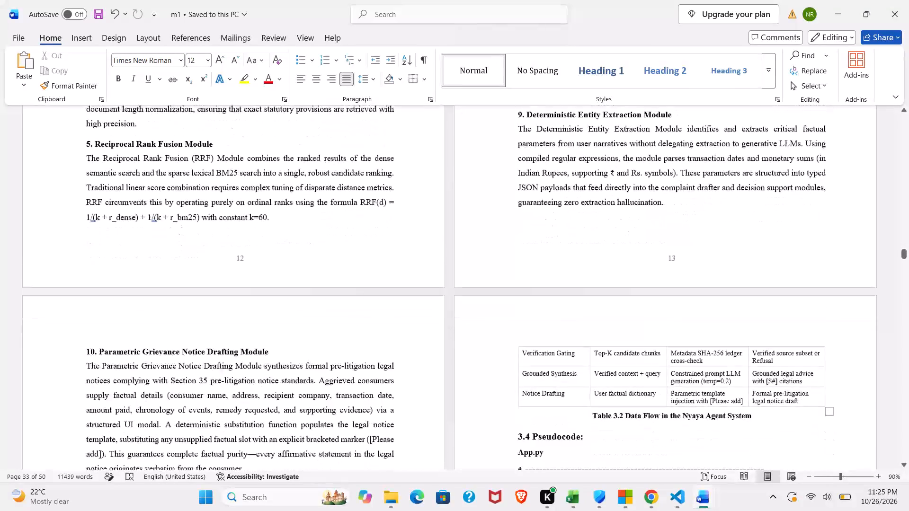
{"action": "scroll", "coordinate": [641, 386], "scroll_direction": "down", "scroll_amount": 2}
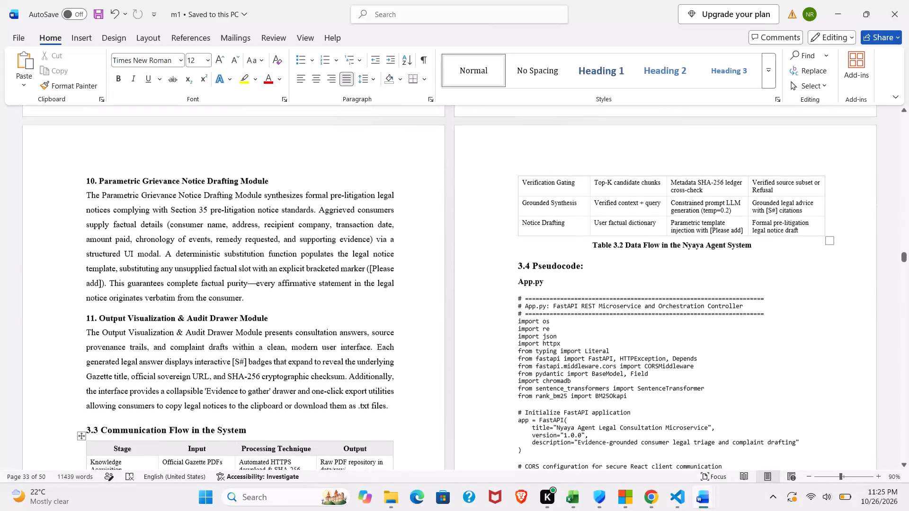
{"action": "scroll", "coordinate": [641, 386], "scroll_direction": "down", "scroll_amount": 3}
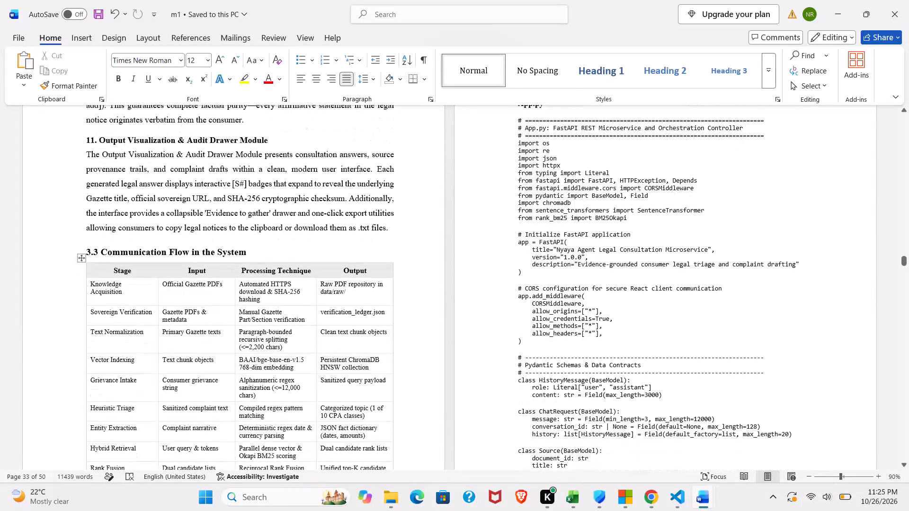
{"action": "scroll", "coordinate": [641, 386], "scroll_direction": "up", "scroll_amount": 4}
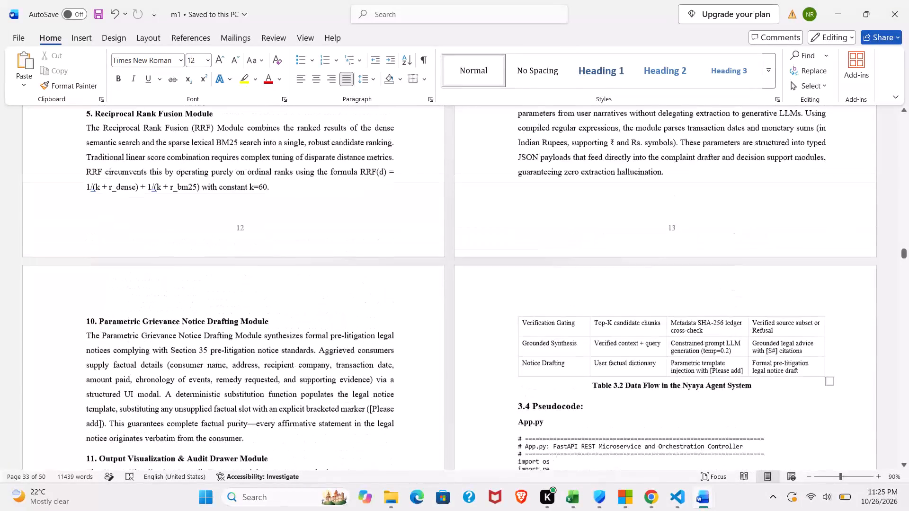
{"action": "scroll", "coordinate": [641, 386], "scroll_direction": "up", "scroll_amount": 4}
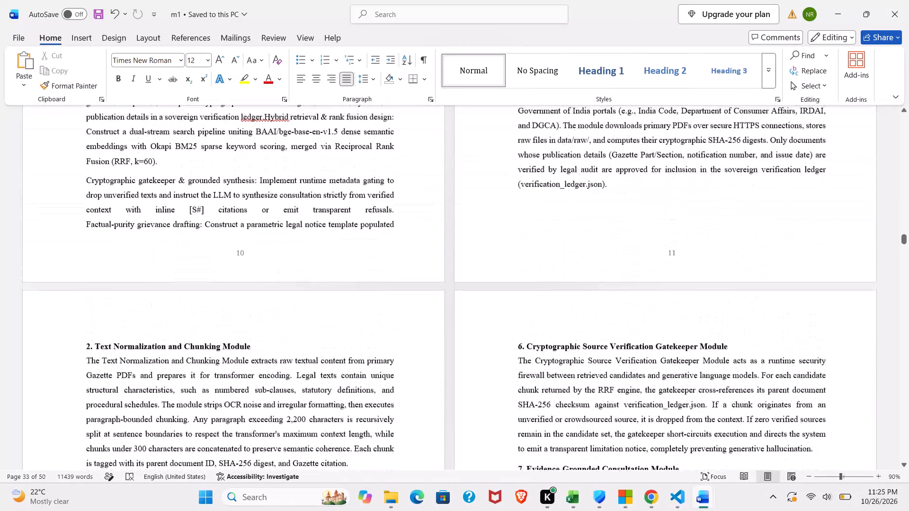
{"action": "scroll", "coordinate": [641, 386], "scroll_direction": "up", "scroll_amount": 3}
Skim the section 3.4 pseudocode pages and Chapter 4 through section 4.2.1 for page breaks and blank space.
{"action": "scroll", "coordinate": [641, 386], "scroll_direction": "down", "scroll_amount": 2}
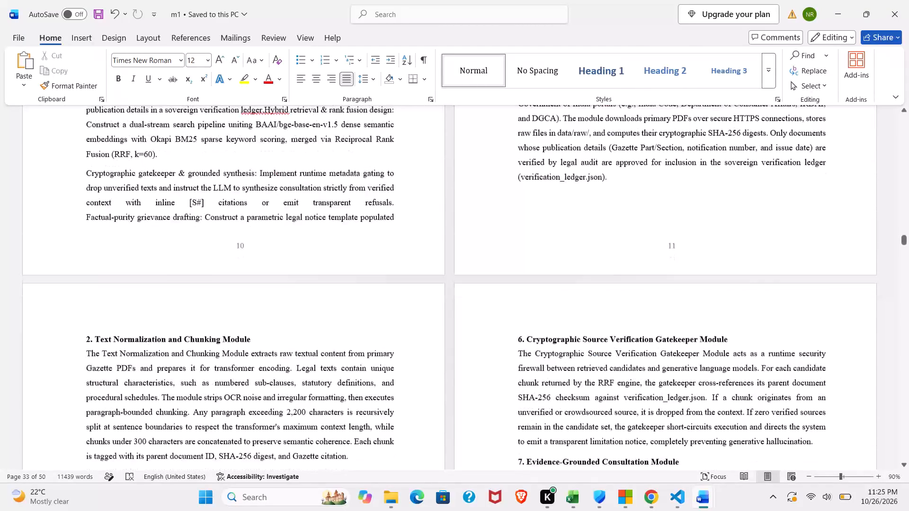
{"action": "scroll", "coordinate": [641, 386], "scroll_direction": "down", "scroll_amount": 5}
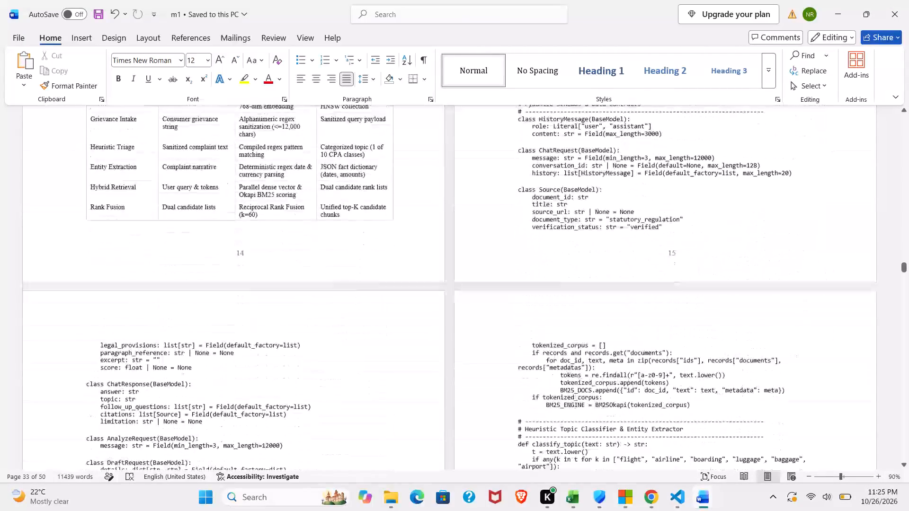
{"action": "scroll", "coordinate": [641, 386], "scroll_direction": "down", "scroll_amount": 7}
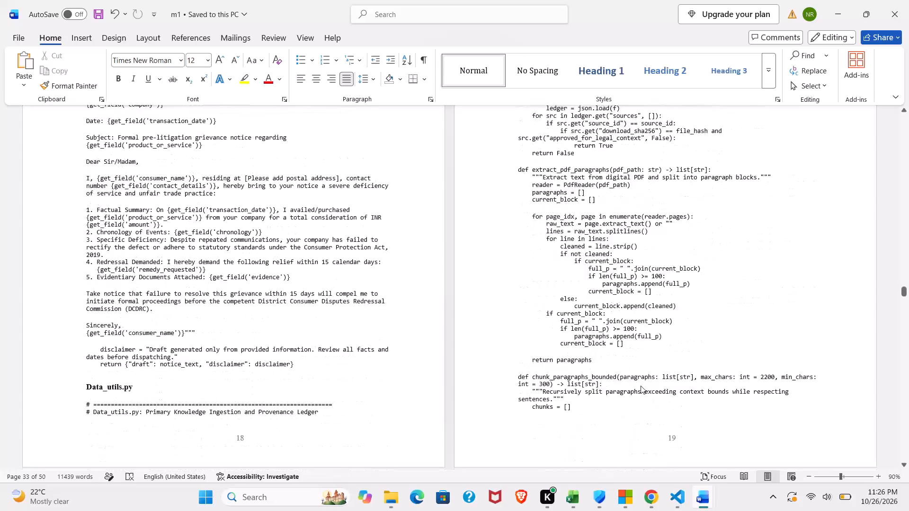
{"action": "scroll", "coordinate": [641, 386], "scroll_direction": "down", "scroll_amount": 7}
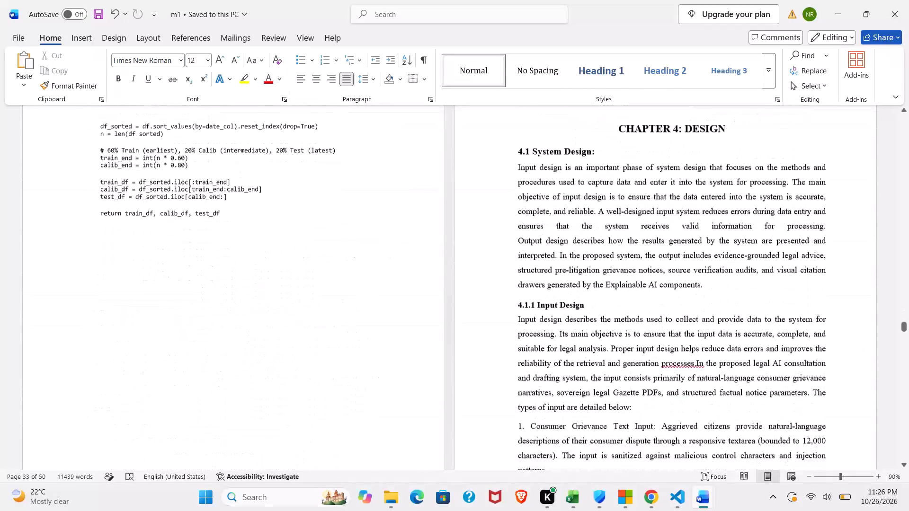
{"action": "scroll", "coordinate": [641, 386], "scroll_direction": "down", "scroll_amount": 4}
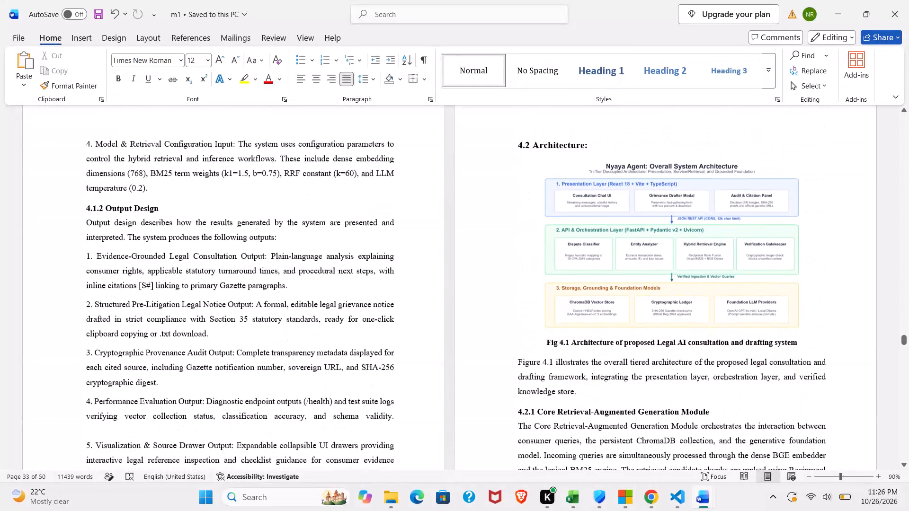
{"action": "scroll", "coordinate": [641, 355], "scroll_direction": "down", "scroll_amount": 1}
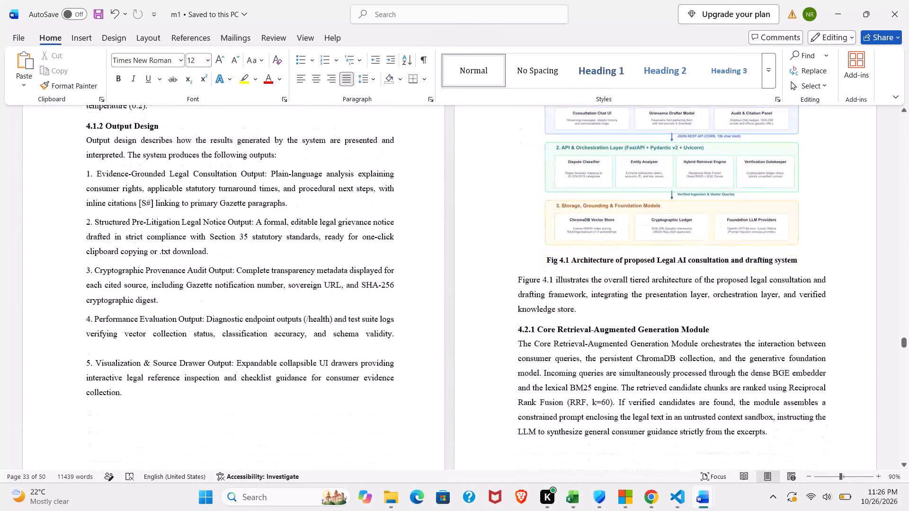
{"action": "scroll", "coordinate": [641, 355], "scroll_direction": "down", "scroll_amount": 1}
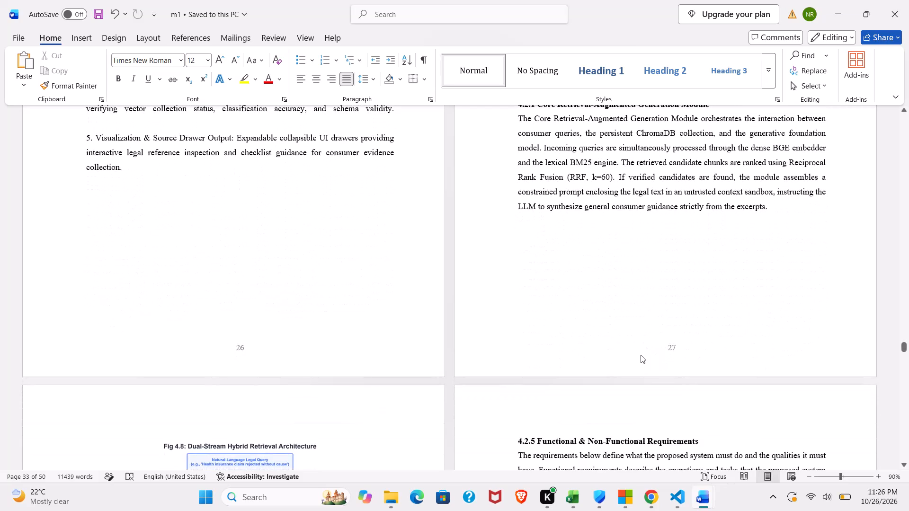
Compare the blank space at the ends of pages 26 and 27 with the following Fig 4.2 and Table 4.3 pages.
{"action": "scroll", "coordinate": [641, 355], "scroll_direction": "up", "scroll_amount": 1}
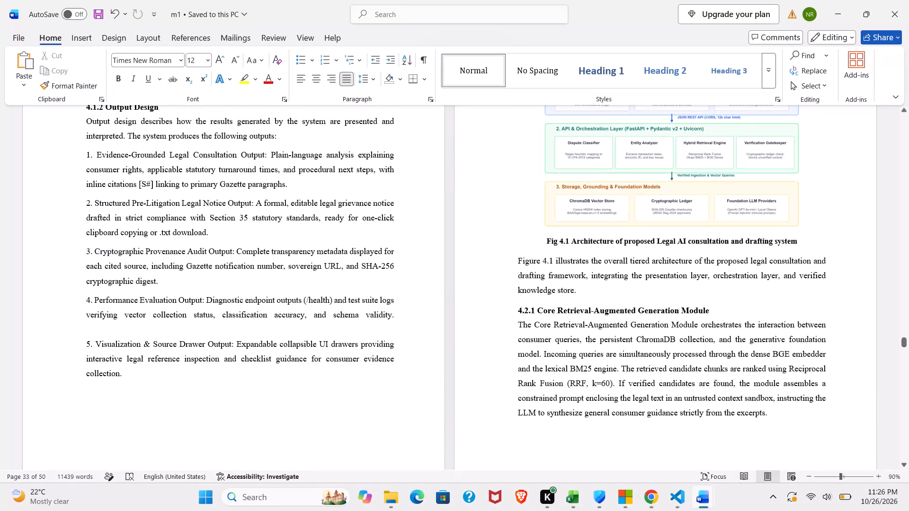
{"action": "scroll", "coordinate": [651, 281], "scroll_direction": "down", "scroll_amount": 1}
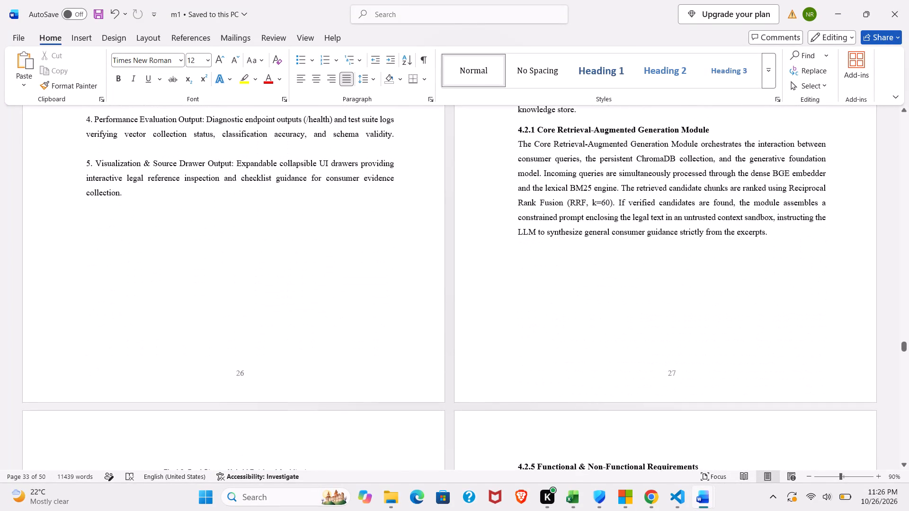
{"action": "scroll", "coordinate": [651, 281], "scroll_direction": "down", "scroll_amount": 2}
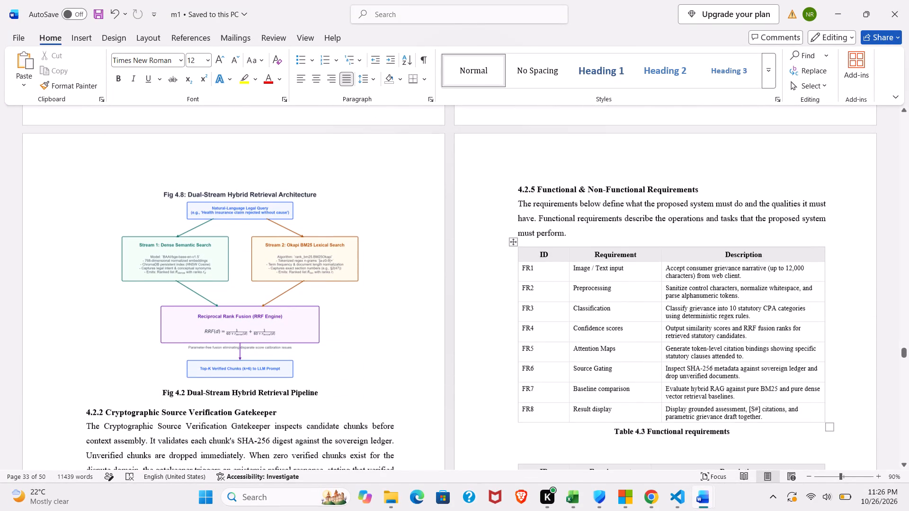
{"action": "scroll", "coordinate": [312, 334], "scroll_direction": "up", "scroll_amount": 1}
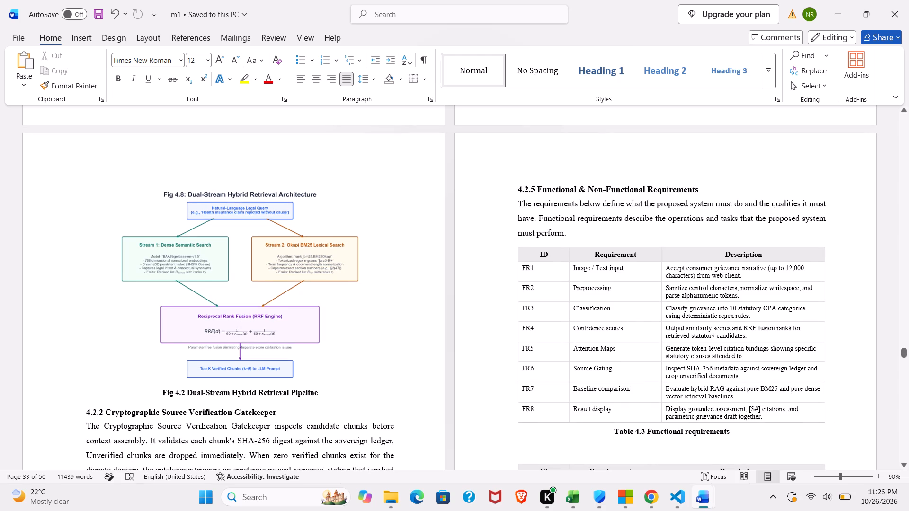
{"action": "scroll", "coordinate": [312, 334], "scroll_direction": "up", "scroll_amount": 1}
{"action": "scroll", "coordinate": [312, 334], "scroll_direction": "down", "scroll_amount": 1}
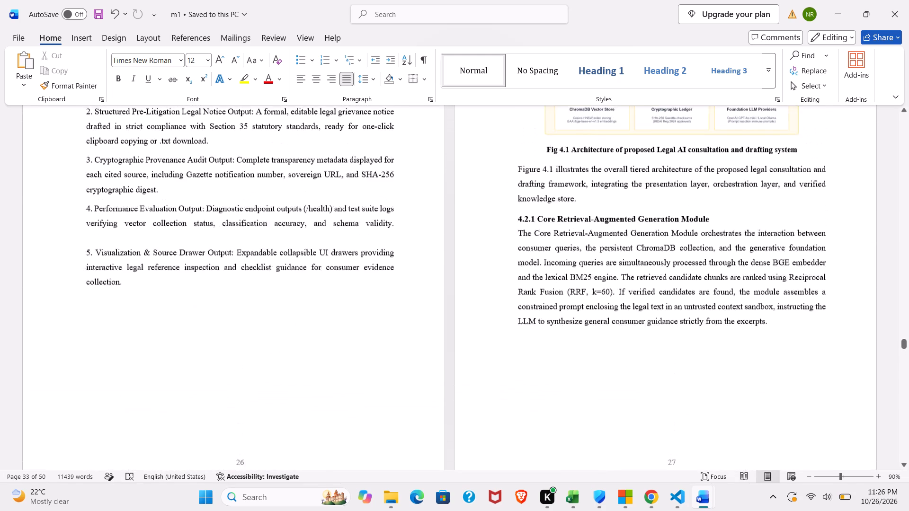
{"action": "scroll", "coordinate": [312, 334], "scroll_direction": "down", "scroll_amount": 1}
{"action": "scroll", "coordinate": [291, 307], "scroll_direction": "up", "scroll_amount": 1}
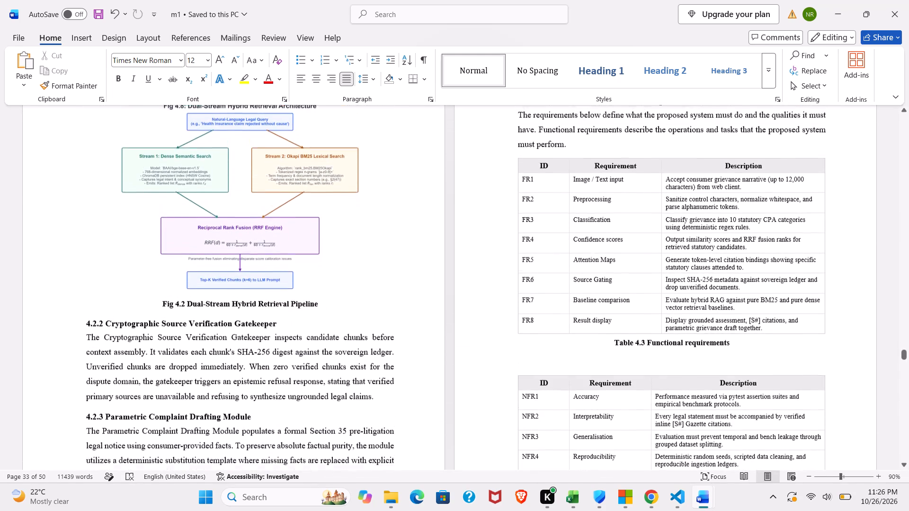
{"action": "scroll", "coordinate": [291, 307], "scroll_direction": "up", "scroll_amount": 1}
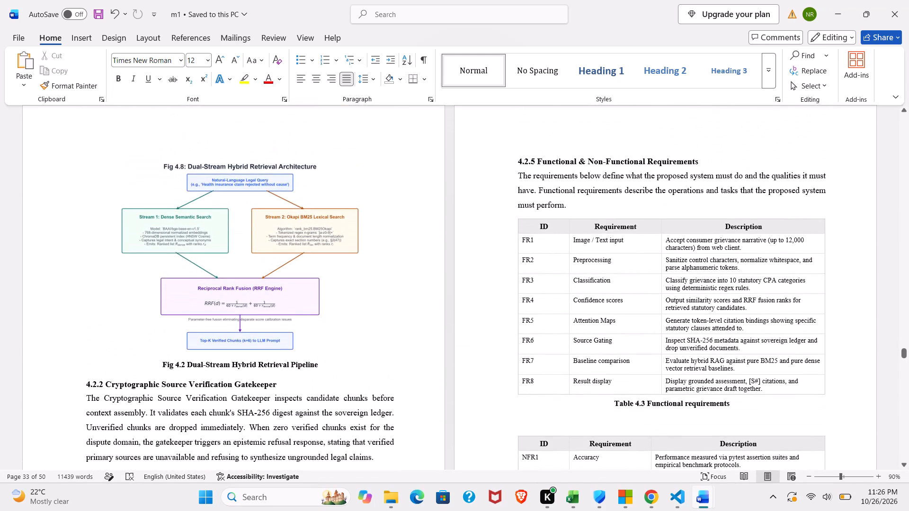
{"action": "scroll", "coordinate": [252, 269], "scroll_direction": "down", "scroll_amount": 2}
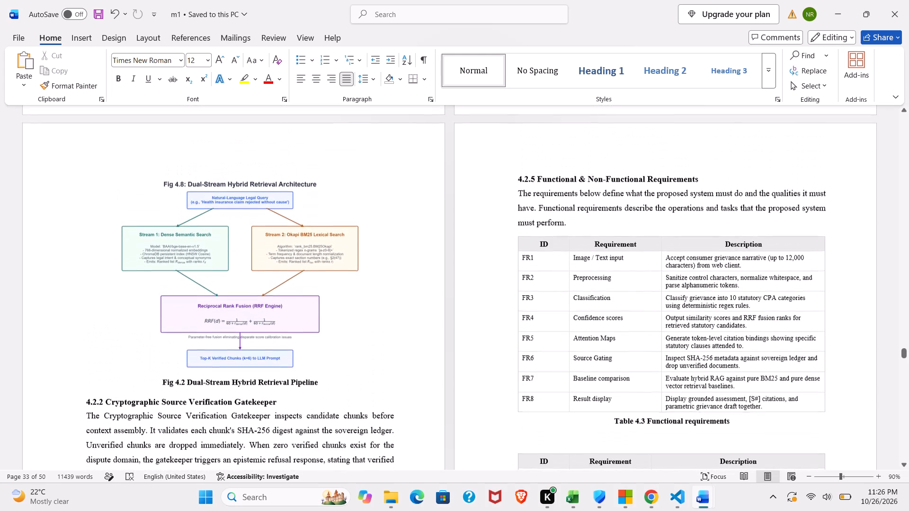
Examine pages 28 and 29, covering the Fig 4.2 diagram, sections 4.2.2 to 4.2.5, and Tables 4.3 and 4.4.
{"action": "scroll", "coordinate": [252, 269], "scroll_direction": "down", "scroll_amount": 2}
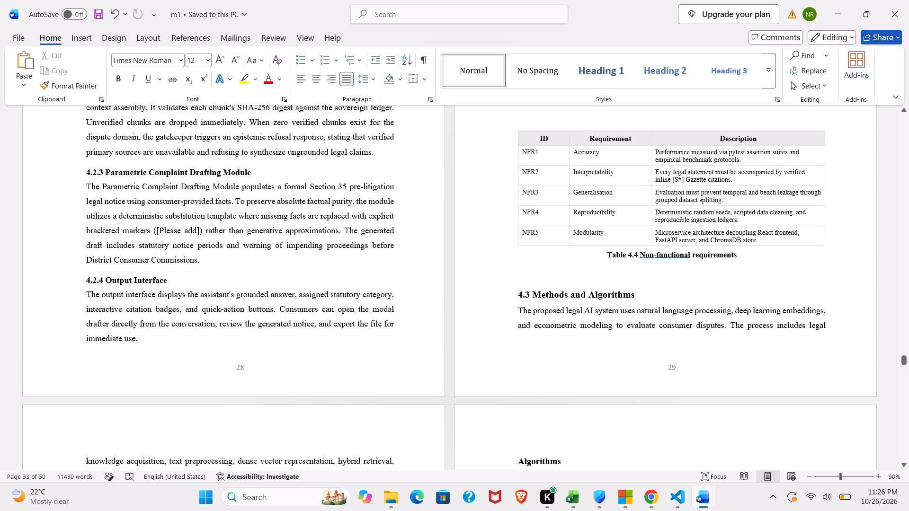
{"action": "scroll", "coordinate": [289, 271], "scroll_direction": "up", "scroll_amount": 1}
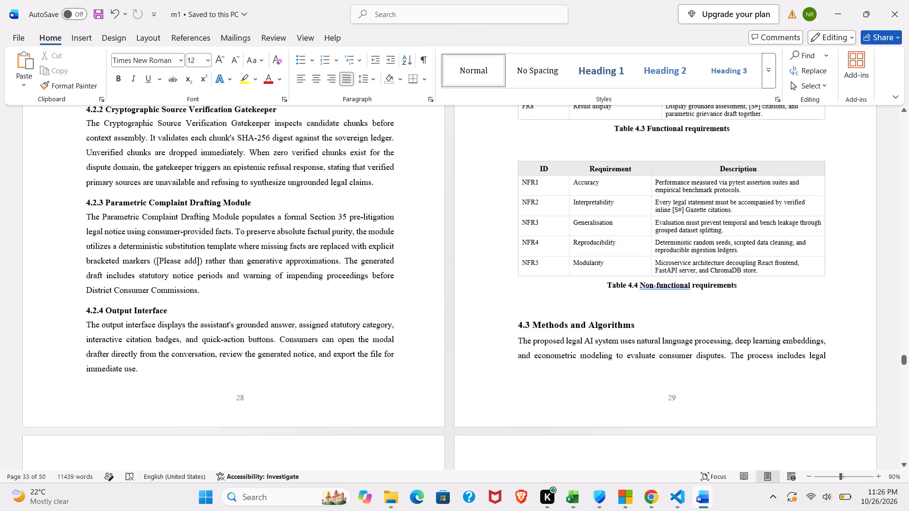
{"action": "scroll", "coordinate": [289, 271], "scroll_direction": "up", "scroll_amount": 1}
{"action": "scroll", "coordinate": [285, 320], "scroll_direction": "down", "scroll_amount": 1}
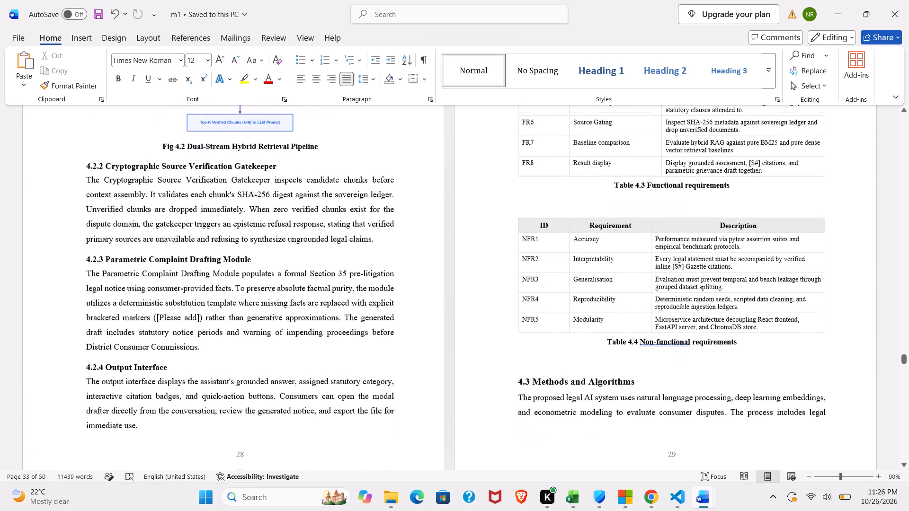
{"action": "scroll", "coordinate": [285, 320], "scroll_direction": "down", "scroll_amount": 2}
{"action": "scroll", "coordinate": [285, 320], "scroll_direction": "up", "scroll_amount": 2}
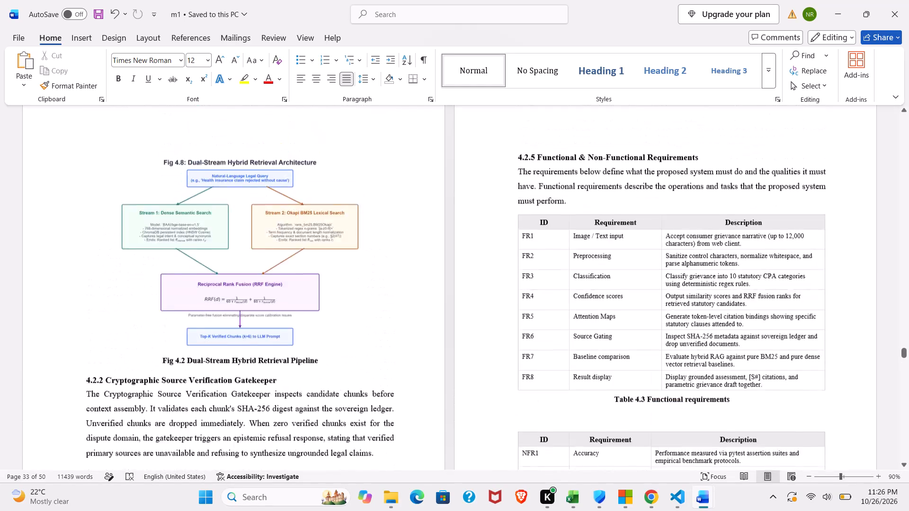
{"action": "scroll", "coordinate": [285, 320], "scroll_direction": "up", "scroll_amount": 2}
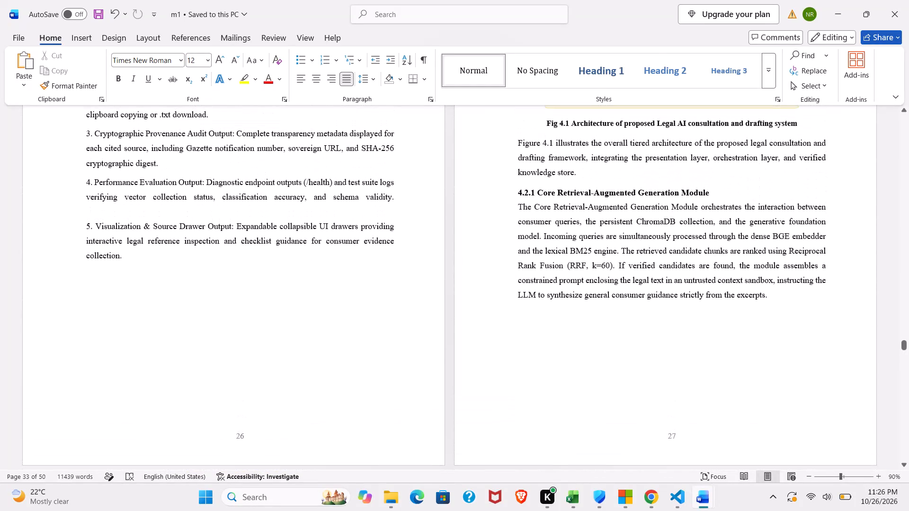
{"action": "scroll", "coordinate": [285, 320], "scroll_direction": "down", "scroll_amount": 4}
{"action": "scroll", "coordinate": [285, 320], "scroll_direction": "up", "scroll_amount": 1}
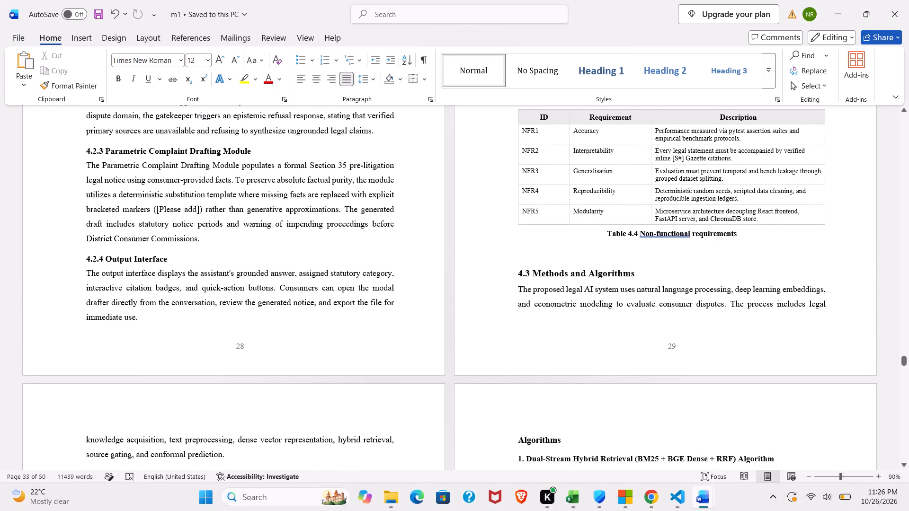
{"action": "scroll", "coordinate": [283, 286], "scroll_direction": "up", "scroll_amount": 3}
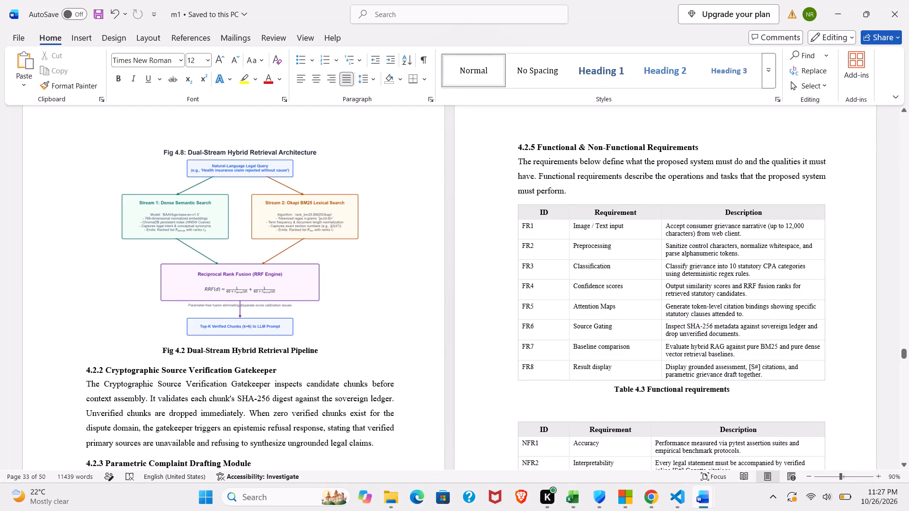
Crop the embedded "Fig 4.8: Dual-Stream Hybrid Retrieval Architecture" title off the top of the Fig 4.2 image and save the document.
{"action": "left_click", "coordinate": [312, 155]}
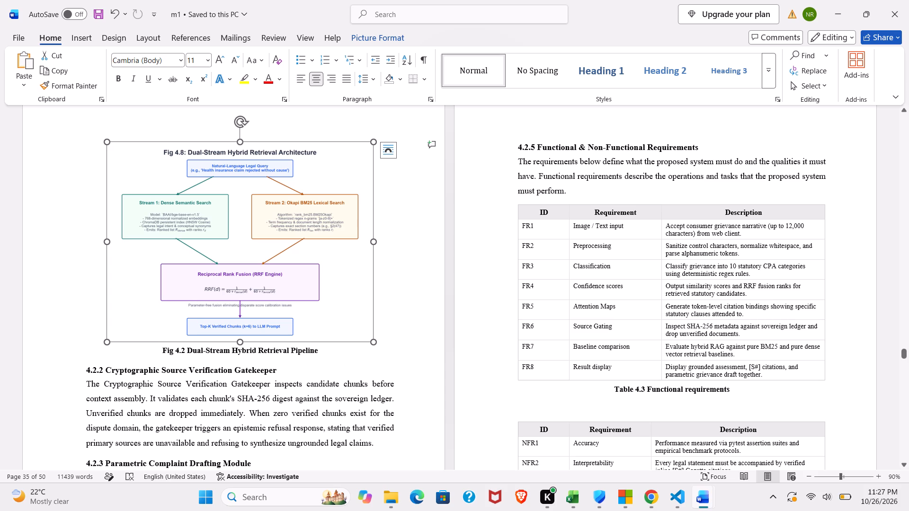
{"action": "right_click", "coordinate": [312, 155]}
{"action": "left_click", "coordinate": [350, 117]}
{"action": "left_click_drag", "start_coordinate": [244, 143], "coordinate": [244, 148]}
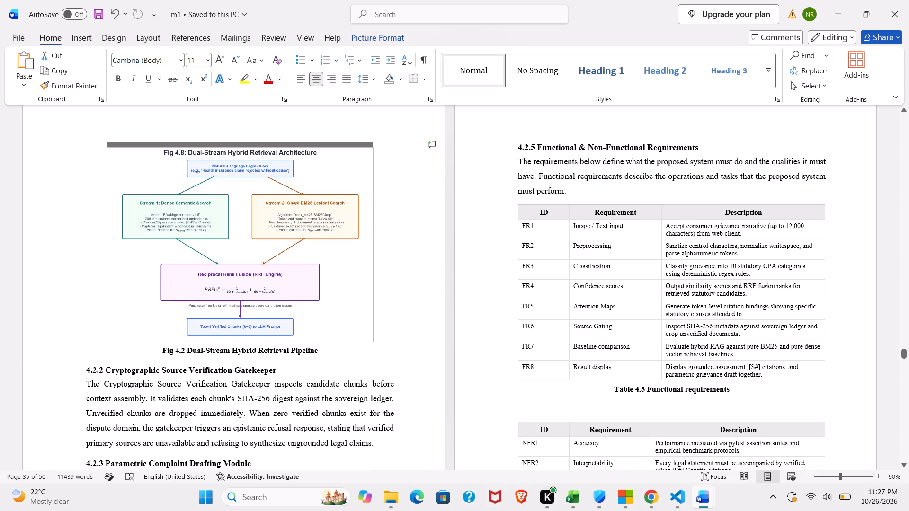
{"action": "left_click_drag", "start_coordinate": [244, 148], "coordinate": [244, 156]}
{"action": "left_click", "coordinate": [403, 189]}
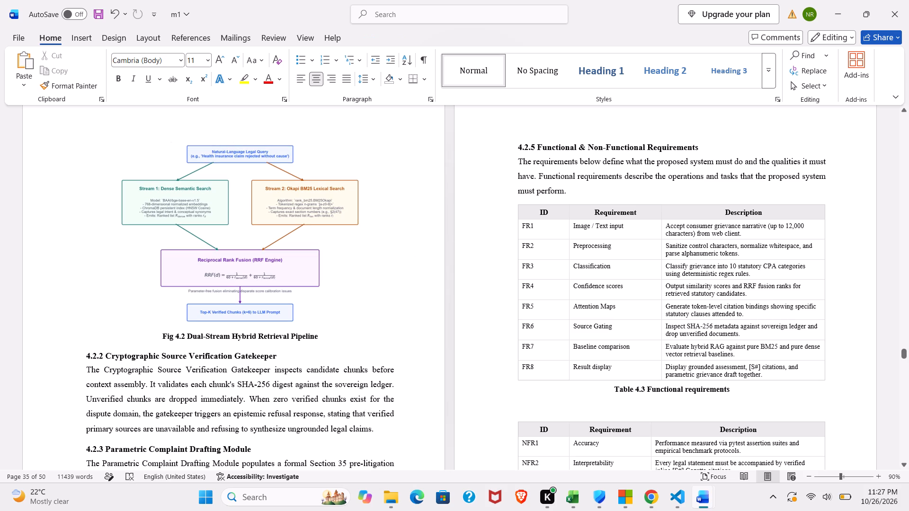
{"action": "key", "text": "ctrl+s"}
Skim the pages from section 4.2.3 through the methods and algorithms to the Chapter 5 screenshots for layout problems.
{"action": "scroll", "coordinate": [403, 189], "scroll_direction": "down", "scroll_amount": 1}
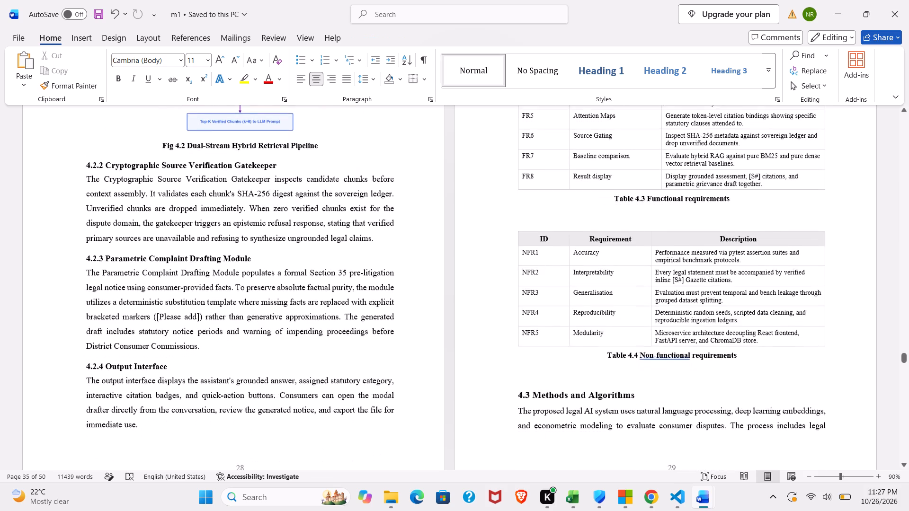
{"action": "scroll", "coordinate": [403, 189], "scroll_direction": "down", "scroll_amount": 1}
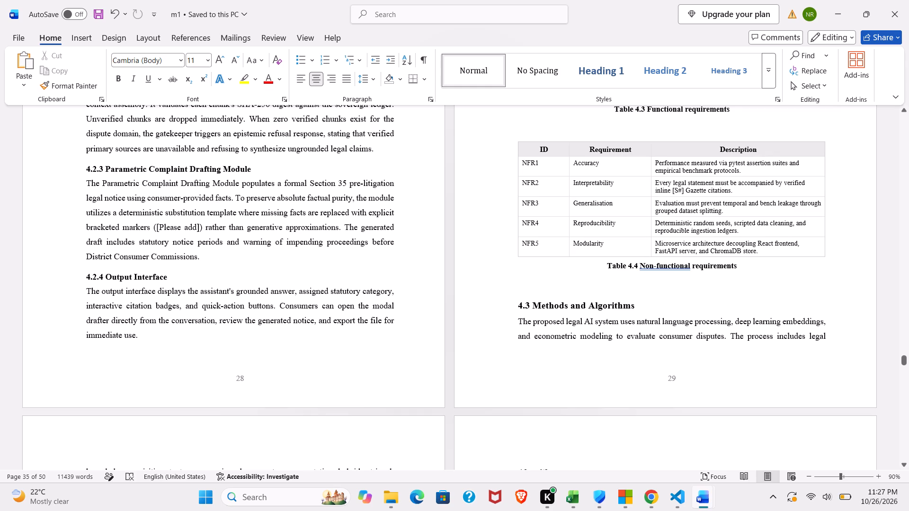
{"action": "scroll", "coordinate": [403, 189], "scroll_direction": "down", "scroll_amount": 1}
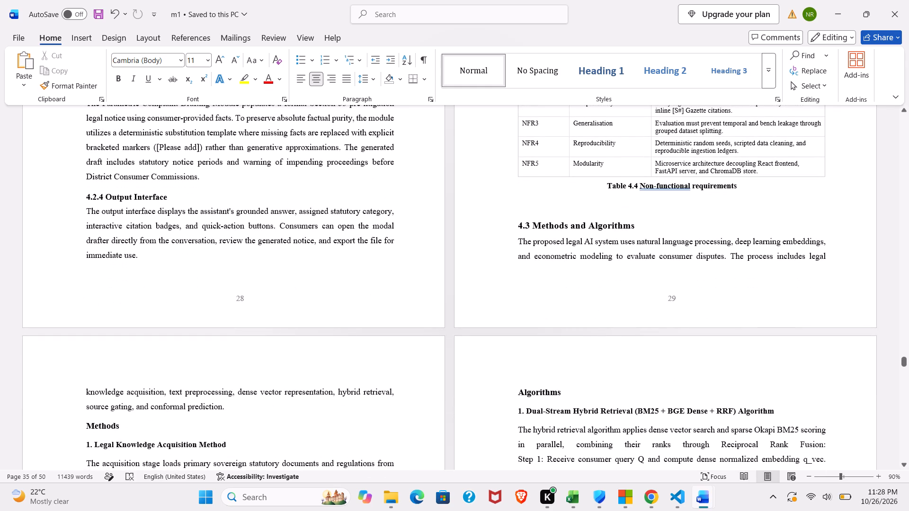
{"action": "scroll", "coordinate": [403, 189], "scroll_direction": "down", "scroll_amount": 3}
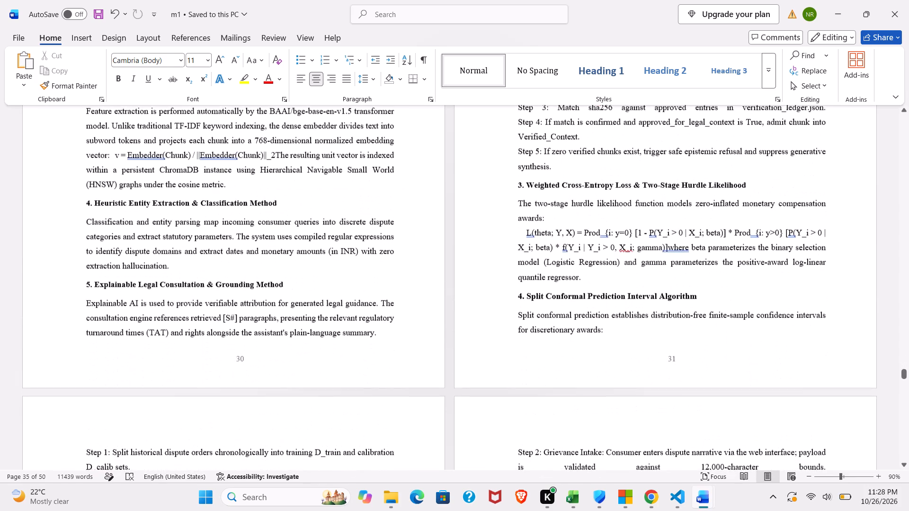
{"action": "scroll", "coordinate": [403, 189], "scroll_direction": "down", "scroll_amount": 5}
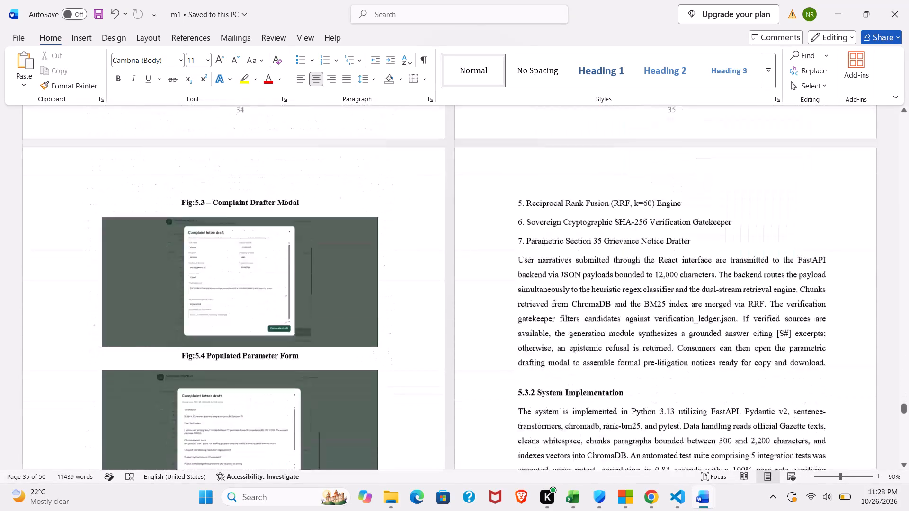
Examine the Chapter 5 result screenshots, their captions and the page break between Fig 5.3 and its caption.
{"action": "scroll", "coordinate": [403, 189], "scroll_direction": "up", "scroll_amount": 3}
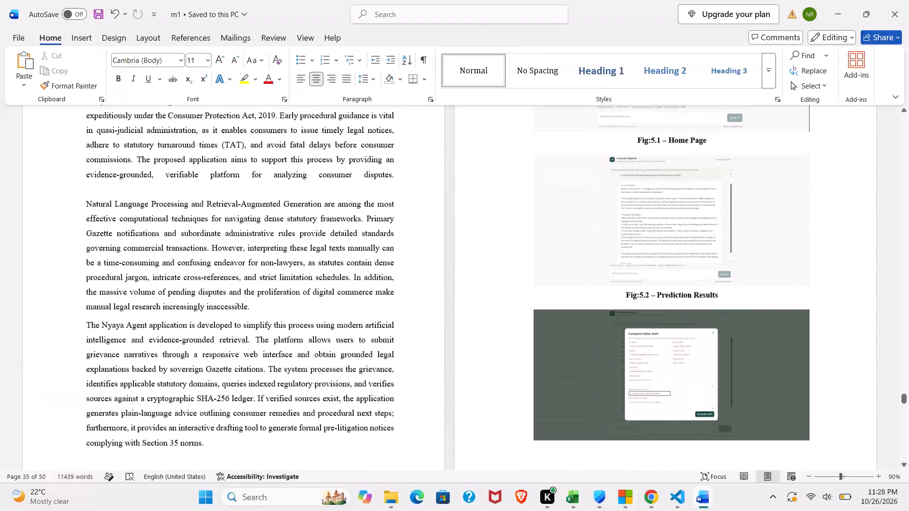
{"action": "scroll", "coordinate": [403, 189], "scroll_direction": "down", "scroll_amount": 1}
{"action": "scroll", "coordinate": [403, 189], "scroll_direction": "up", "scroll_amount": 1}
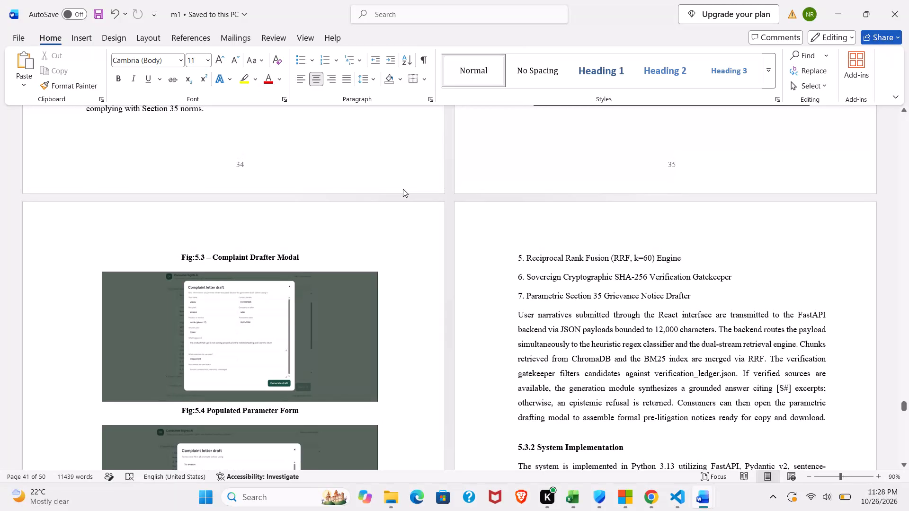
{"action": "scroll", "coordinate": [403, 189], "scroll_direction": "down", "scroll_amount": 1}
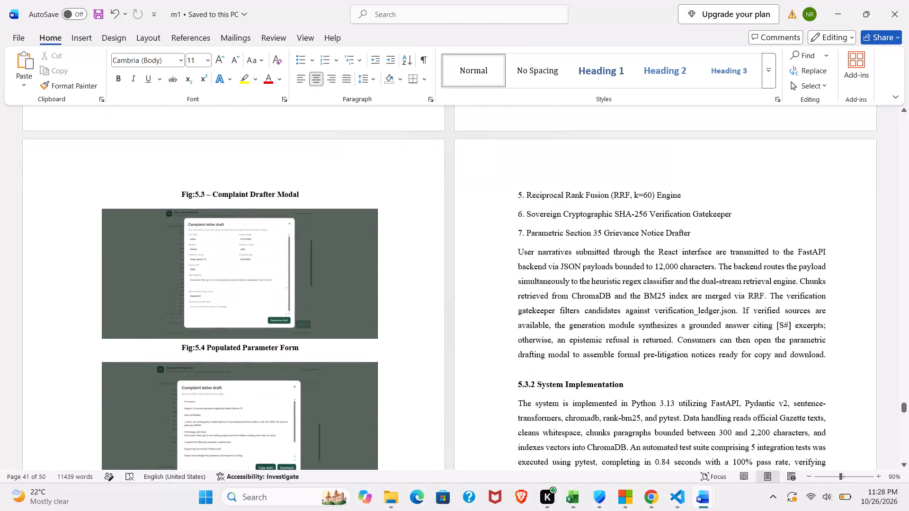
{"action": "scroll", "coordinate": [403, 189], "scroll_direction": "up", "scroll_amount": 1}
{"action": "scroll", "coordinate": [403, 189], "scroll_direction": "down", "scroll_amount": 2}
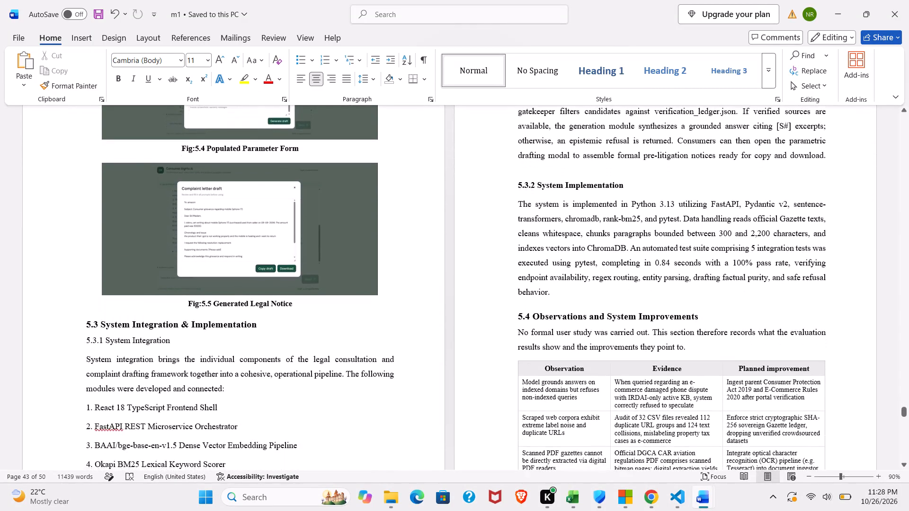
{"action": "scroll", "coordinate": [403, 189], "scroll_direction": "down", "scroll_amount": 1}
{"action": "scroll", "coordinate": [403, 189], "scroll_direction": "up", "scroll_amount": 1}
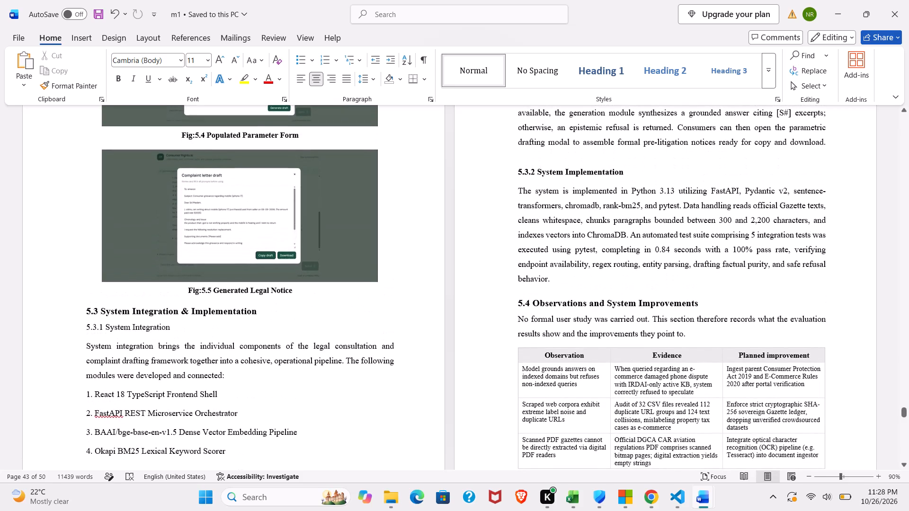
{"action": "scroll", "coordinate": [403, 189], "scroll_direction": "up", "scroll_amount": 1}
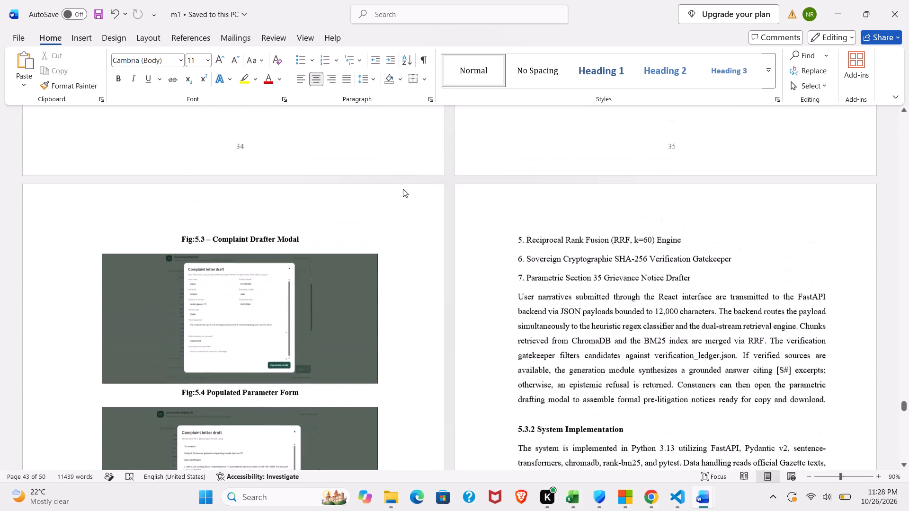
{"action": "scroll", "coordinate": [403, 189], "scroll_direction": "up", "scroll_amount": 3}
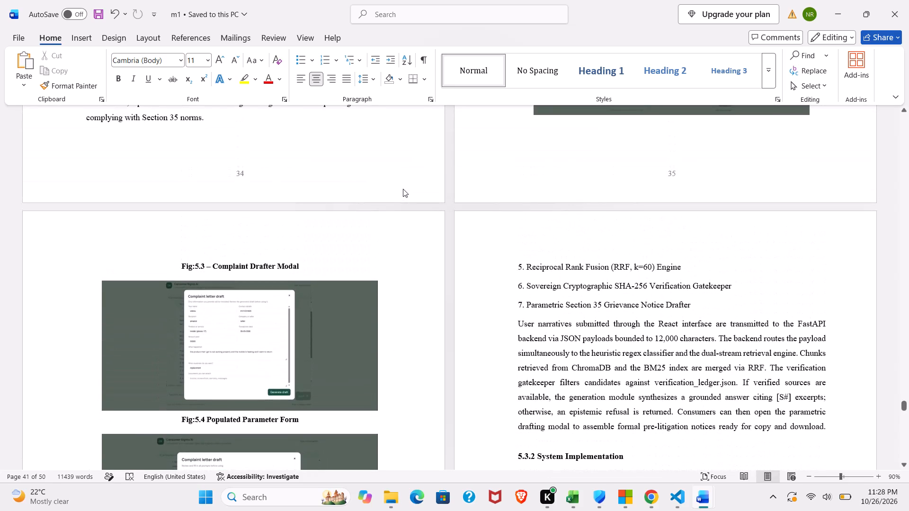
{"action": "scroll", "coordinate": [403, 189], "scroll_direction": "up", "scroll_amount": 3}
{"action": "scroll", "coordinate": [636, 280], "scroll_direction": "down", "scroll_amount": 1}
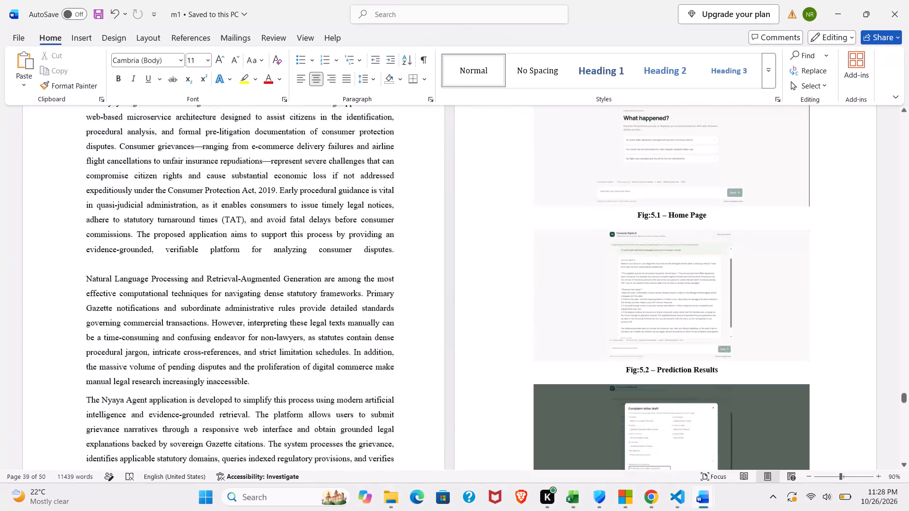
{"action": "scroll", "coordinate": [636, 280], "scroll_direction": "down", "scroll_amount": 1}
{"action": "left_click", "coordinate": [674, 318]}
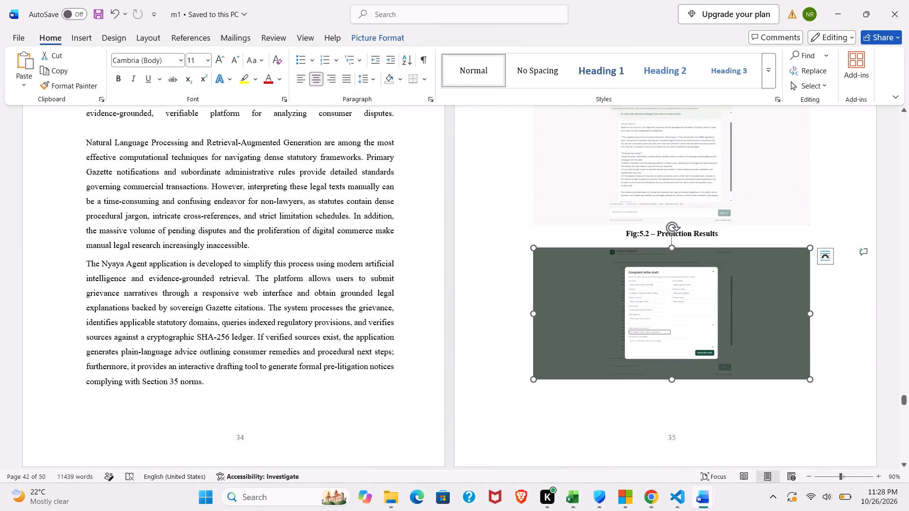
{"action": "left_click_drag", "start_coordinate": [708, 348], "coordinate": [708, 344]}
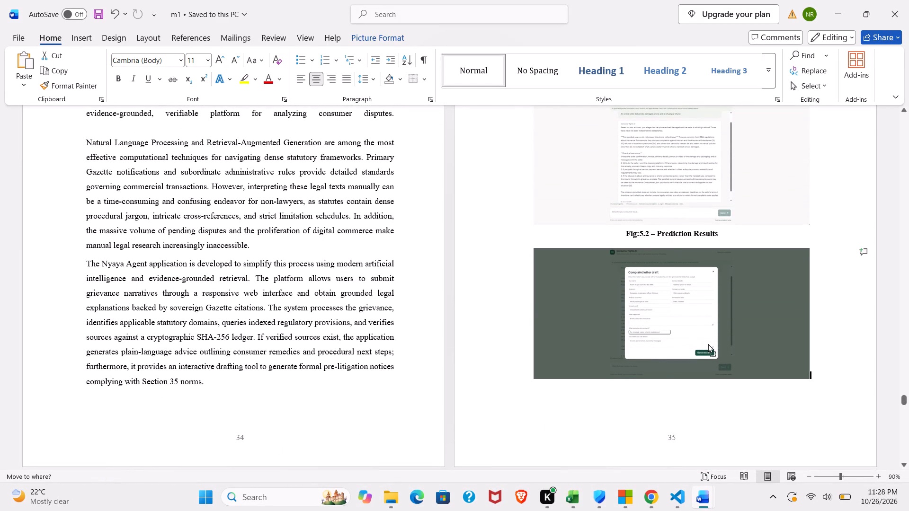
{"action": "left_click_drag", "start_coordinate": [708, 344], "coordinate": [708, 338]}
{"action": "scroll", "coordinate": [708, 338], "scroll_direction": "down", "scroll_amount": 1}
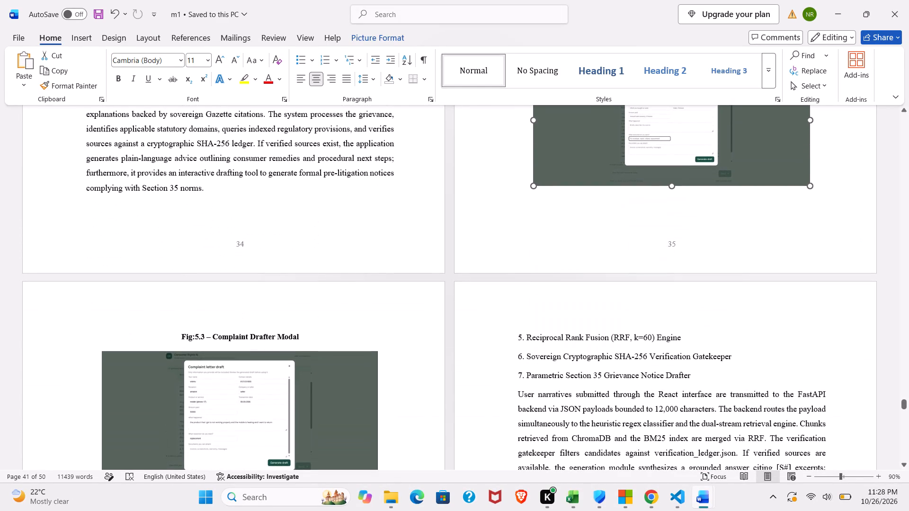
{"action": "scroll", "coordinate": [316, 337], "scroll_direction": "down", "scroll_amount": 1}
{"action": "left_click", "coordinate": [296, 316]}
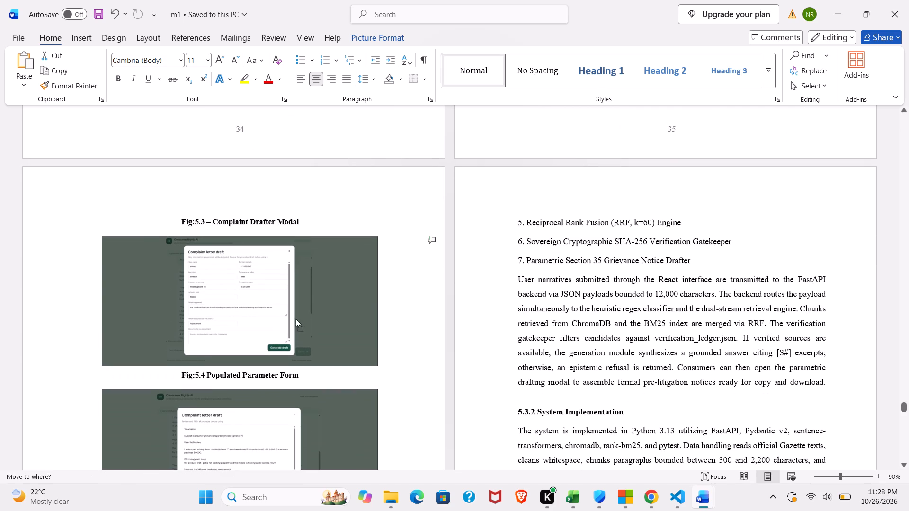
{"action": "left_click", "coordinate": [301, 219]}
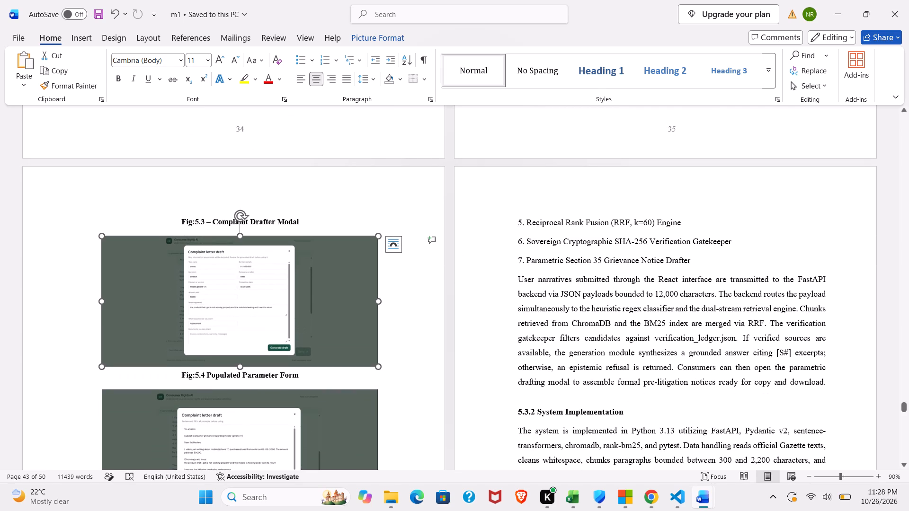
Shrink the Fig 5.1 Home Page screenshot in section 5.2 proportionally.
{"action": "scroll", "coordinate": [301, 219], "scroll_direction": "up", "scroll_amount": 3}
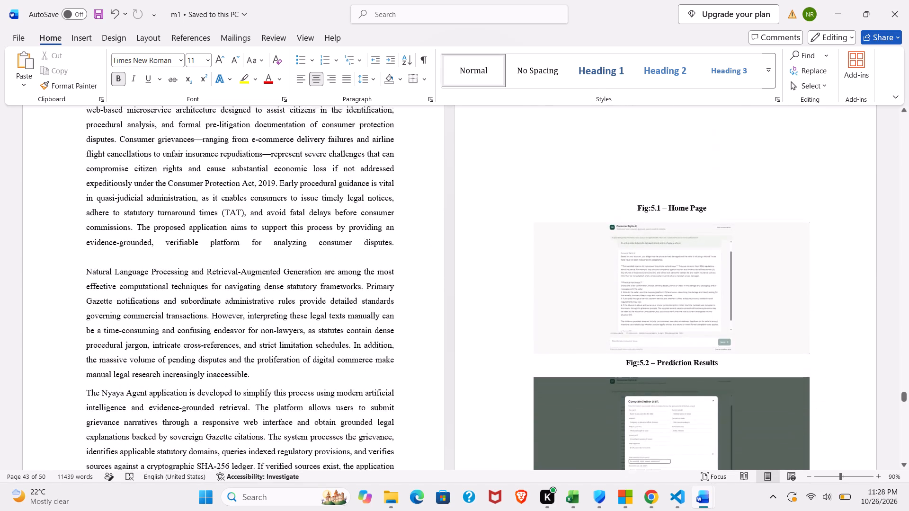
{"action": "scroll", "coordinate": [479, 141], "scroll_direction": "up", "scroll_amount": 1}
{"action": "left_click", "coordinate": [580, 262]}
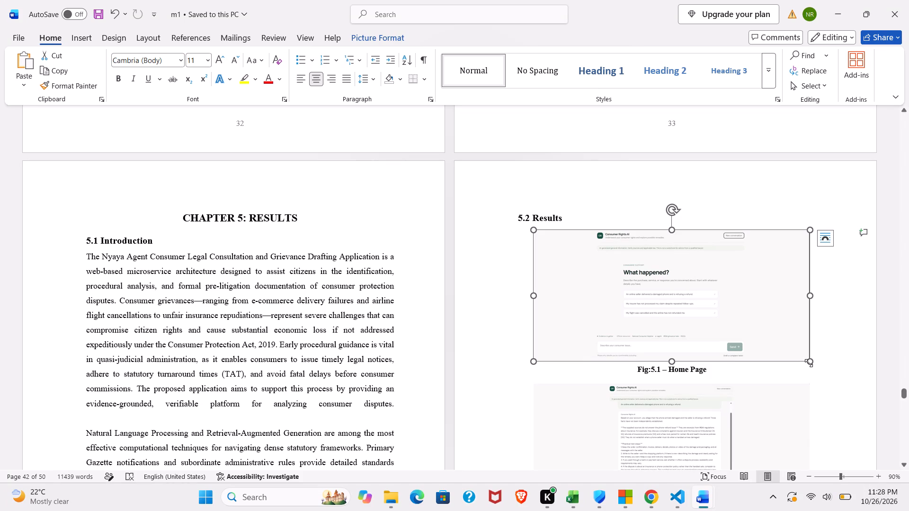
{"action": "left_click_drag", "start_coordinate": [810, 363], "coordinate": [784, 347]}
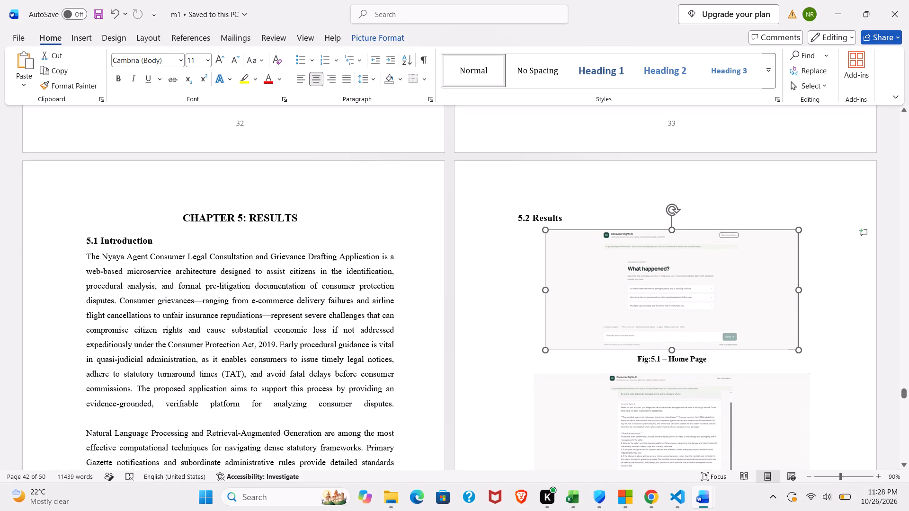
{"action": "left_click_drag", "start_coordinate": [784, 347], "coordinate": [765, 338]}
Shrink the Fig 5.2 Prediction Results screenshot proportionally to about the same width as the Fig 5.1 screenshot.
{"action": "left_click", "coordinate": [791, 396]}
{"action": "scroll", "coordinate": [791, 396], "scroll_direction": "down", "scroll_amount": 2}
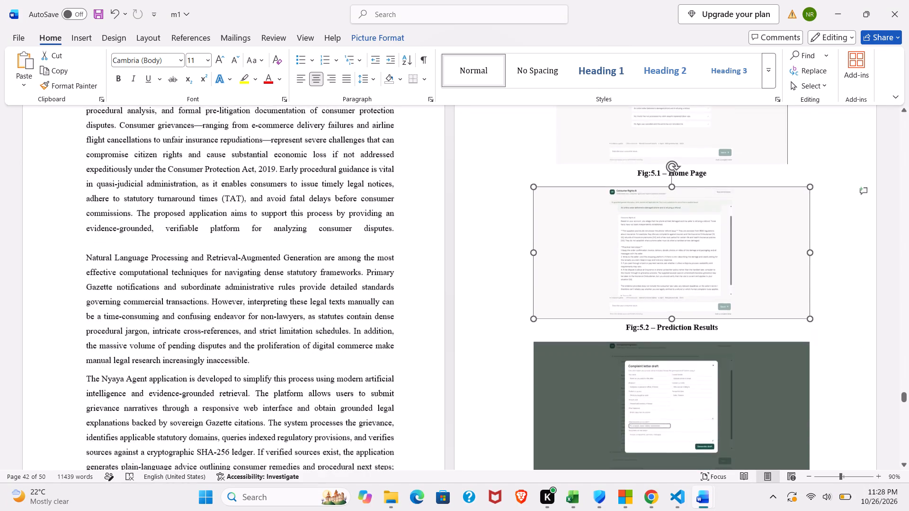
{"action": "scroll", "coordinate": [791, 396], "scroll_direction": "down", "scroll_amount": 1}
{"action": "scroll", "coordinate": [791, 396], "scroll_direction": "up", "scroll_amount": 1}
{"action": "right_click", "coordinate": [791, 396]}
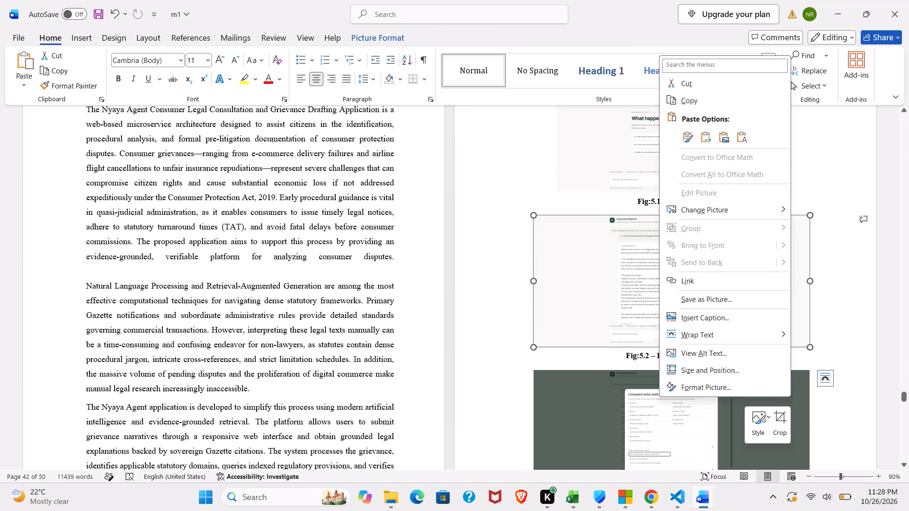
{"action": "left_click", "coordinate": [808, 351]}
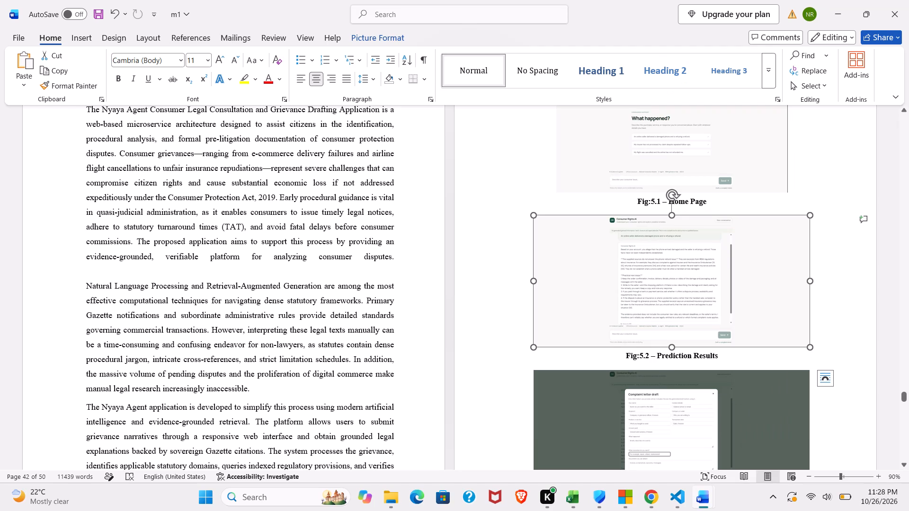
{"action": "left_click", "coordinate": [803, 332]}
{"action": "left_click_drag", "start_coordinate": [811, 346], "coordinate": [794, 337]}
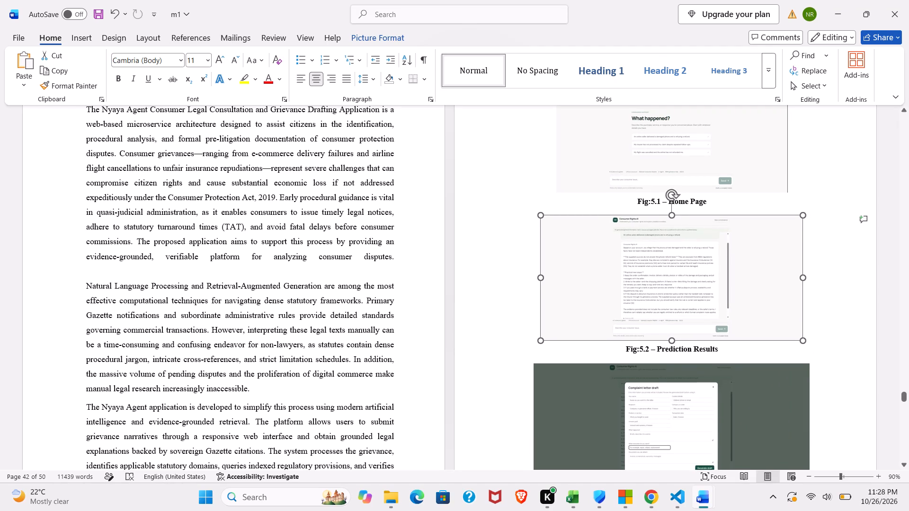
{"action": "left_click_drag", "start_coordinate": [794, 337], "coordinate": [770, 320]}
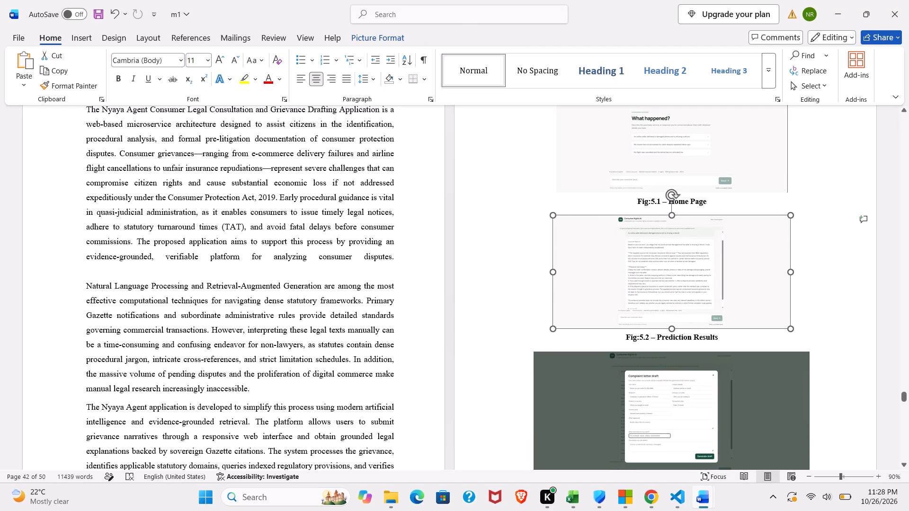
{"action": "left_click_drag", "start_coordinate": [770, 320], "coordinate": [768, 321]}
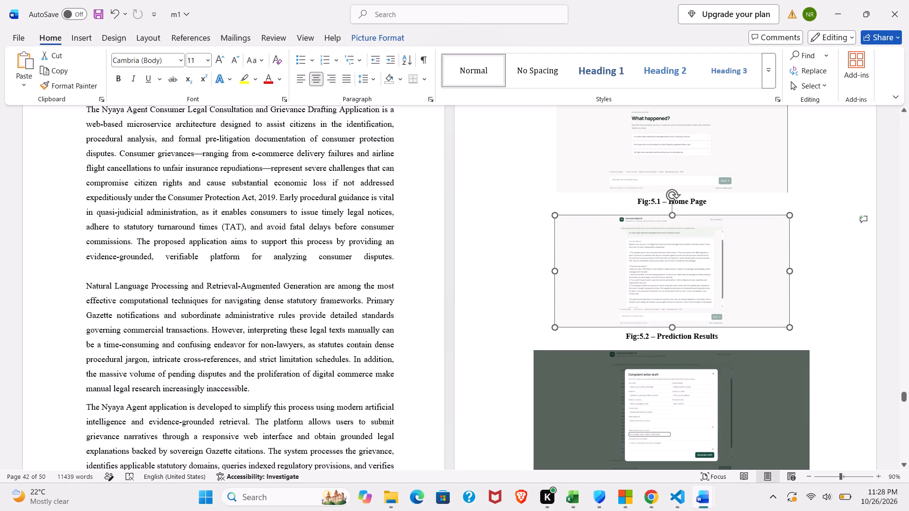
{"action": "left_click_drag", "start_coordinate": [768, 321], "coordinate": [769, 322]}
Shrink the Complaint Drafter Modal screenshot below the Fig 5.2 caption proportionally.
{"action": "scroll", "coordinate": [777, 352], "scroll_direction": "down", "scroll_amount": 1}
{"action": "left_click", "coordinate": [781, 328]}
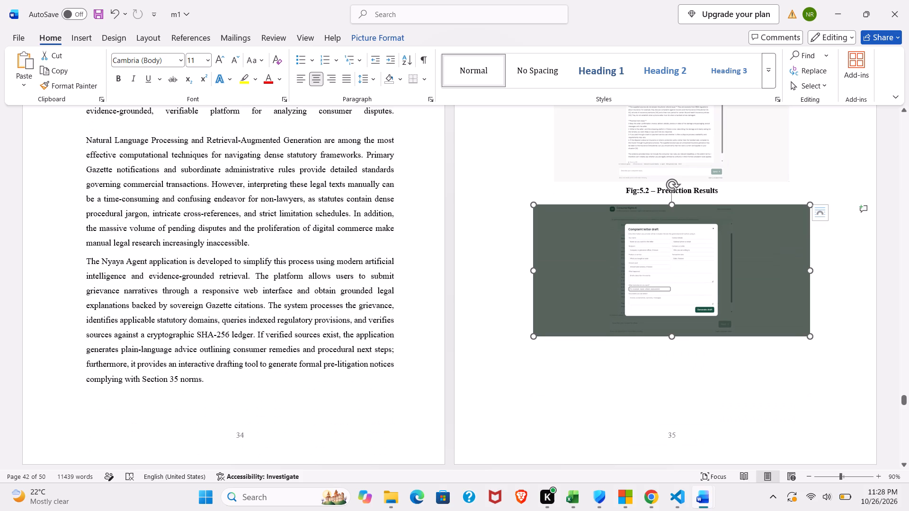
{"action": "left_click_drag", "start_coordinate": [811, 340], "coordinate": [789, 322]}
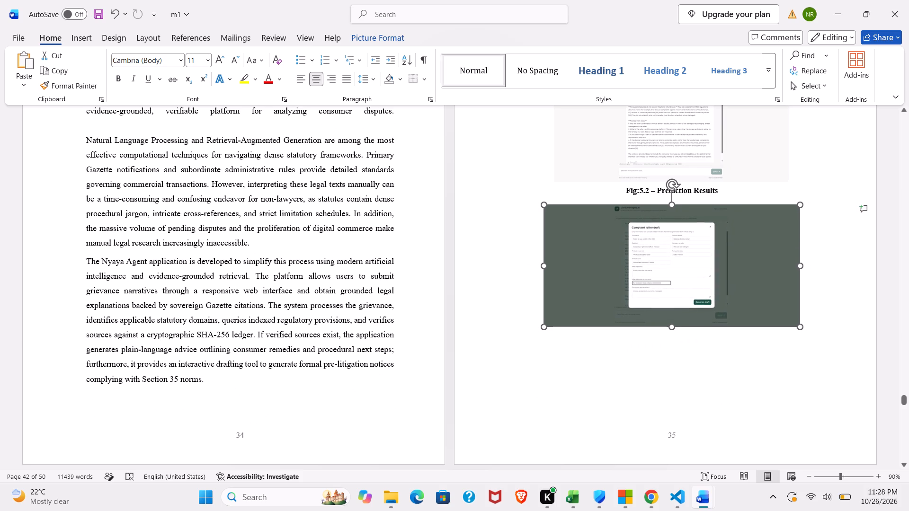
{"action": "left_click_drag", "start_coordinate": [789, 322], "coordinate": [783, 316]}
Move the caption "Fig:5.3 – Complaint Drafter Modal" from the following page to a new line directly below its screenshot and save the document.
{"action": "left_click", "coordinate": [807, 320]}
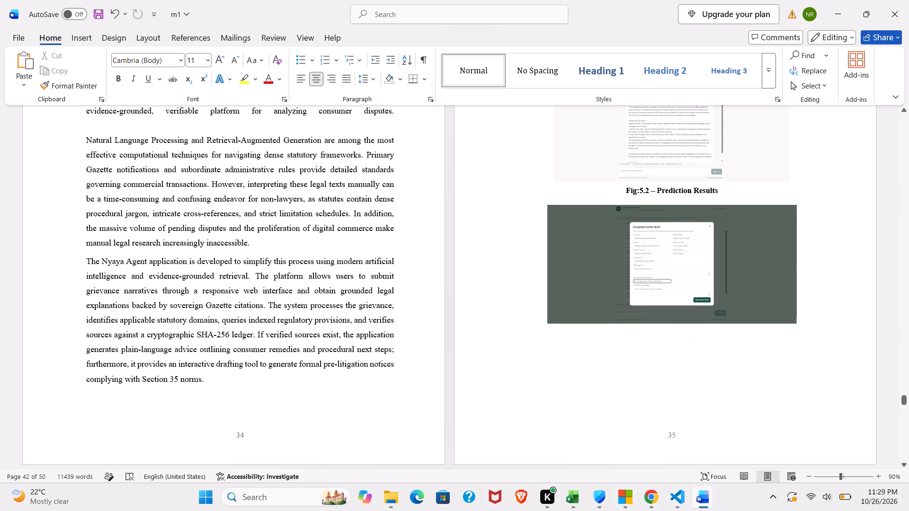
{"action": "key", "text": "Return"}
{"action": "scroll", "coordinate": [807, 320], "scroll_direction": "down", "scroll_amount": 1}
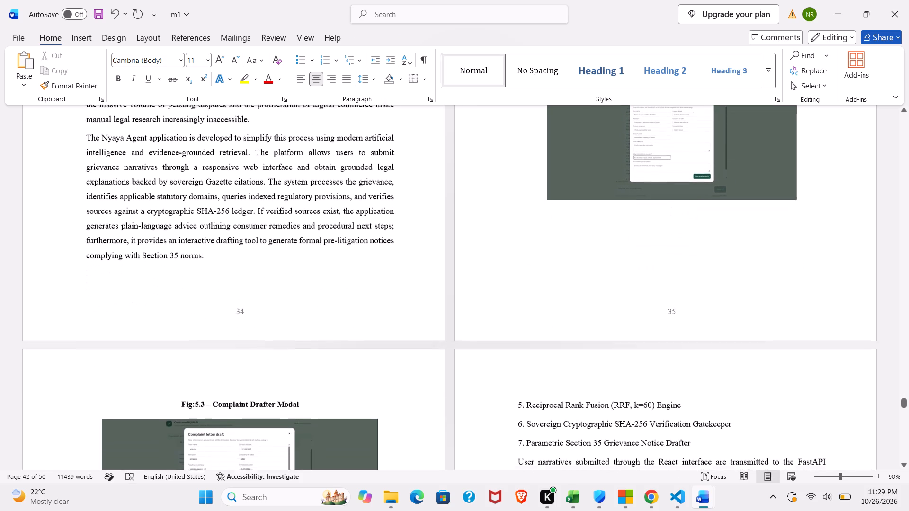
{"action": "scroll", "coordinate": [807, 320], "scroll_direction": "down", "scroll_amount": 1}
{"action": "left_click_drag", "start_coordinate": [302, 387], "coordinate": [196, 386]}
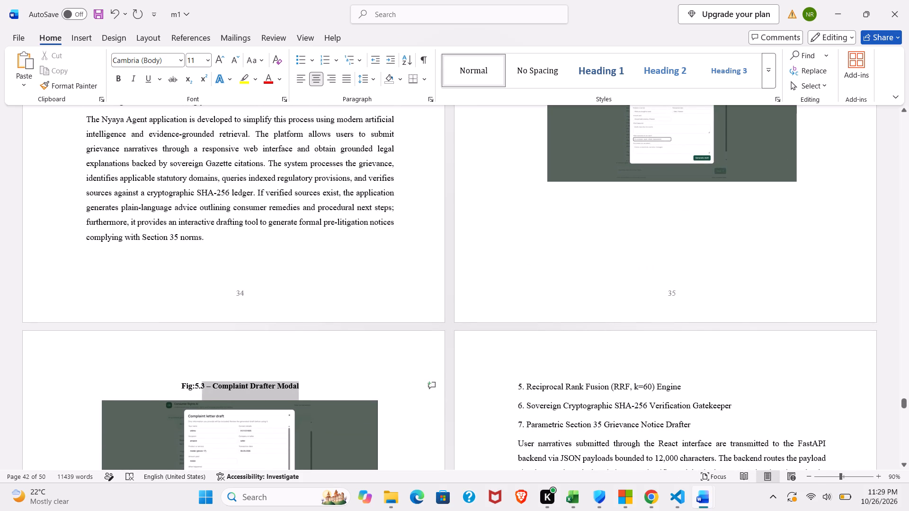
{"action": "left_click_drag", "start_coordinate": [196, 386], "coordinate": [184, 384]}
{"action": "key", "text": "ctrl+c"}
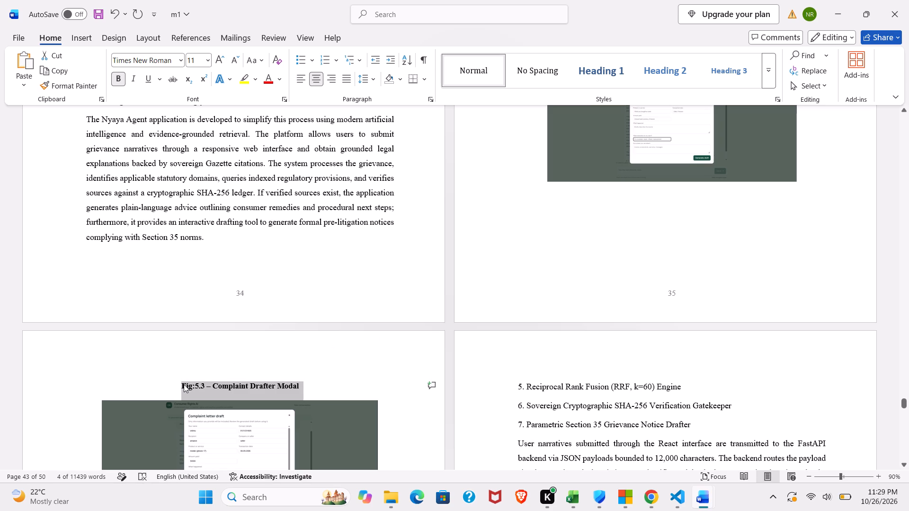
{"action": "key", "text": "BackSpace"}
{"action": "left_click", "coordinate": [654, 150]}
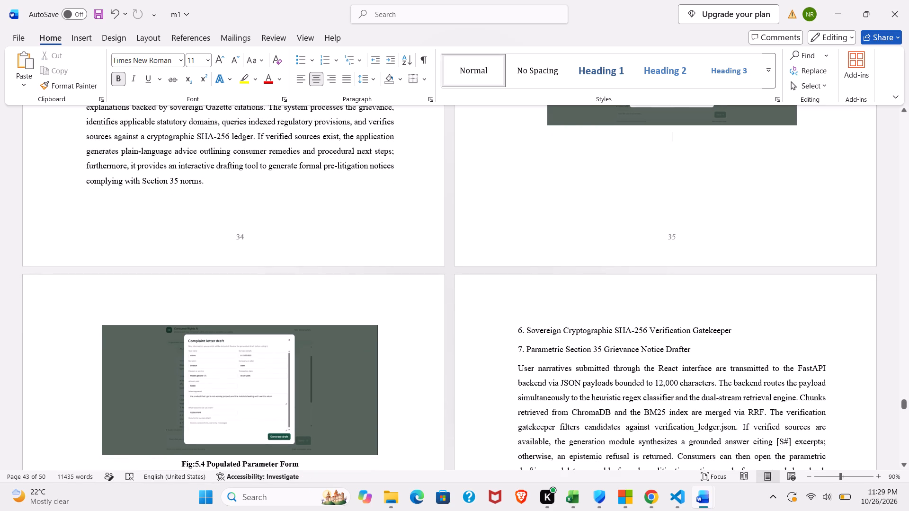
{"action": "key", "text": "ctrl+v"}
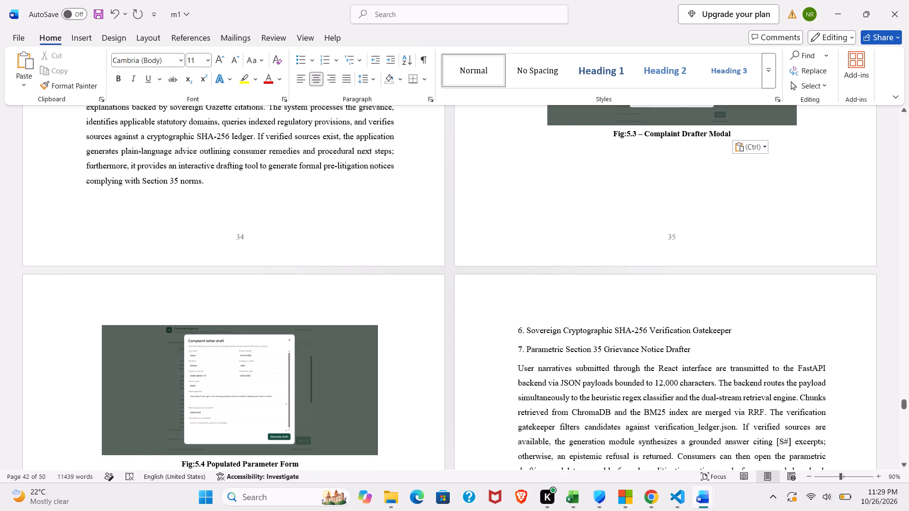
{"action": "key", "text": "ctrl+s"}
Skim the pages from Fig 5.4 through the conclusion, appendices and references for split tables, blank space and spacing problems.
{"action": "scroll", "coordinate": [654, 150], "scroll_direction": "down", "scroll_amount": 1}
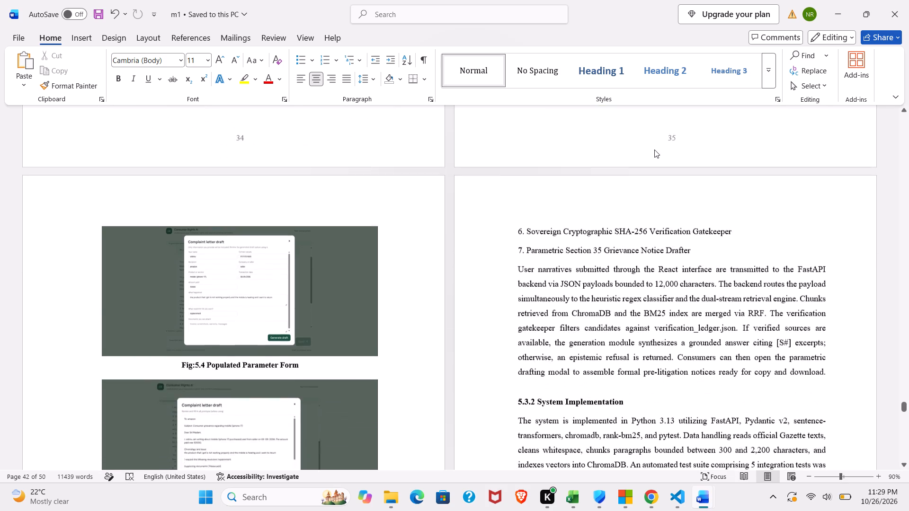
{"action": "scroll", "coordinate": [654, 150], "scroll_direction": "down", "scroll_amount": 3}
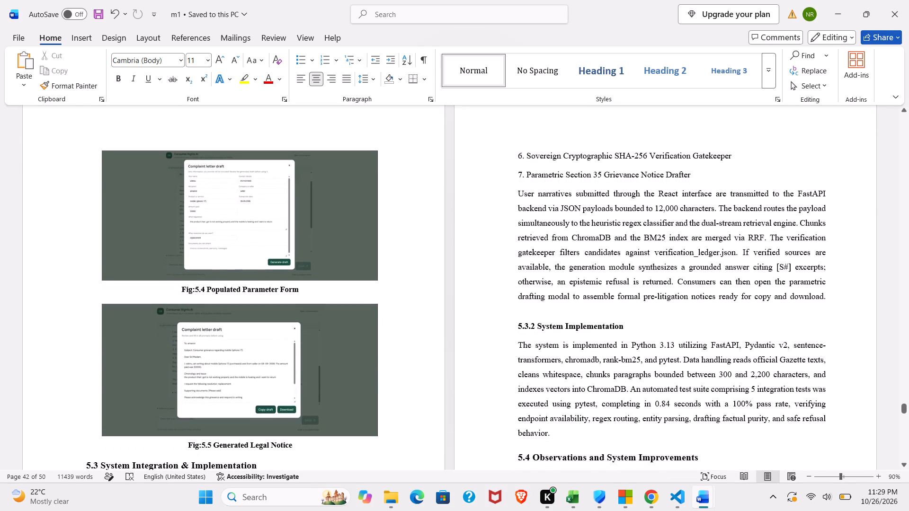
{"action": "scroll", "coordinate": [654, 150], "scroll_direction": "down", "scroll_amount": 3}
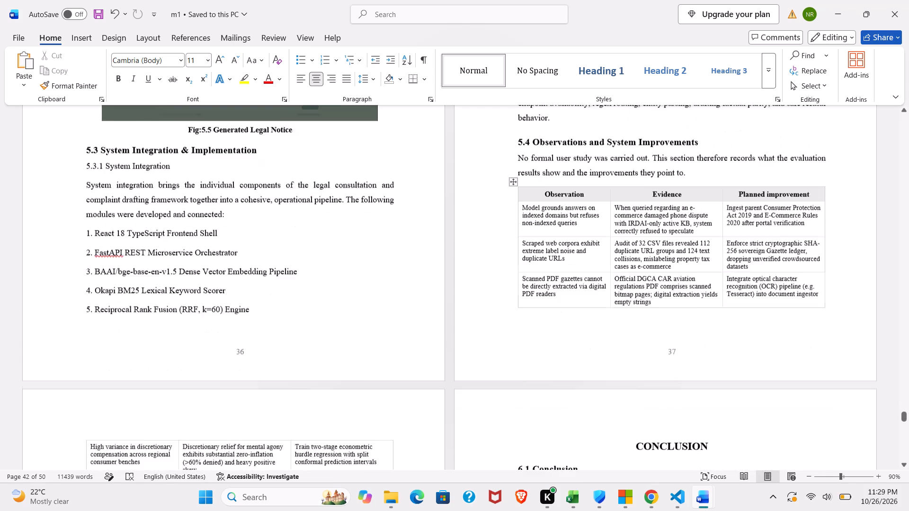
{"action": "scroll", "coordinate": [654, 150], "scroll_direction": "down", "scroll_amount": 1}
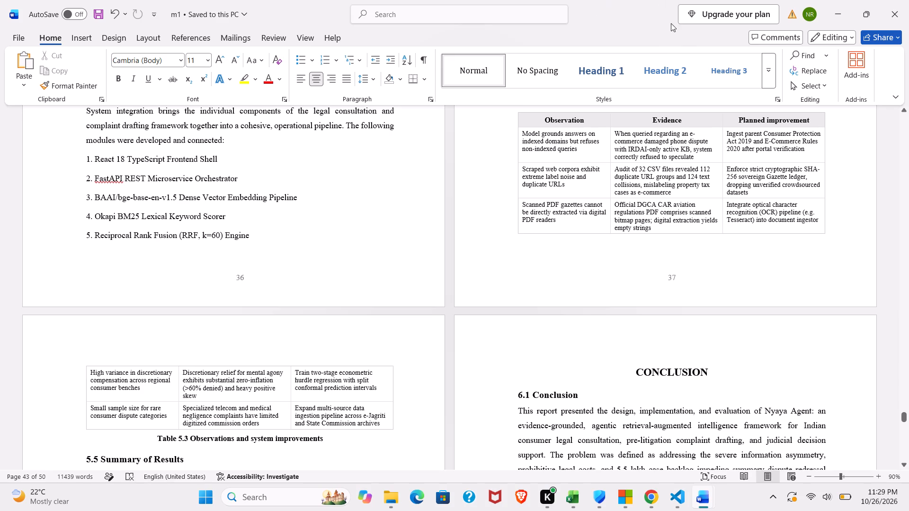
{"action": "scroll", "coordinate": [716, 192], "scroll_direction": "up", "scroll_amount": 2}
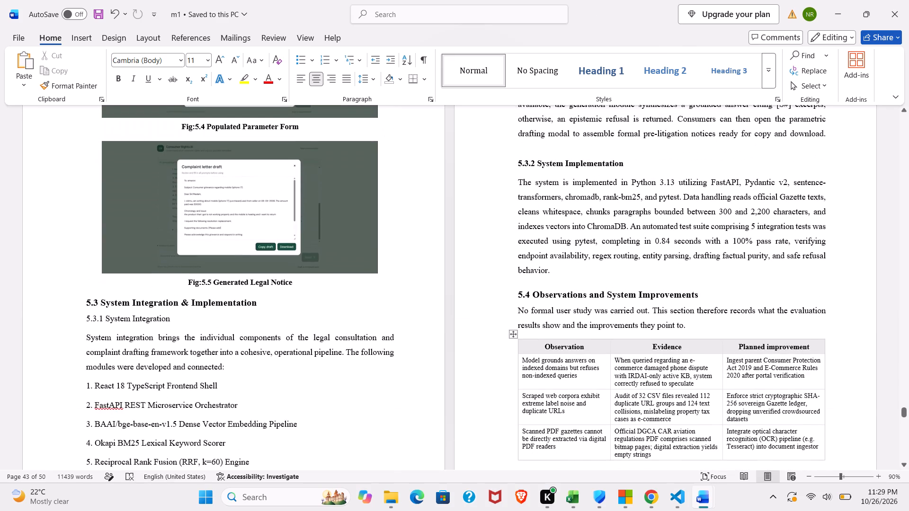
{"action": "scroll", "coordinate": [716, 192], "scroll_direction": "down", "scroll_amount": 3}
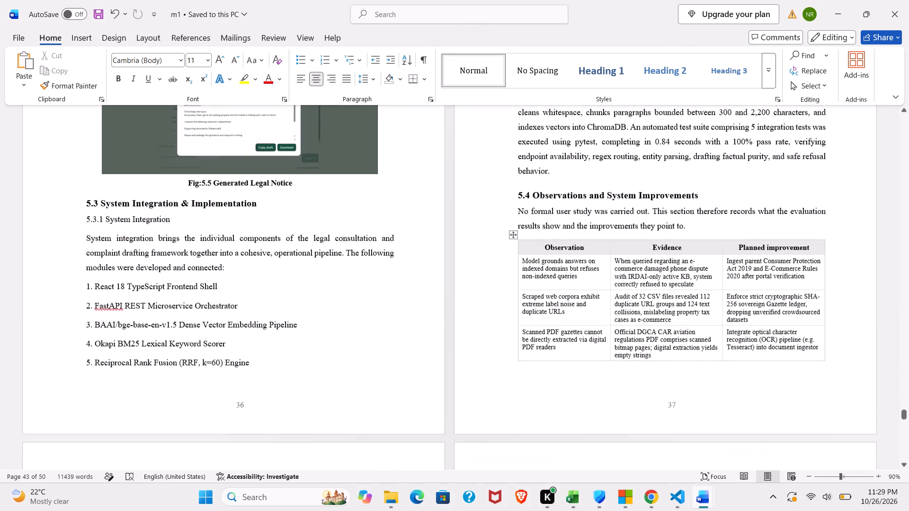
{"action": "scroll", "coordinate": [716, 192], "scroll_direction": "down", "scroll_amount": 1}
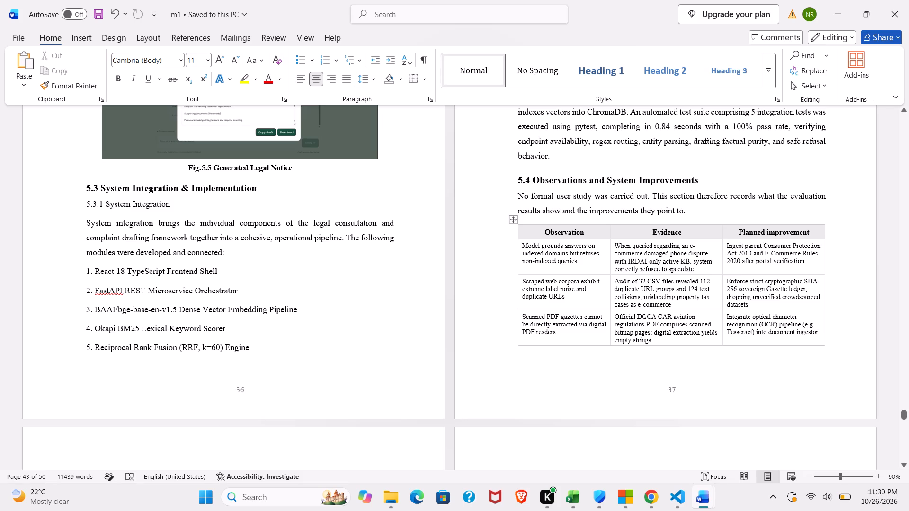
{"action": "scroll", "coordinate": [716, 192], "scroll_direction": "down", "scroll_amount": 4}
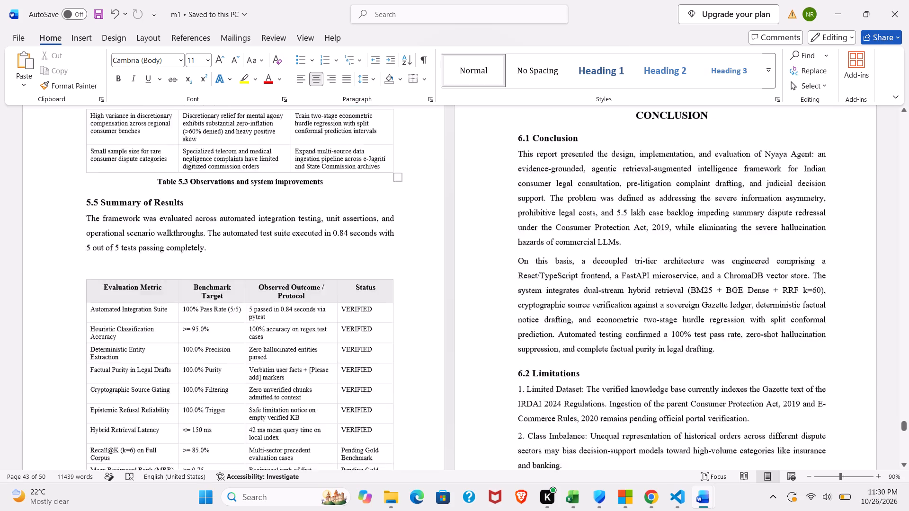
{"action": "scroll", "coordinate": [716, 192], "scroll_direction": "down", "scroll_amount": 14}
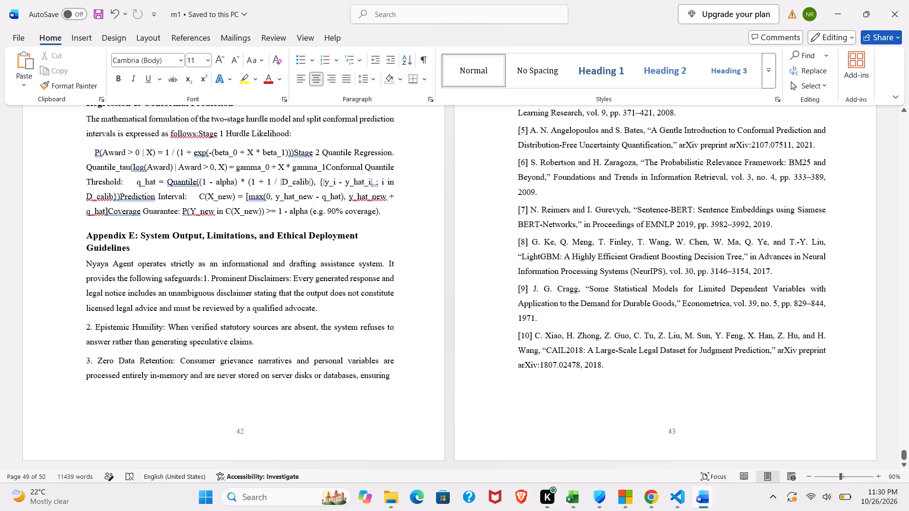
{"action": "scroll", "coordinate": [486, 332], "scroll_direction": "up", "scroll_amount": 2}
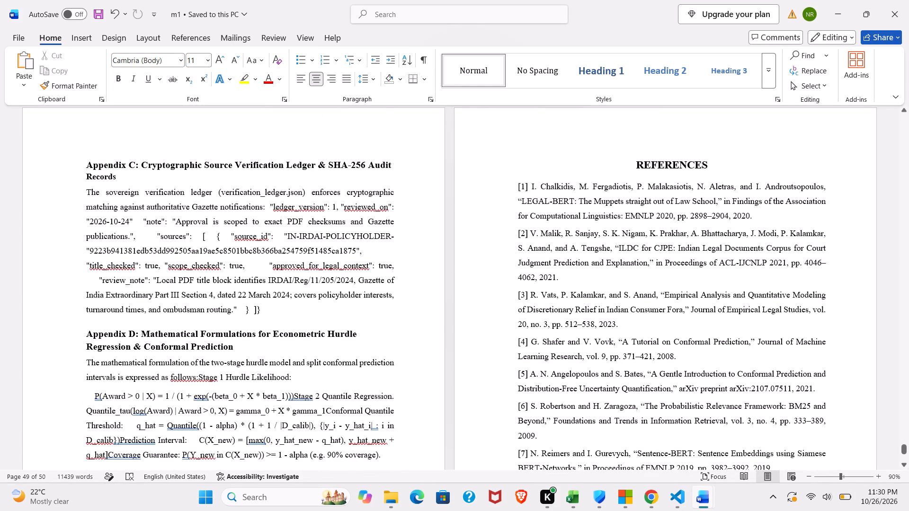
{"action": "scroll", "coordinate": [294, 210], "scroll_direction": "left", "scroll_amount": 1}
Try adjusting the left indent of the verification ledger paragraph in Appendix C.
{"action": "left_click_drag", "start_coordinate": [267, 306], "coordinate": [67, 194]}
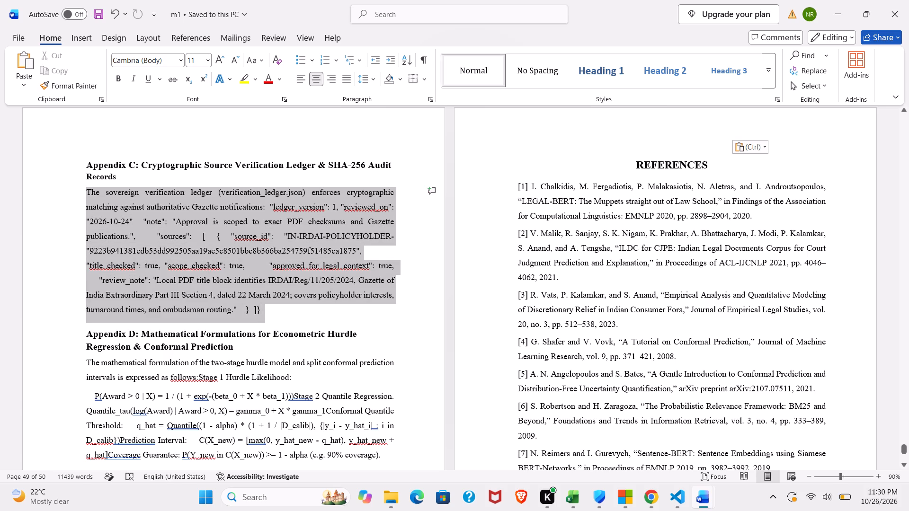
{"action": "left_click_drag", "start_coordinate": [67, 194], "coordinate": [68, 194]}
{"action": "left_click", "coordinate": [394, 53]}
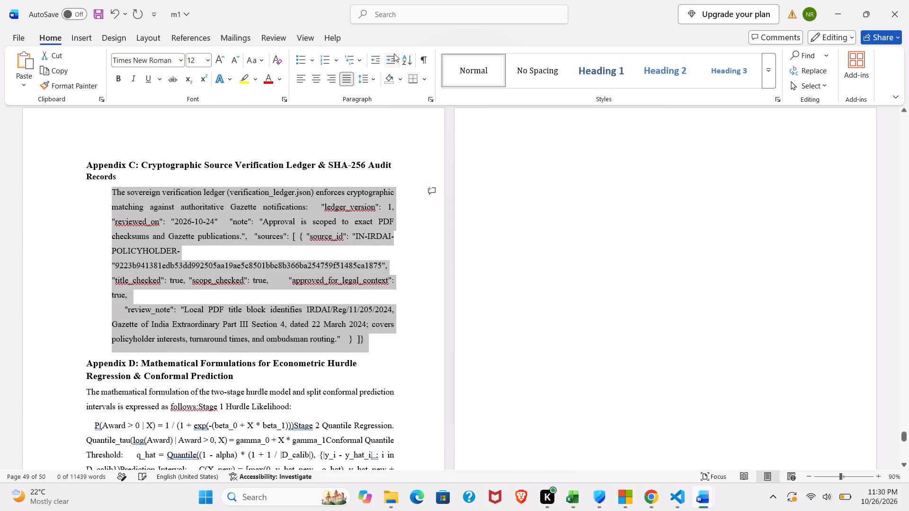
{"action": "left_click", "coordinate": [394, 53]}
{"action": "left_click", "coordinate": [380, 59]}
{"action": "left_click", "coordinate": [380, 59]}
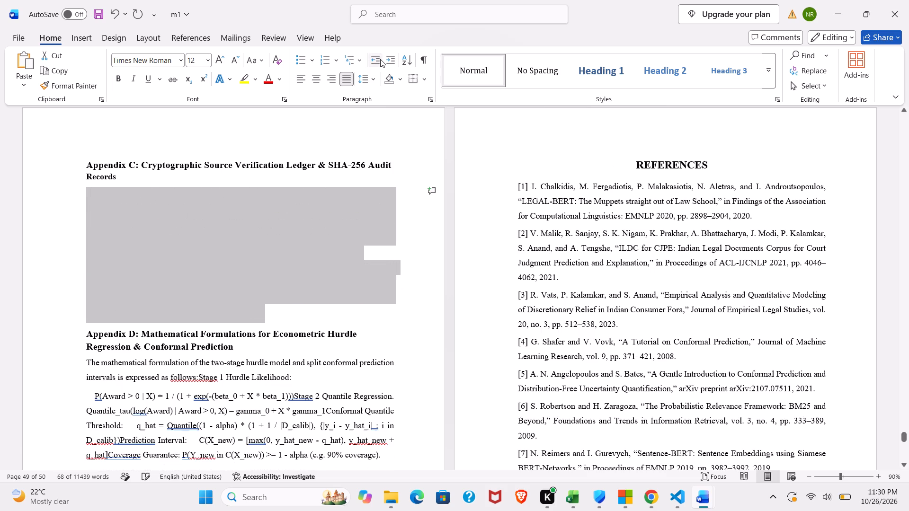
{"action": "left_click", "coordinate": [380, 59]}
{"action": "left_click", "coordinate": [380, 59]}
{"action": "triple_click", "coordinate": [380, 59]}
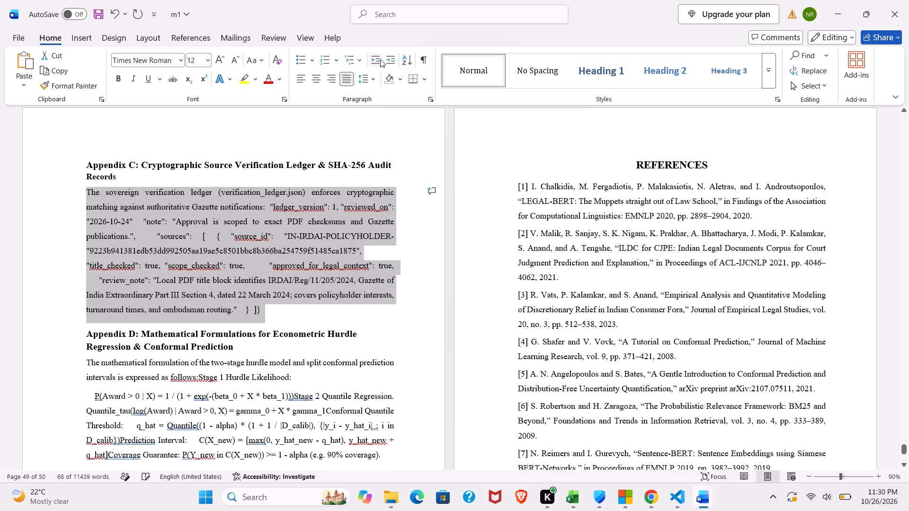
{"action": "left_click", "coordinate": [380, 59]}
With formatting marks shown, delete the manual line break after "approved_for_legal_context": true in the Appendix C ledger paragraph, and hide the marks again.
{"action": "left_click", "coordinate": [417, 61]}
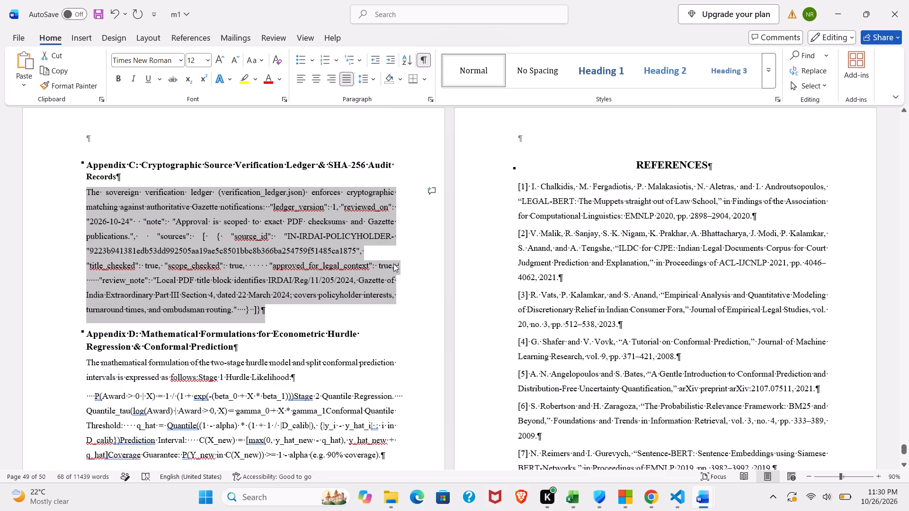
{"action": "right_click", "coordinate": [263, 311]}
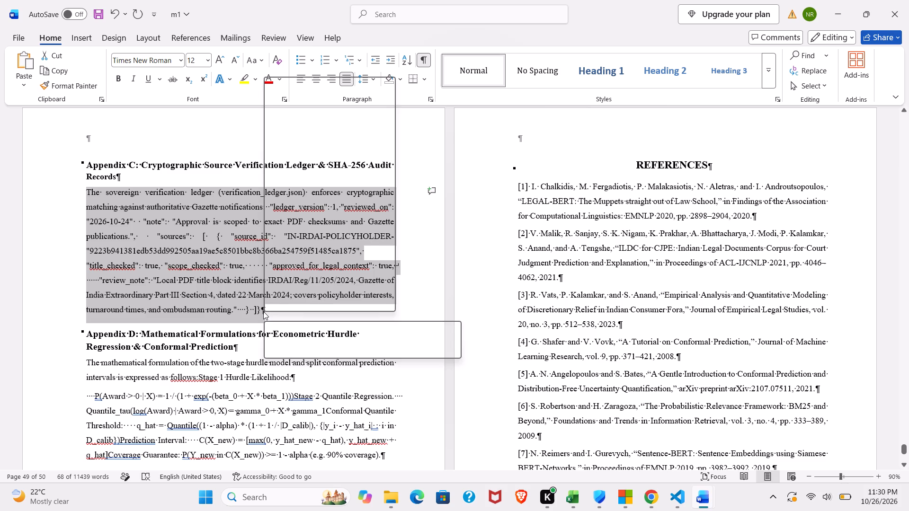
{"action": "left_click_drag", "start_coordinate": [391, 203], "coordinate": [401, 211]}
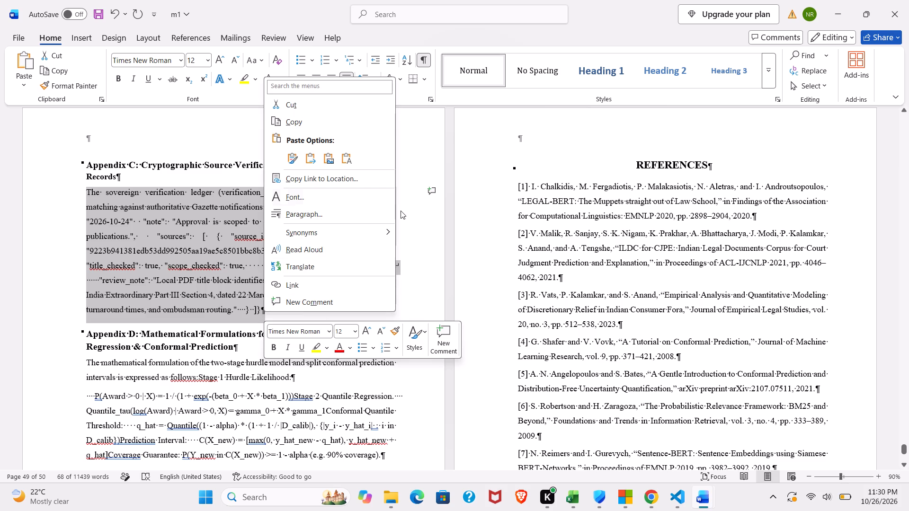
{"action": "left_click_drag", "start_coordinate": [401, 211], "coordinate": [403, 212]}
{"action": "left_click_drag", "start_coordinate": [403, 212], "coordinate": [393, 263]}
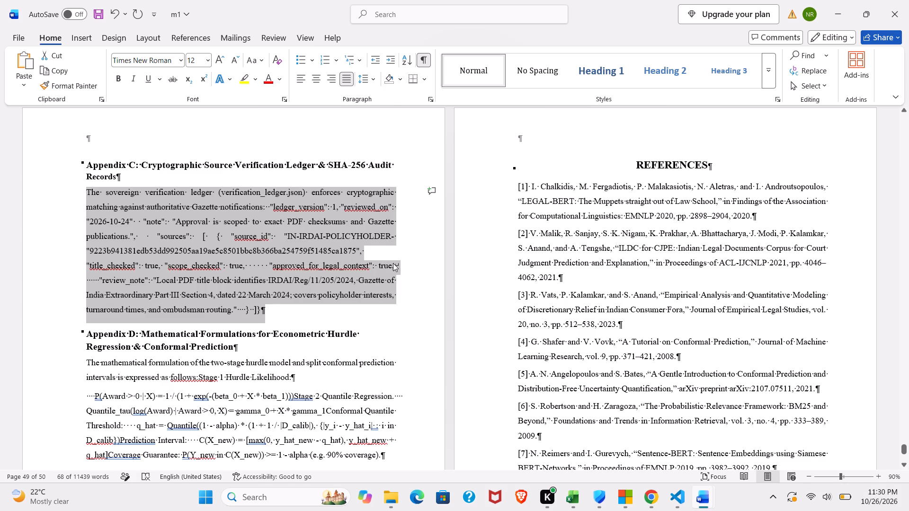
{"action": "left_click_drag", "start_coordinate": [393, 263], "coordinate": [396, 264]}
{"action": "right_click", "coordinate": [396, 264]}
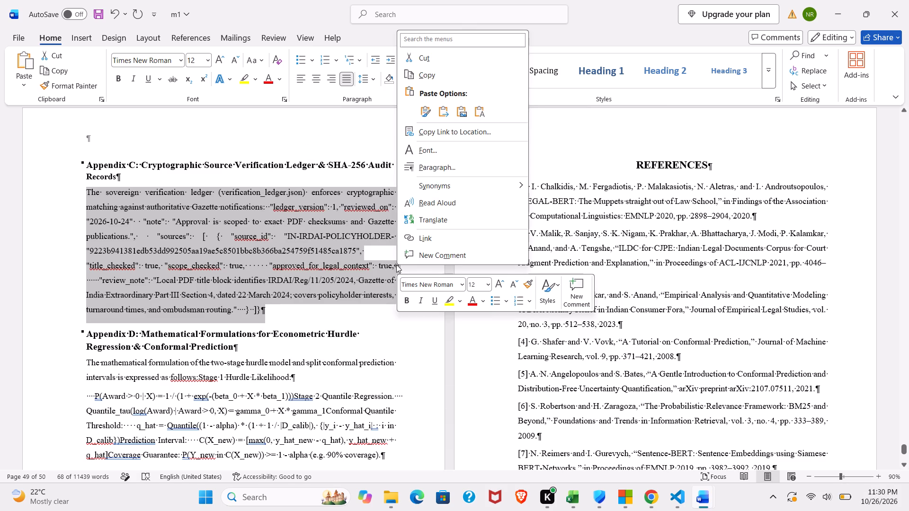
{"action": "left_click", "coordinate": [396, 264]}
{"action": "left_click", "coordinate": [396, 264]}
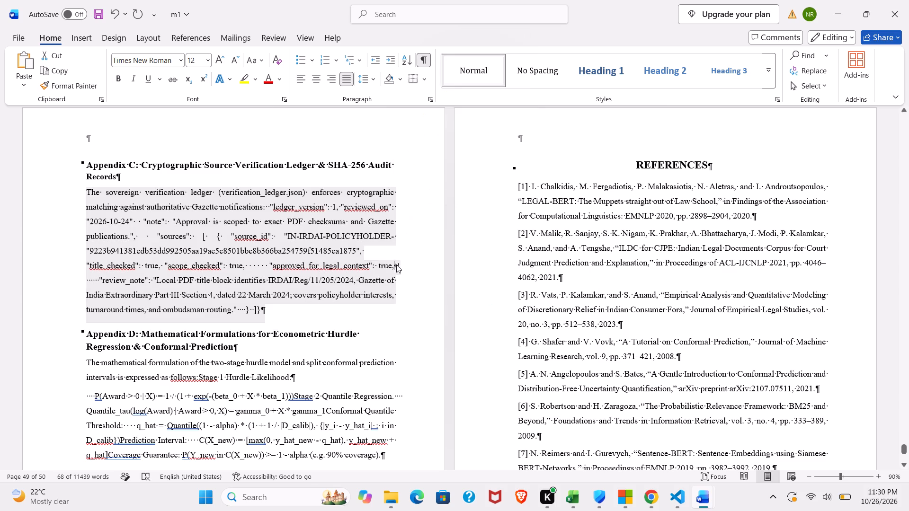
{"action": "left_click", "coordinate": [399, 267]}
{"action": "double_click", "coordinate": [399, 267]}
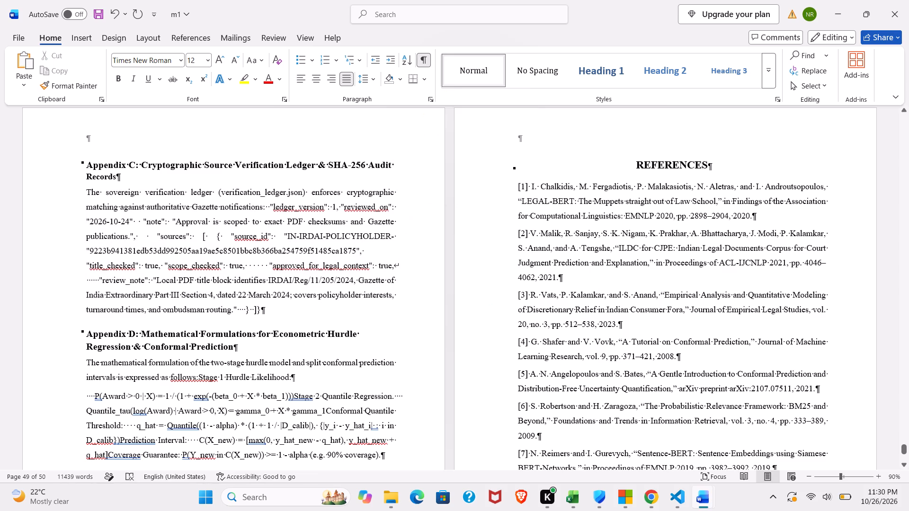
{"action": "key", "text": "Delete"}
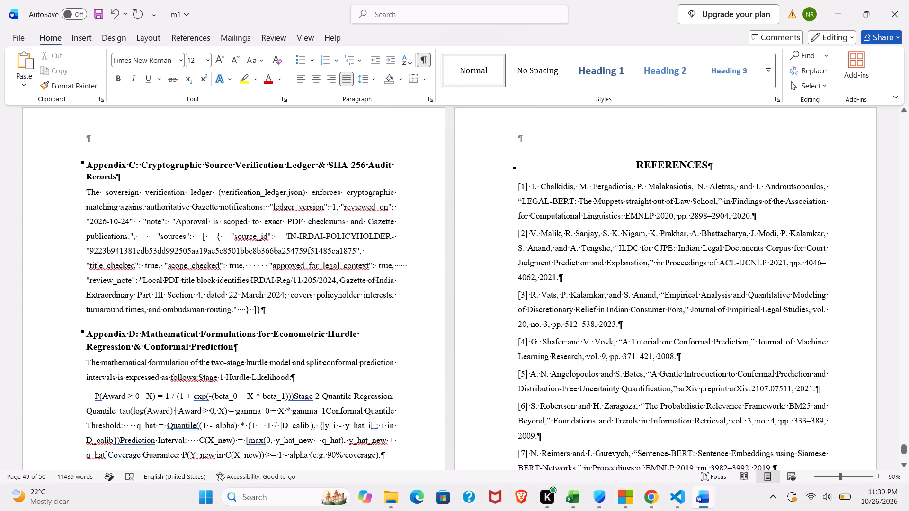
{"action": "left_click", "coordinate": [428, 68]}
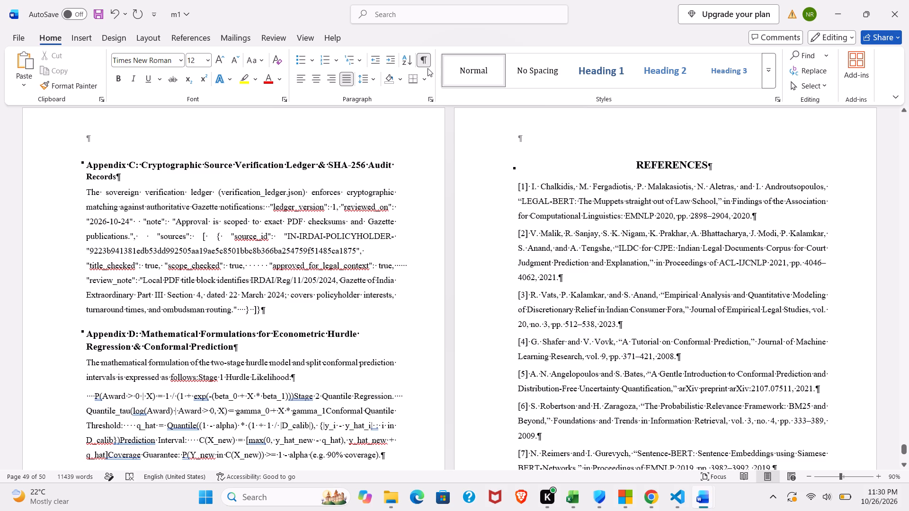
{"action": "left_click", "coordinate": [422, 60]}
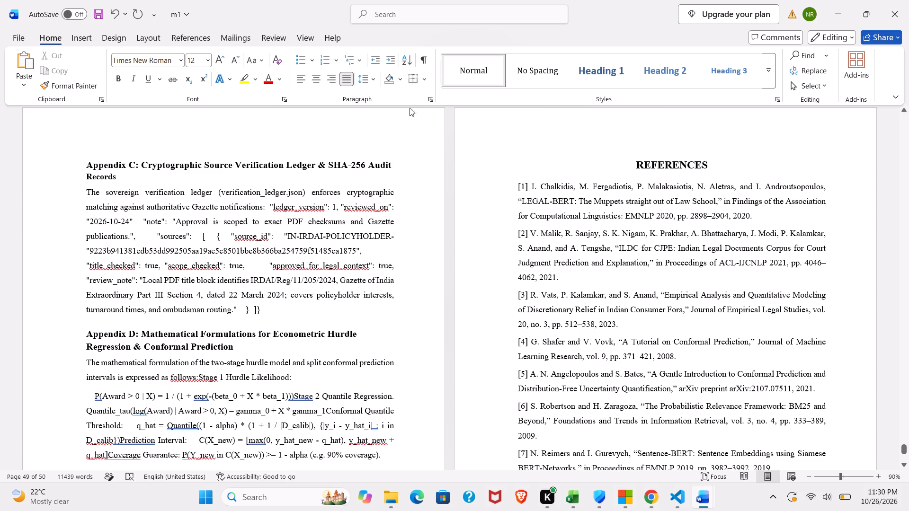
{"action": "left_click", "coordinate": [425, 63]}
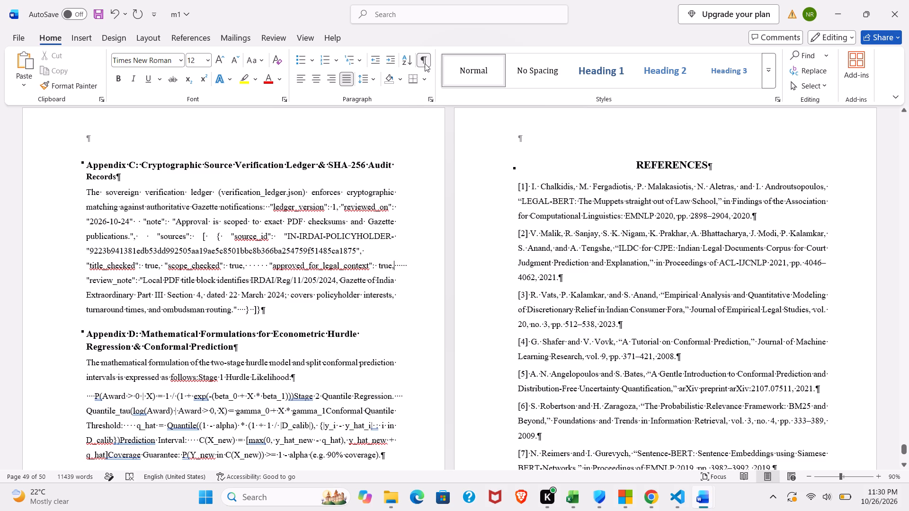
{"action": "left_click", "coordinate": [425, 63]}
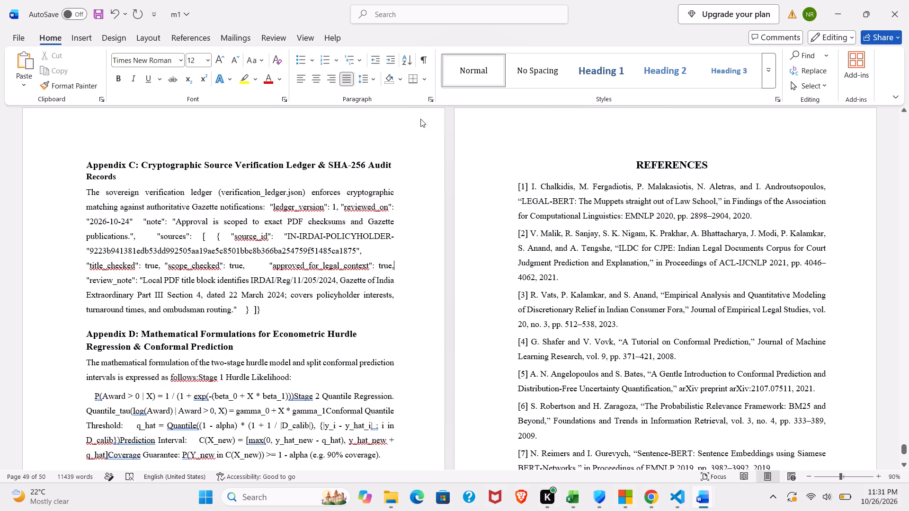
Reduce the gap before "approved_for_legal_context" in the Appendix C ledger paragraph to a single space.
{"action": "scroll", "coordinate": [396, 210], "scroll_direction": "down", "scroll_amount": 1}
{"action": "scroll", "coordinate": [396, 210], "scroll_direction": "up", "scroll_amount": 1}
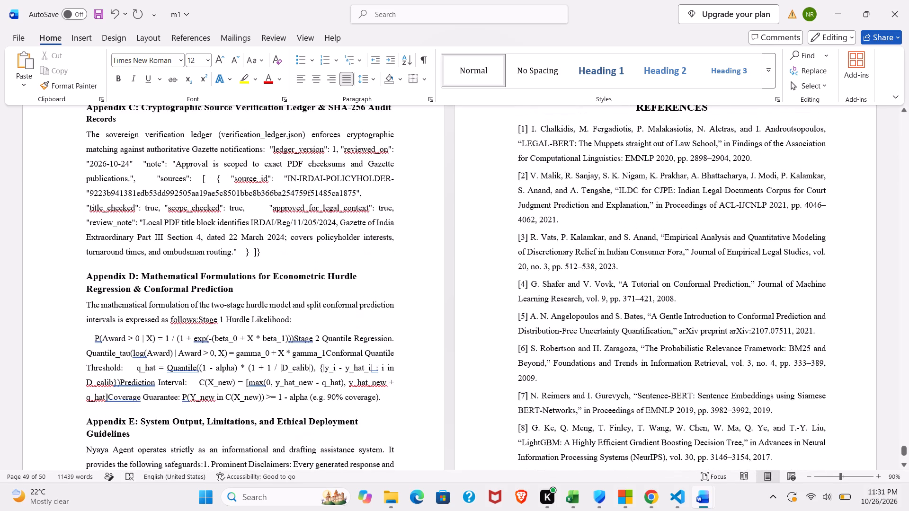
{"action": "left_click", "coordinate": [271, 211]}
{"action": "key", "text": "Left"}
{"action": "key", "text": "BackSpace"}
{"action": "key", "text": "BackSpace"}
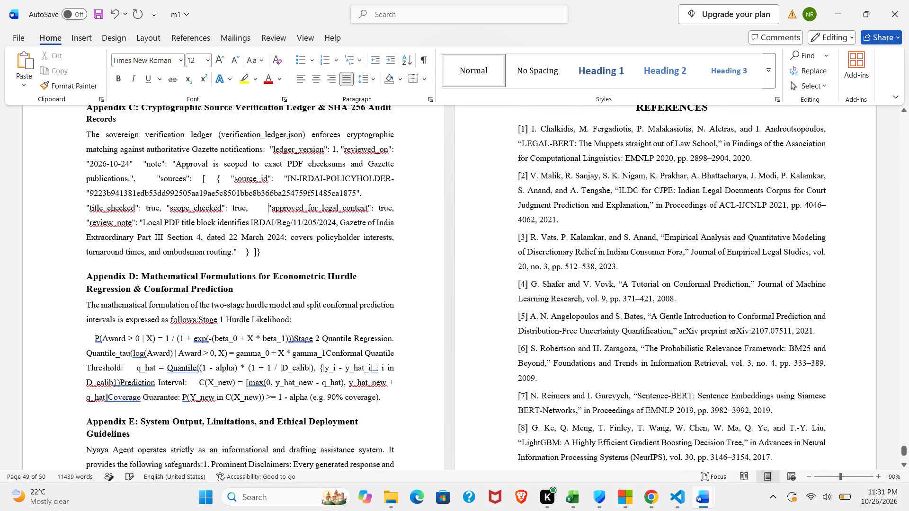
{"action": "key", "text": "BackSpace"}
{"action": "key", "text": "BackSpace"}
{"action": "key", "text": "BackSpace"}
{"action": "key", "text": "BackSpace"}
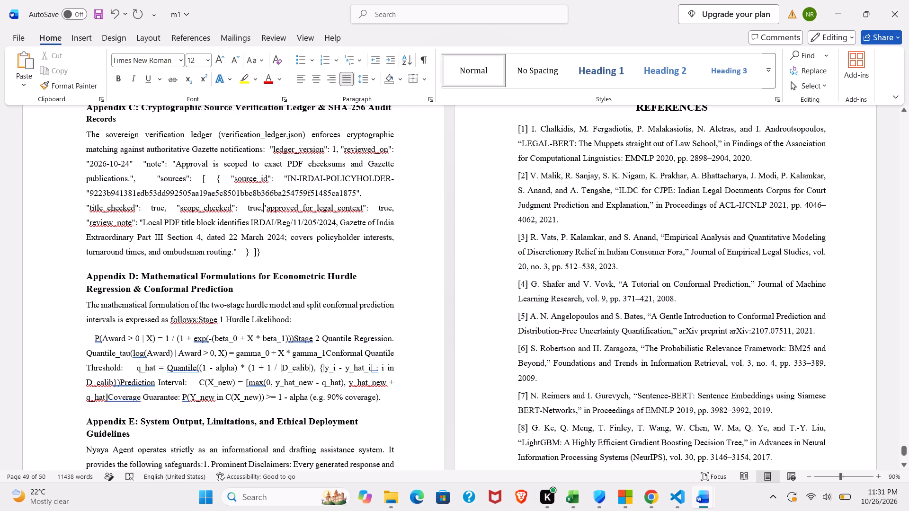
{"action": "left_click", "coordinate": [246, 209]}
{"action": "key", "text": "BackSpace"}
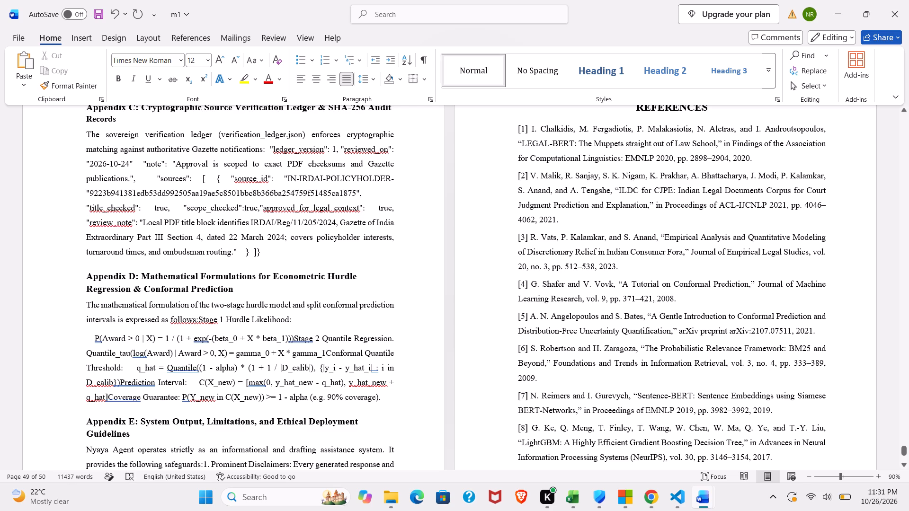
{"action": "key", "text": "space"}
{"action": "key", "text": "Right"}
{"action": "key", "text": "Right"}
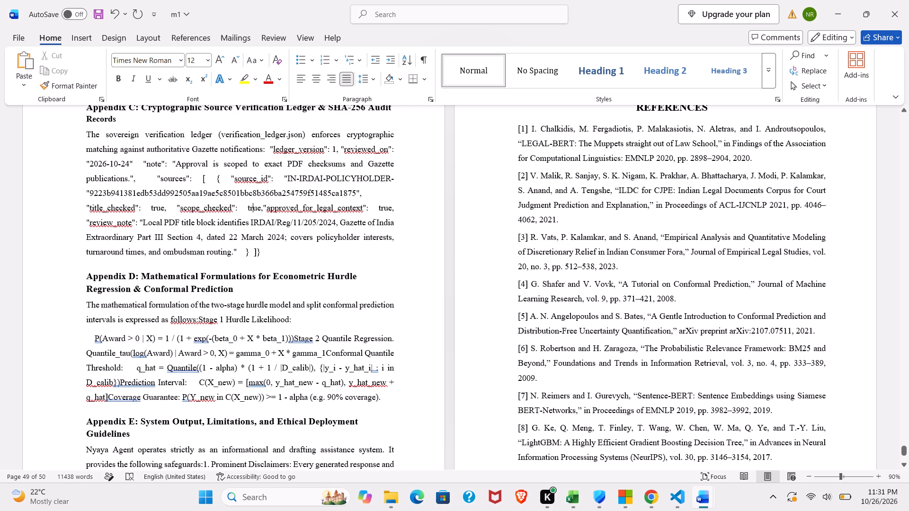
{"action": "key", "text": "Right"}
{"action": "key", "text": "Right"}
{"action": "key", "text": "Right"}
{"action": "key", "text": "space"}
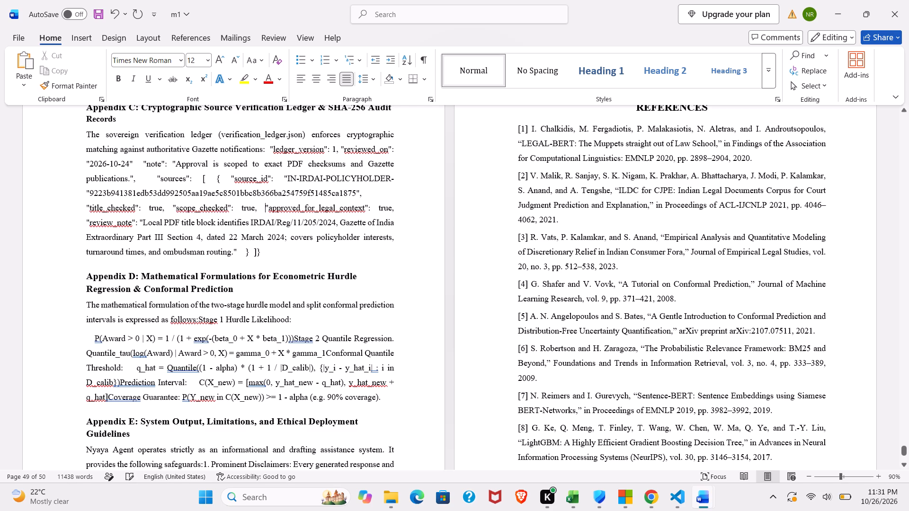
Save the report with the Appendix C spacing edits.
{"action": "scroll", "coordinate": [246, 209], "scroll_direction": "down", "scroll_amount": 1}
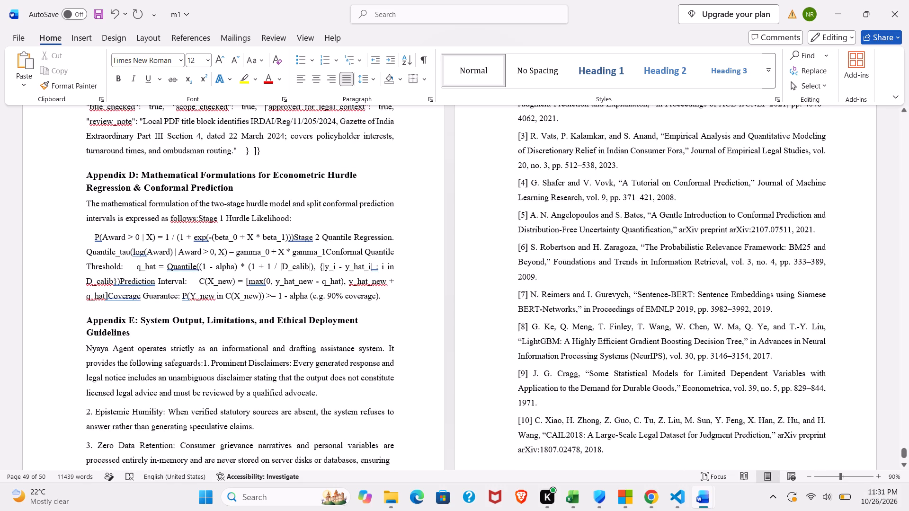
{"action": "scroll", "coordinate": [246, 209], "scroll_direction": "down", "scroll_amount": 1}
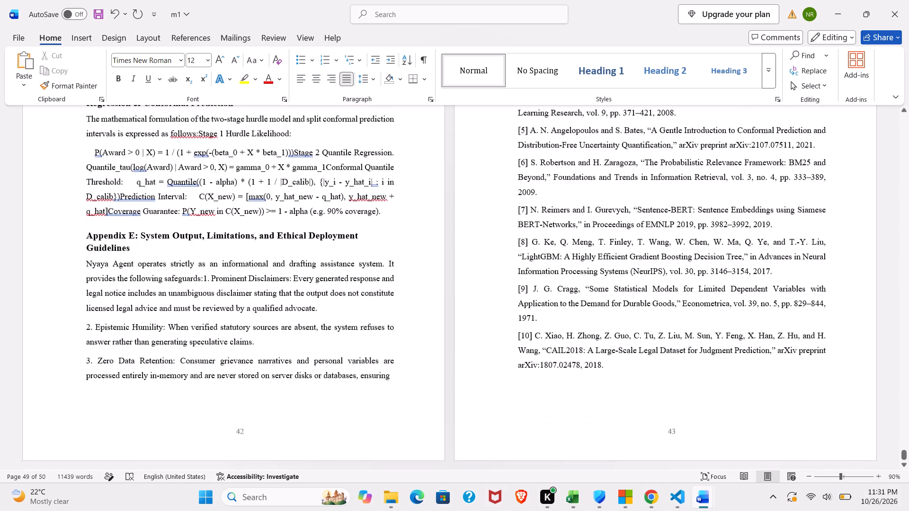
{"action": "scroll", "coordinate": [246, 209], "scroll_direction": "up", "scroll_amount": 6}
{"action": "scroll", "coordinate": [246, 209], "scroll_direction": "down", "scroll_amount": 3}
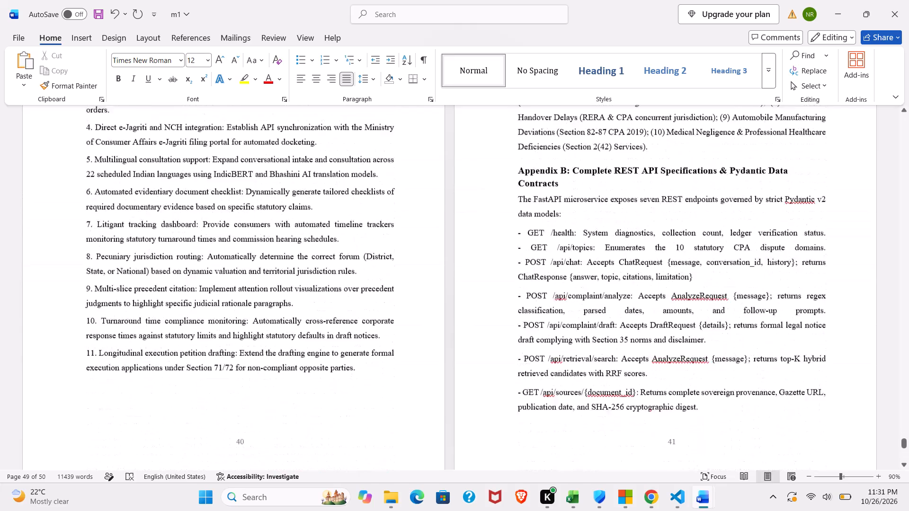
{"action": "scroll", "coordinate": [246, 209], "scroll_direction": "down", "scroll_amount": 3}
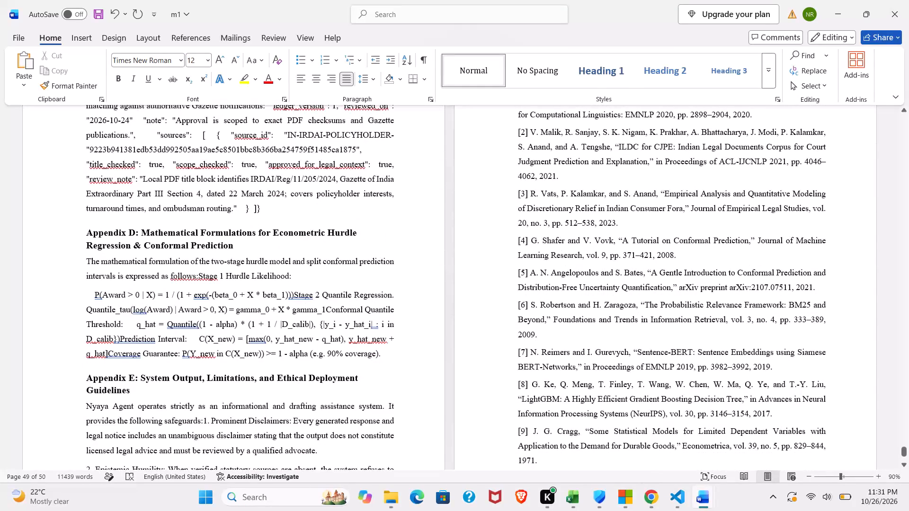
{"action": "scroll", "coordinate": [246, 209], "scroll_direction": "down", "scroll_amount": 2}
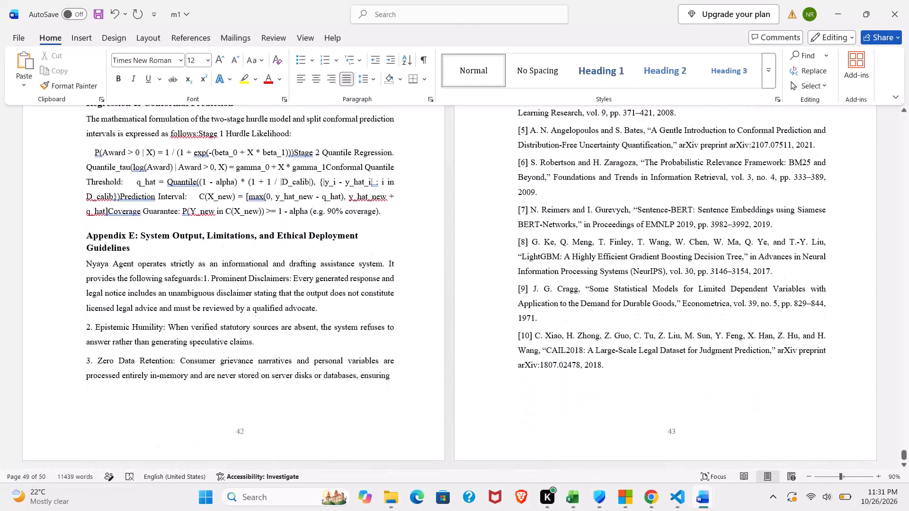
{"action": "key", "text": "ctrl+s"}
Review the pages backward from the references to section 4.3 for remaining stretched text and layout problems.
{"action": "scroll", "coordinate": [227, 200], "scroll_direction": "down", "scroll_amount": 3}
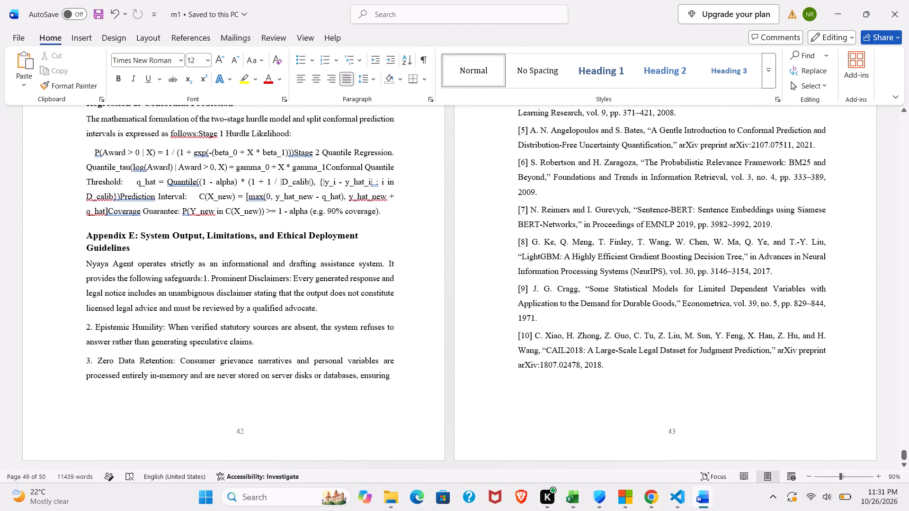
{"action": "scroll", "coordinate": [444, 175], "scroll_direction": "up", "scroll_amount": 5}
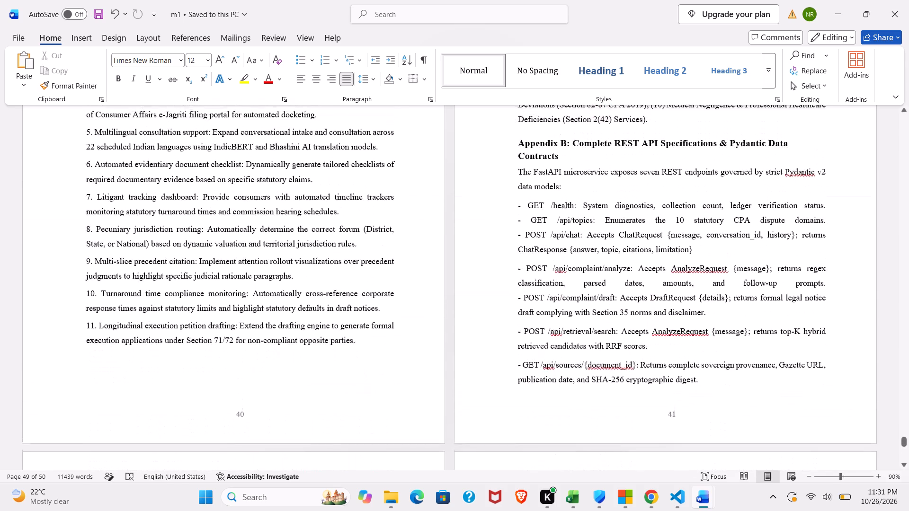
{"action": "scroll", "coordinate": [444, 175], "scroll_direction": "up", "scroll_amount": 4}
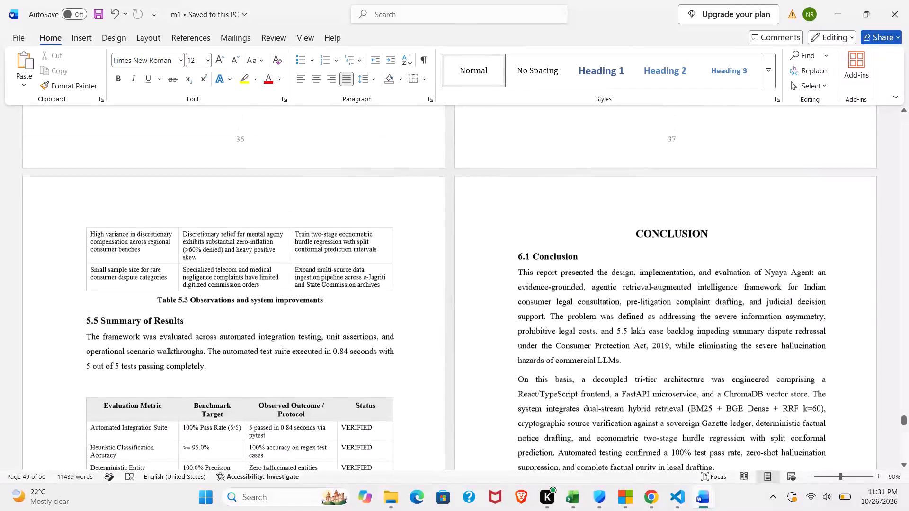
{"action": "scroll", "coordinate": [444, 175], "scroll_direction": "up", "scroll_amount": 9}
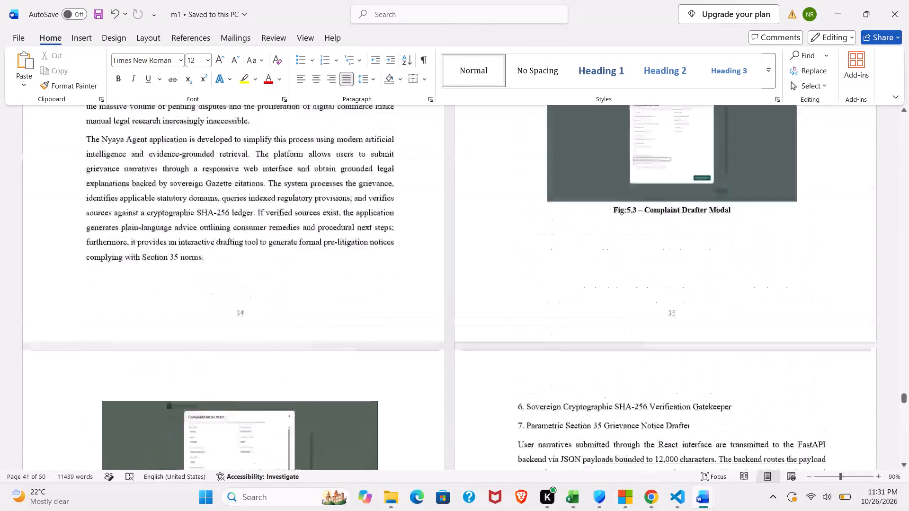
{"action": "scroll", "coordinate": [444, 175], "scroll_direction": "up", "scroll_amount": 2}
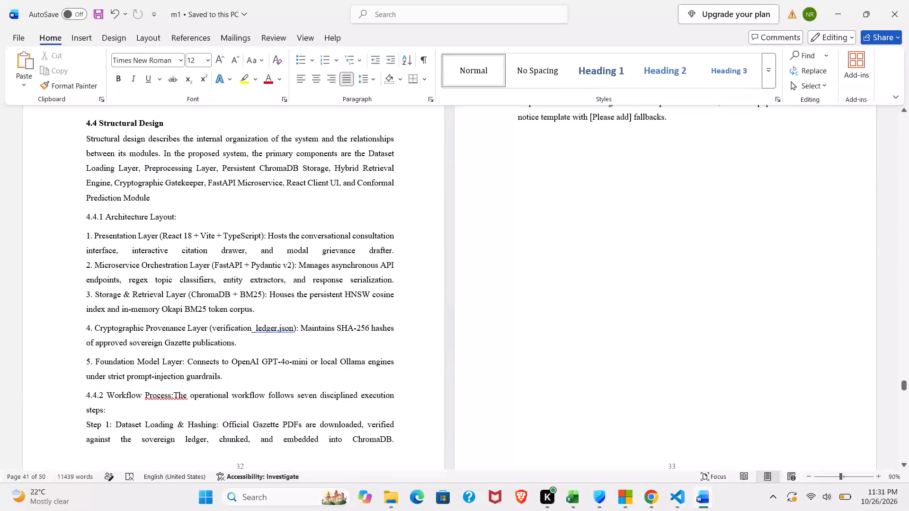
{"action": "scroll", "coordinate": [444, 175], "scroll_direction": "up", "scroll_amount": 5}
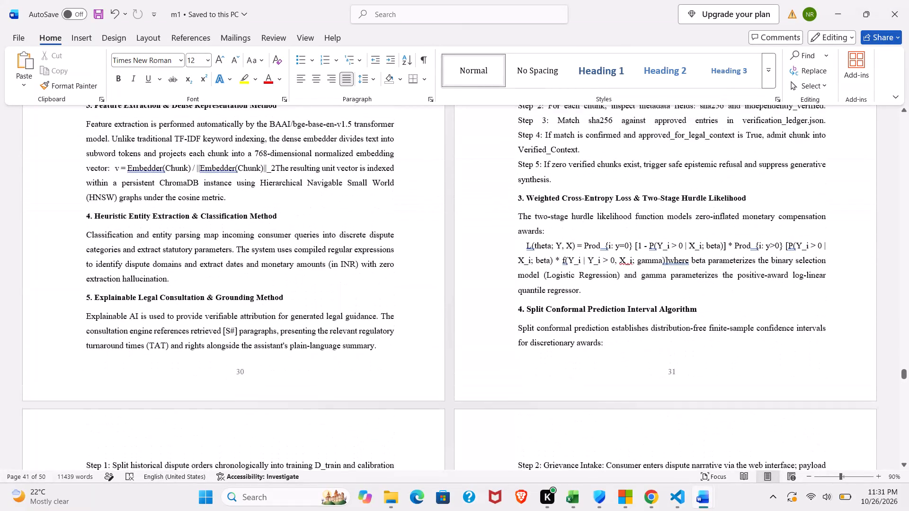
Increase the left indent of the workflow paragraph containing Steps 2 to 7 in section 4.4.2 by two levels.
{"action": "scroll", "coordinate": [444, 175], "scroll_direction": "down", "scroll_amount": 3}
{"action": "left_click", "coordinate": [664, 323]}
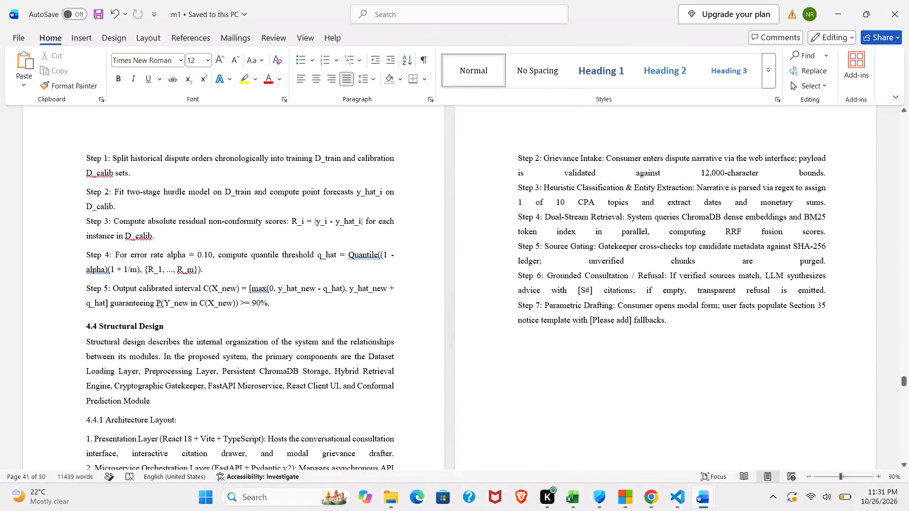
{"action": "left_click", "coordinate": [672, 323]}
{"action": "left_click_drag", "start_coordinate": [672, 323], "coordinate": [519, 166]}
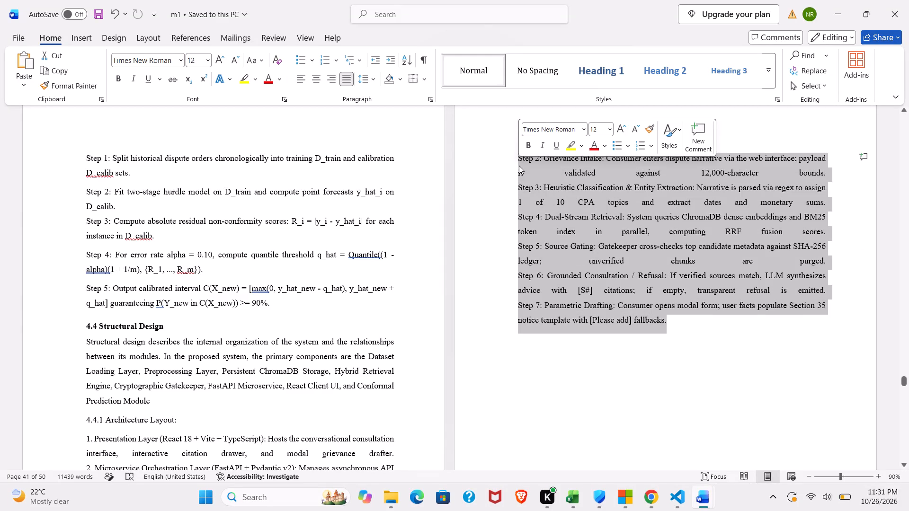
{"action": "left_click", "coordinate": [375, 57]}
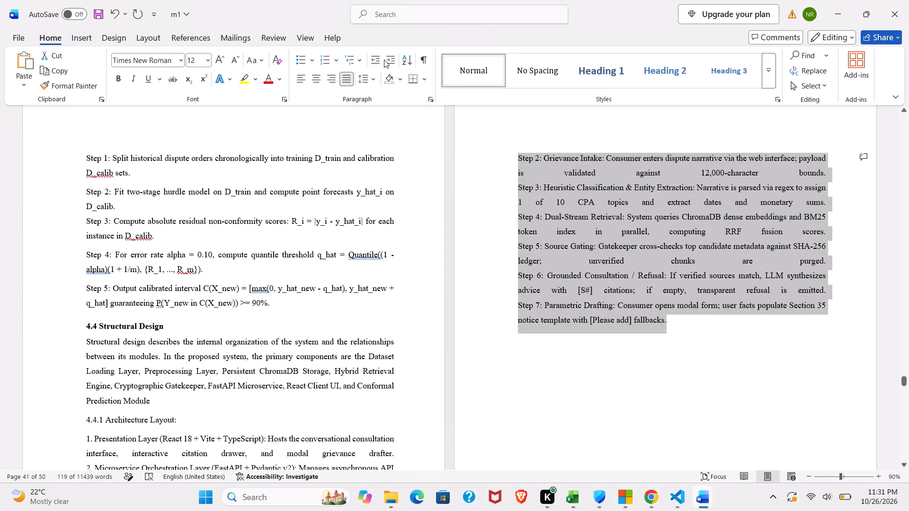
{"action": "left_click", "coordinate": [384, 60]}
{"action": "left_click", "coordinate": [384, 60]}
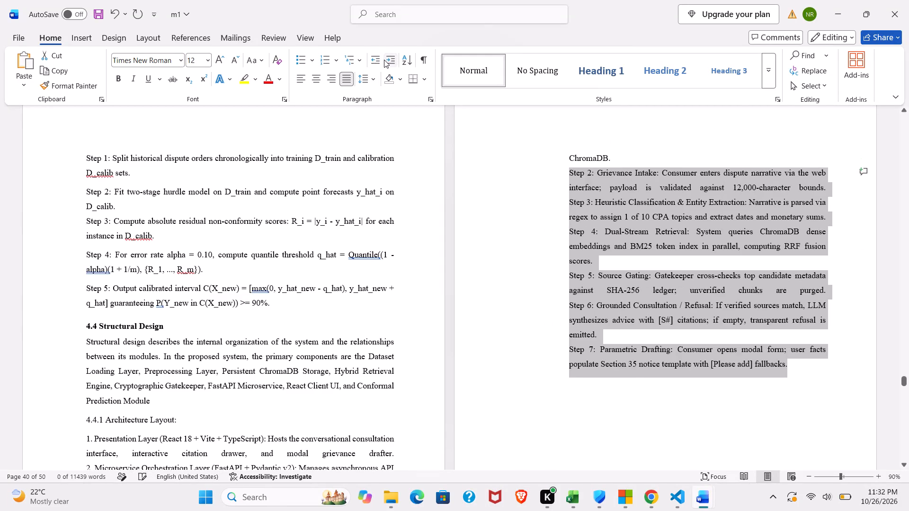
Return the workflow paragraph containing Steps 2 to 7 in section 4.4.2 to the left margin, with no added indent.
{"action": "left_click", "coordinate": [384, 60]}
{"action": "left_click", "coordinate": [384, 60]}
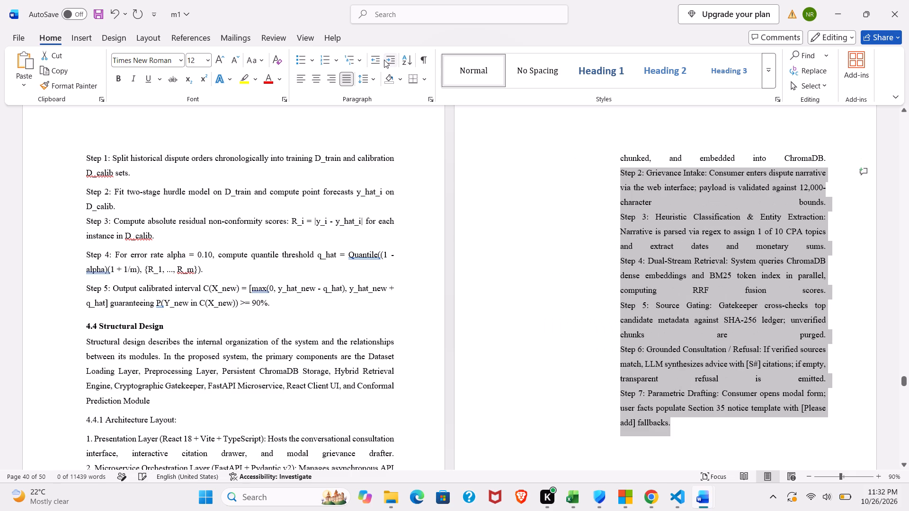
{"action": "triple_click", "coordinate": [375, 60]}
{"action": "double_click", "coordinate": [375, 60]}
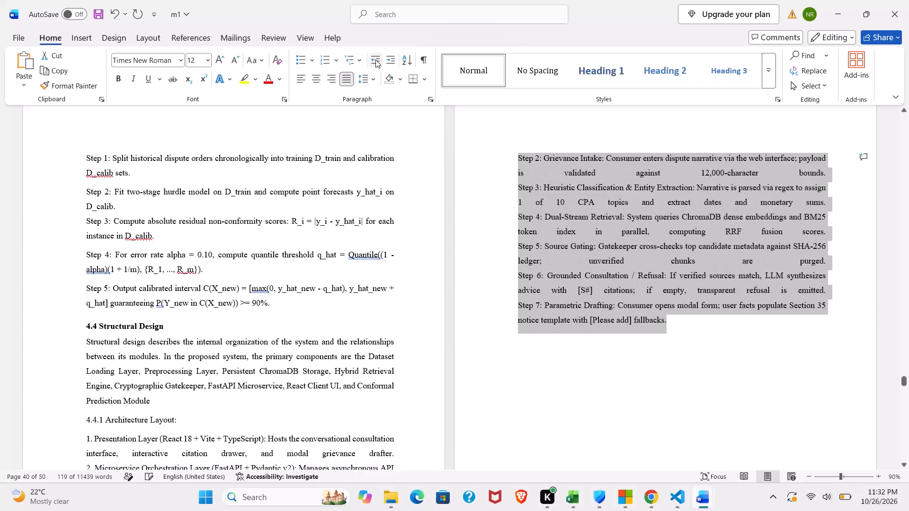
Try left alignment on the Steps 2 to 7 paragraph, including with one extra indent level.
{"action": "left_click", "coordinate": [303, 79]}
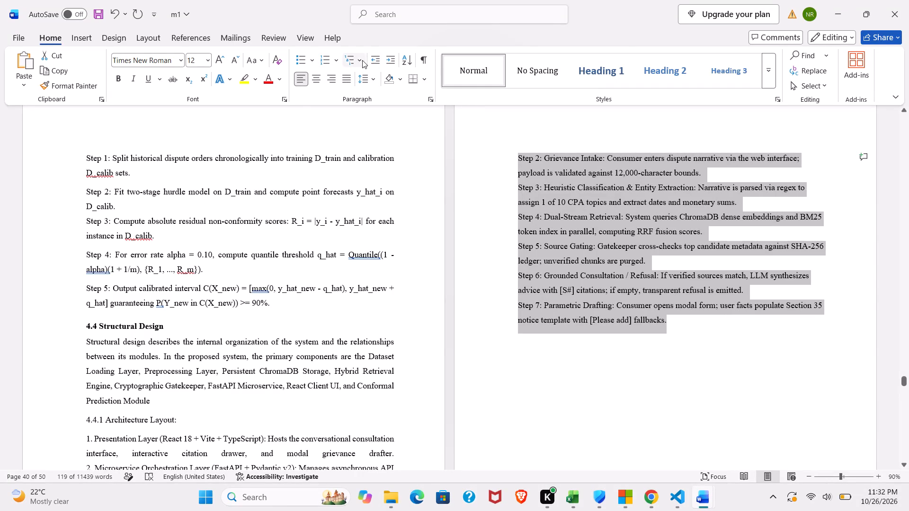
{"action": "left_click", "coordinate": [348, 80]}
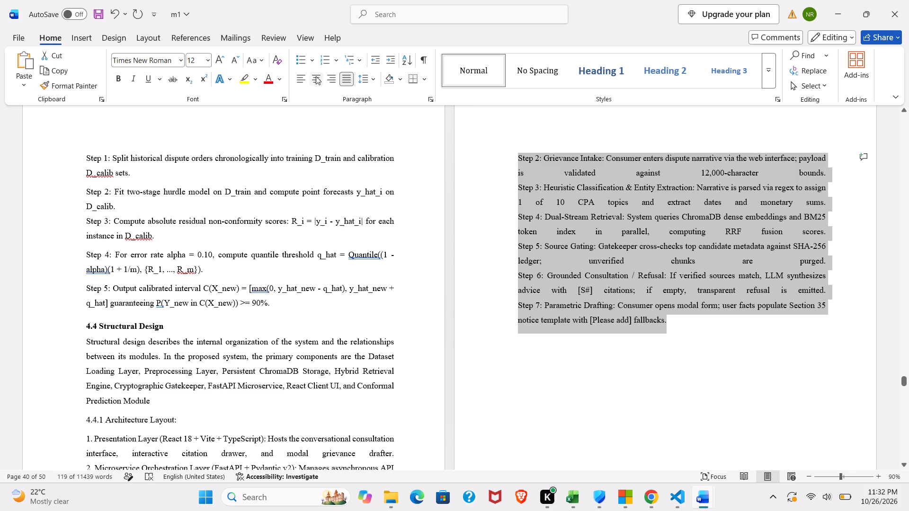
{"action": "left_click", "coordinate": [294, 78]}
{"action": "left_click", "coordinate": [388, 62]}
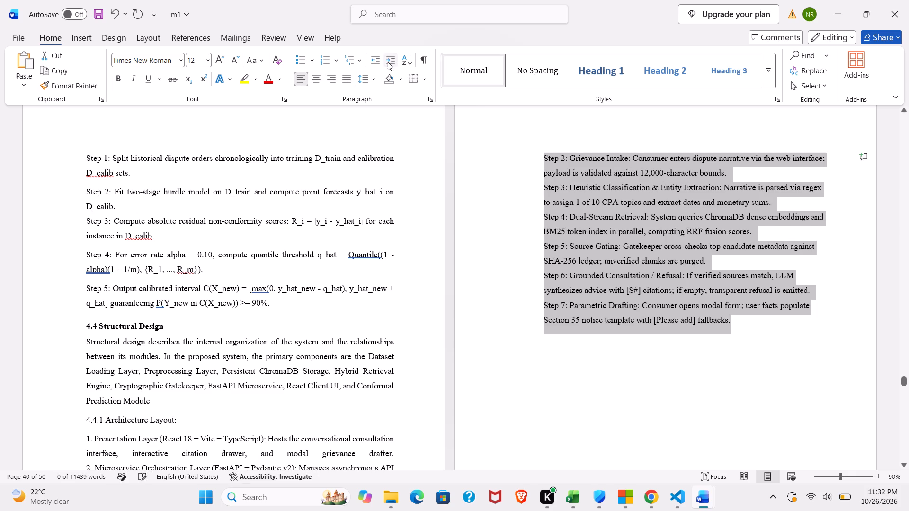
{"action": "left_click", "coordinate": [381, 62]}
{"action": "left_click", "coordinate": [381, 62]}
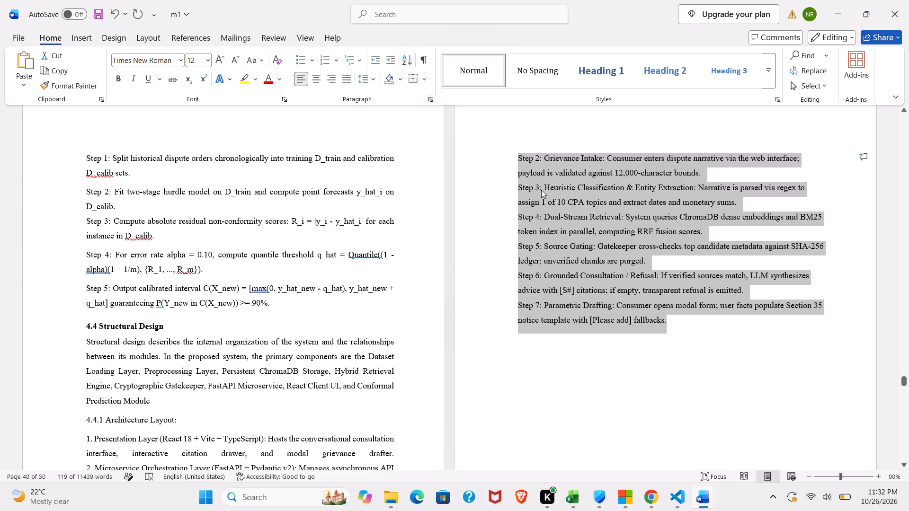
Replace the single space before "payload" in Step 2 with five spaces.
{"action": "left_click", "coordinate": [536, 172]}
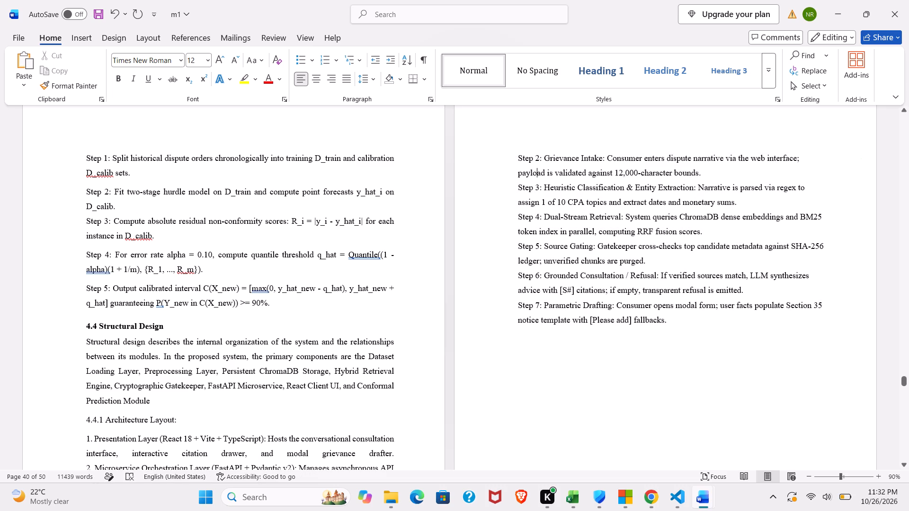
{"action": "left_click", "coordinate": [519, 176]}
{"action": "key", "text": "BackSpace"}
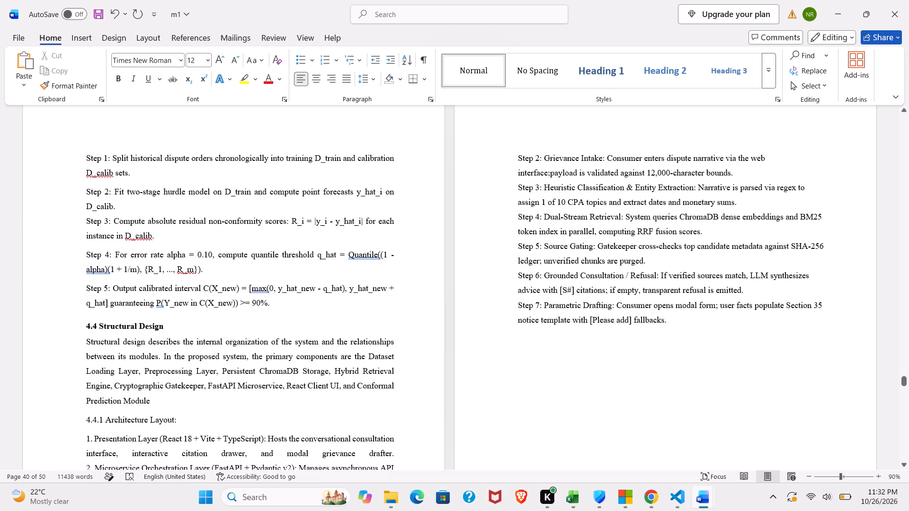
{"action": "key", "text": "space"}
{"action": "key", "text": "space"}
{"action": "key", "text": "space"}
{"action": "key", "text": "space"}
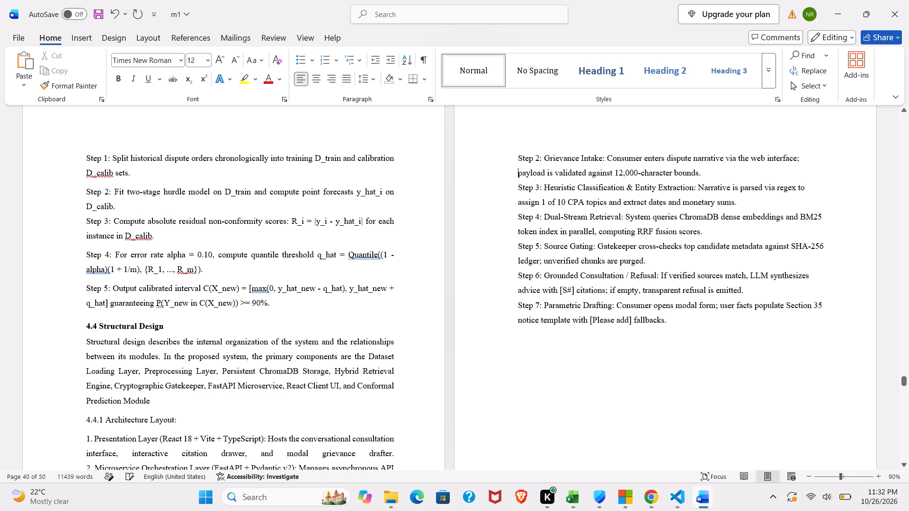
{"action": "key", "text": "space"}
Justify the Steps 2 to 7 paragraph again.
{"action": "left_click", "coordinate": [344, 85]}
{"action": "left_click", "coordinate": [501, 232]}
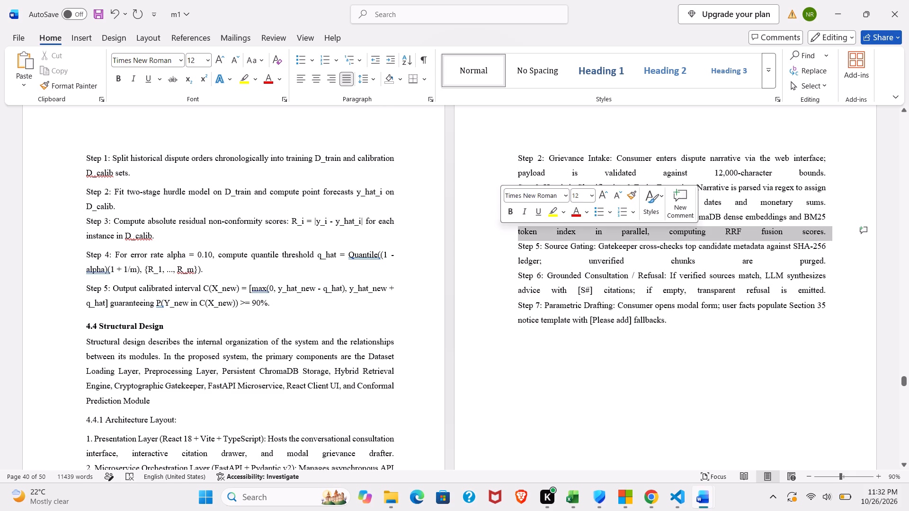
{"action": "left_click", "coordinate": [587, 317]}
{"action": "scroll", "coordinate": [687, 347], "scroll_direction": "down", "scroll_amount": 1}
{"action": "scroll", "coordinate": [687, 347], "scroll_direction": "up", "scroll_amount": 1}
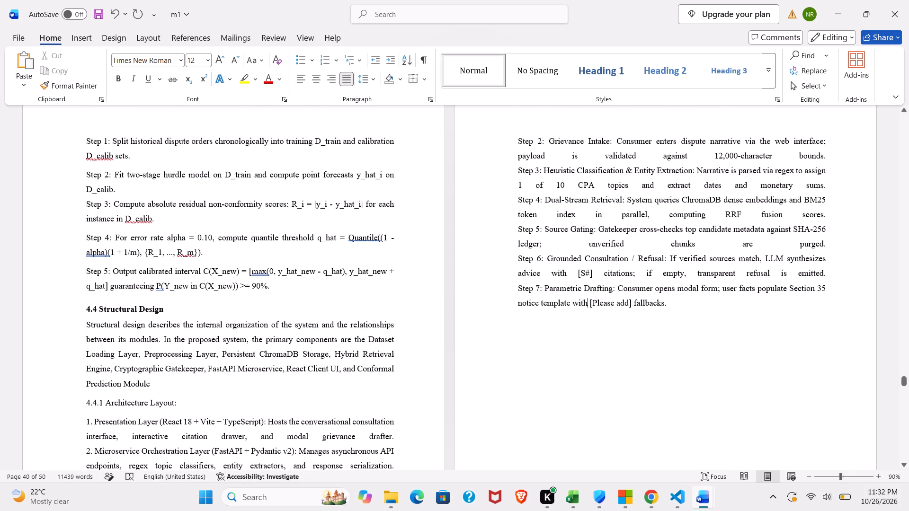
Show the formatting marks in the document.
{"action": "left_click_drag", "start_coordinate": [671, 304], "coordinate": [518, 131]}
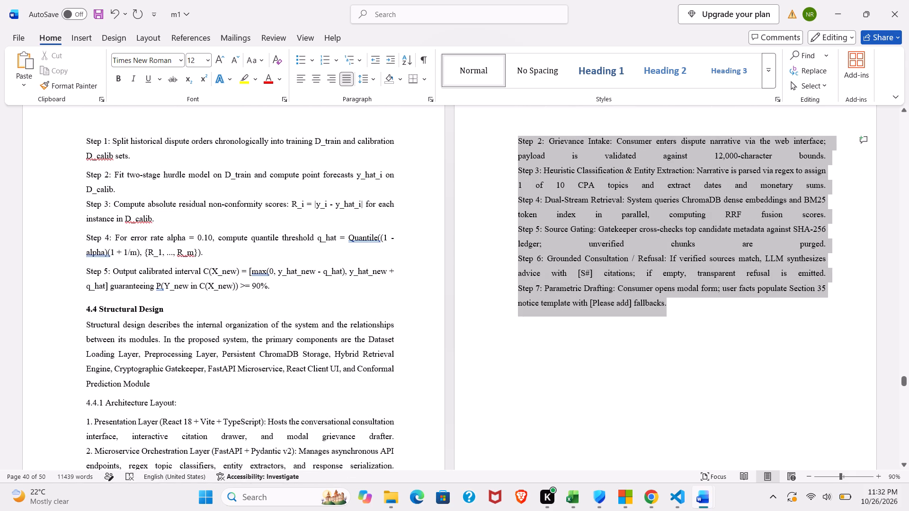
{"action": "left_click_drag", "start_coordinate": [518, 131], "coordinate": [518, 143]}
{"action": "left_click", "coordinate": [425, 64]}
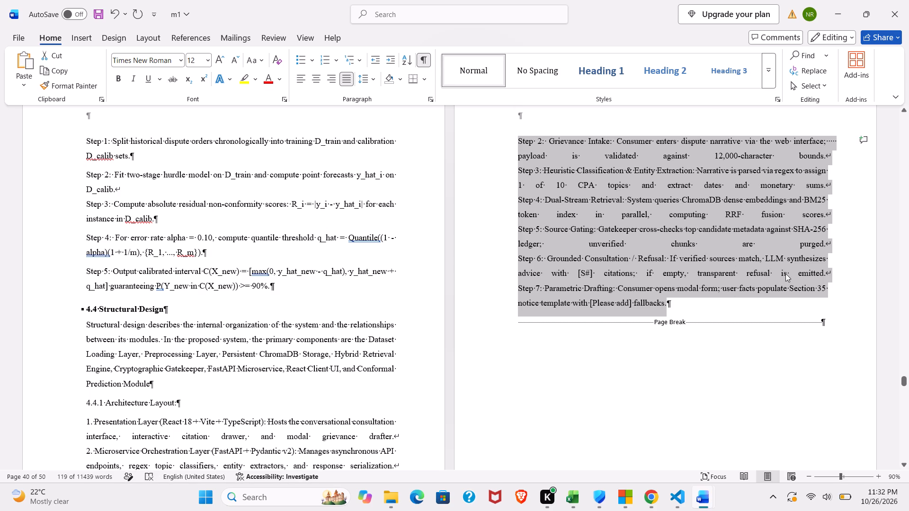
Replace the manual line breaks at the ends of Steps 2 and 3 in the section 4.4.2 workflow with paragraph breaks.
{"action": "left_click", "coordinate": [829, 156]}
{"action": "left_click", "coordinate": [834, 156]}
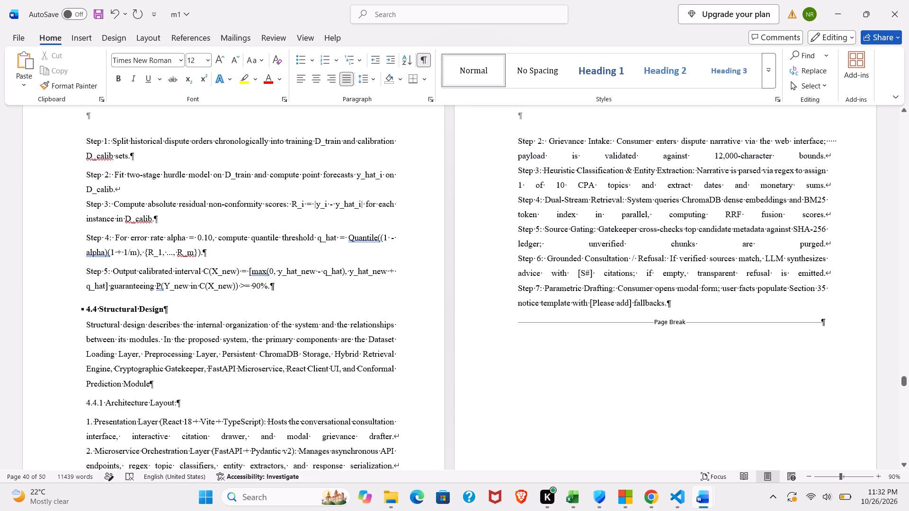
{"action": "key", "text": "Right"}
{"action": "key", "text": "Left"}
{"action": "key", "text": "Delete"}
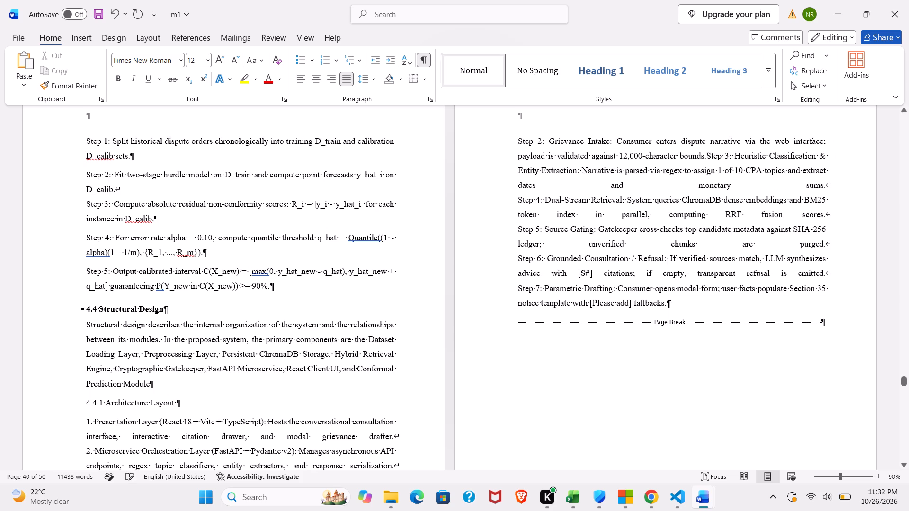
{"action": "key", "text": "Return"}
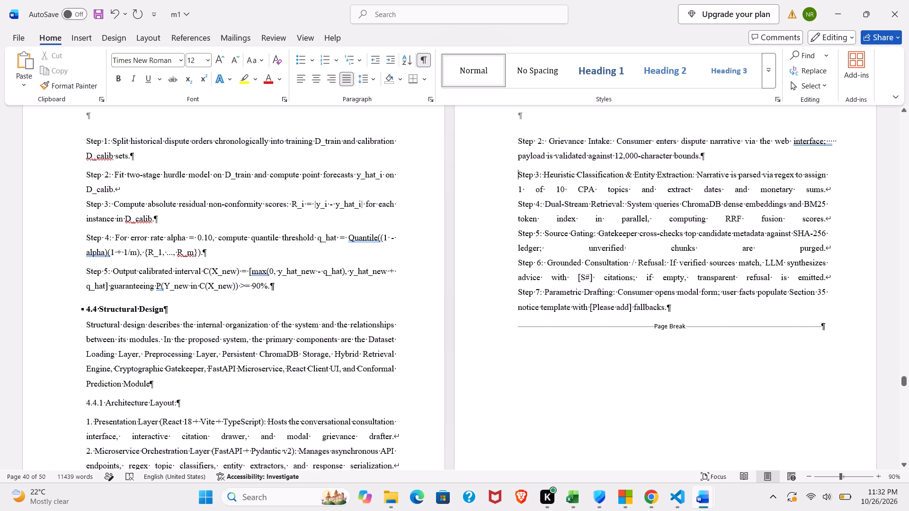
{"action": "left_click", "coordinate": [841, 194]}
{"action": "key", "text": "Delete"}
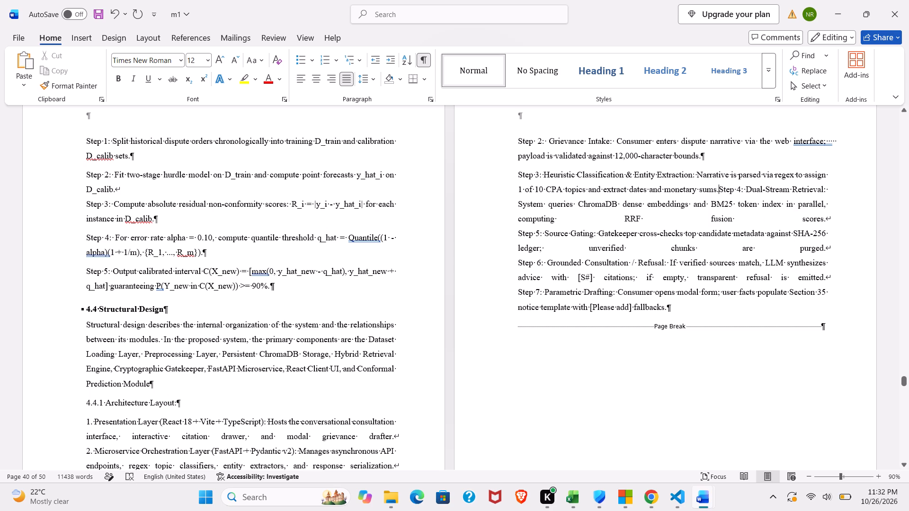
{"action": "key", "text": "Return"}
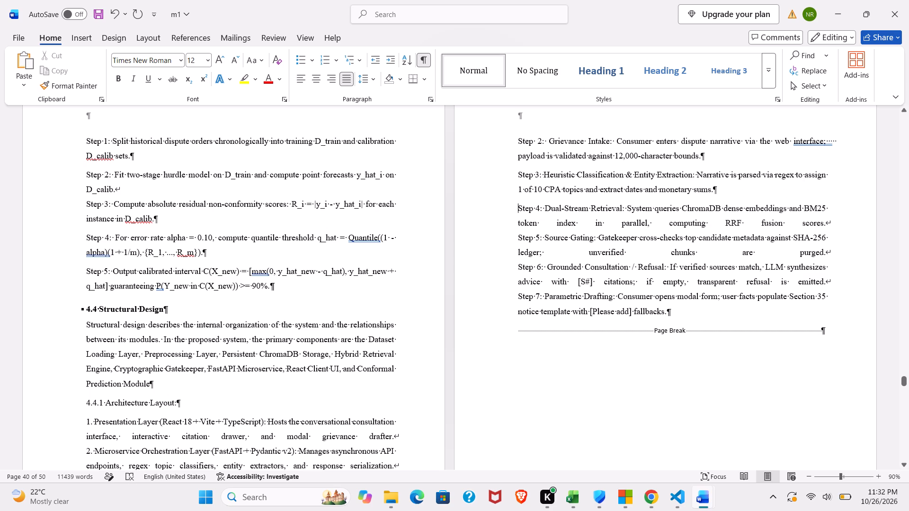
Replace the manual line breaks ending workflow Steps 4, 5 and 6 with paragraph breaks, keeping the period after "RRF fusion scores".
{"action": "left_click", "coordinate": [825, 224]}
{"action": "key", "text": "Delete"}
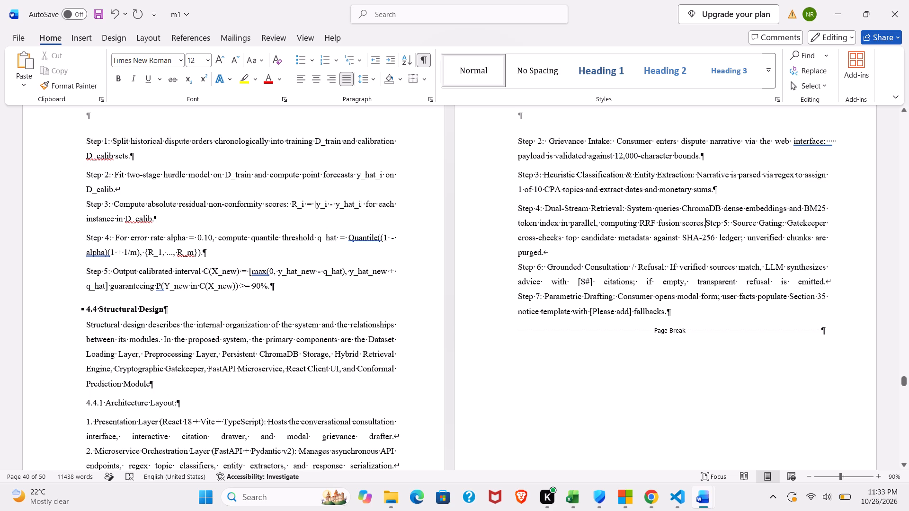
{"action": "key", "text": "Left"}
{"action": "key", "text": "Return"}
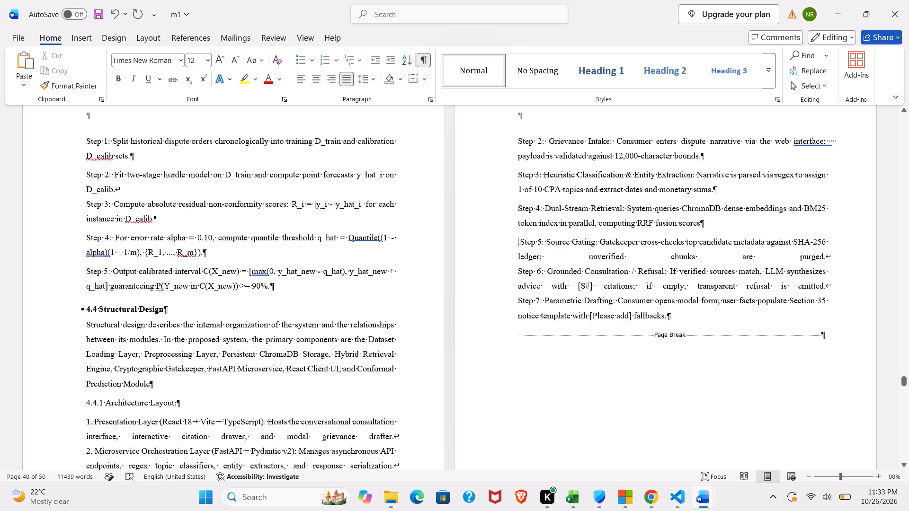
{"action": "key", "text": "Right"}
{"action": "key", "text": "BackSpace"}
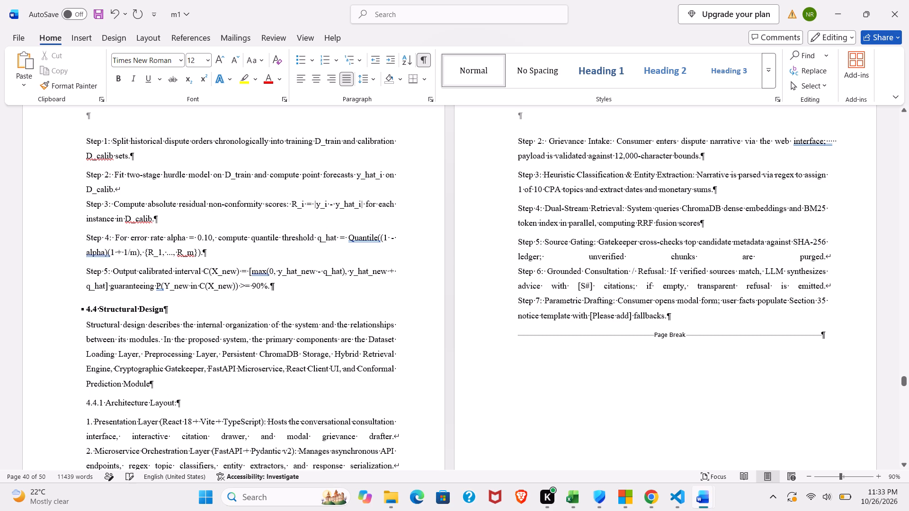
{"action": "left_click", "coordinate": [832, 257]}
{"action": "key", "text": "Delete"}
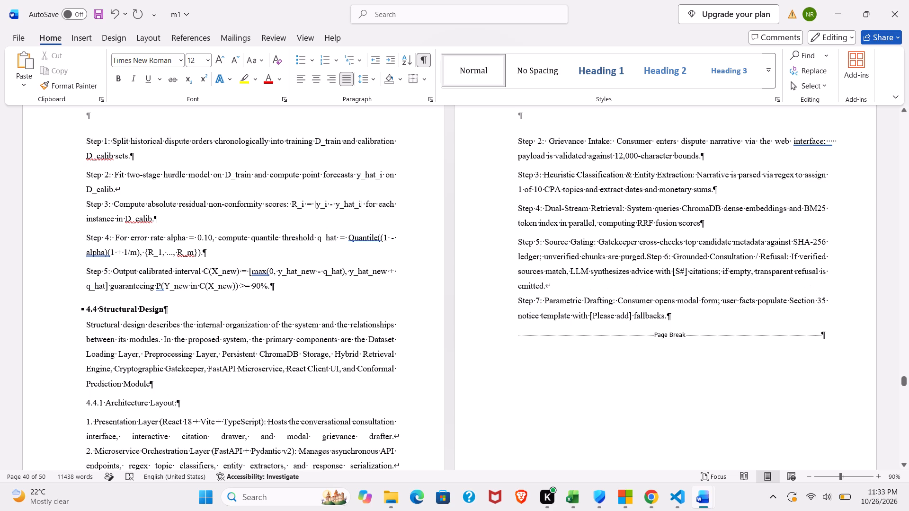
{"action": "key", "text": "Return"}
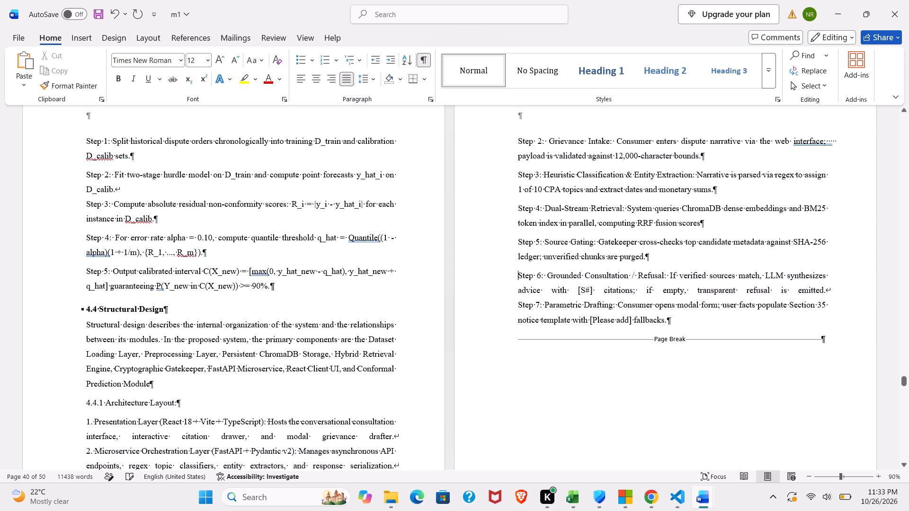
{"action": "left_click", "coordinate": [724, 225]}
{"action": "key", "text": "period"}
{"action": "left_click", "coordinate": [832, 291]}
{"action": "key", "text": "Delete"}
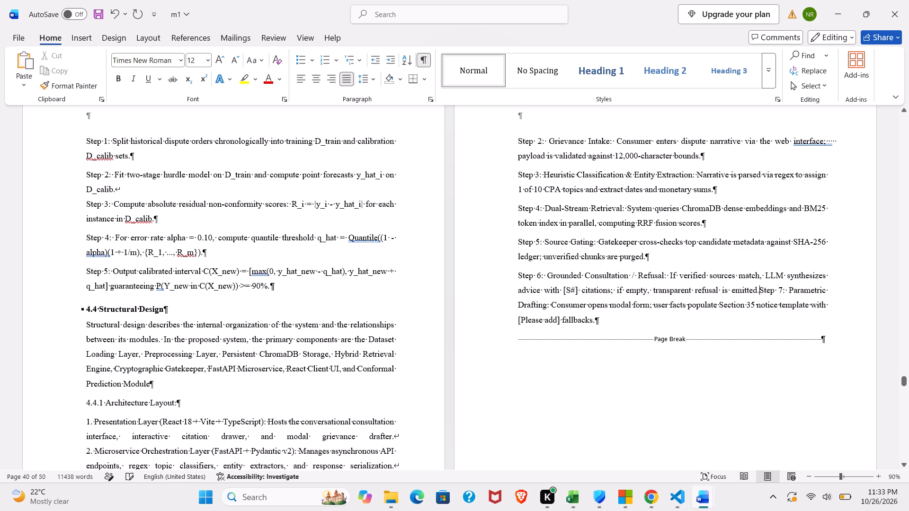
{"action": "key", "text": "Return"}
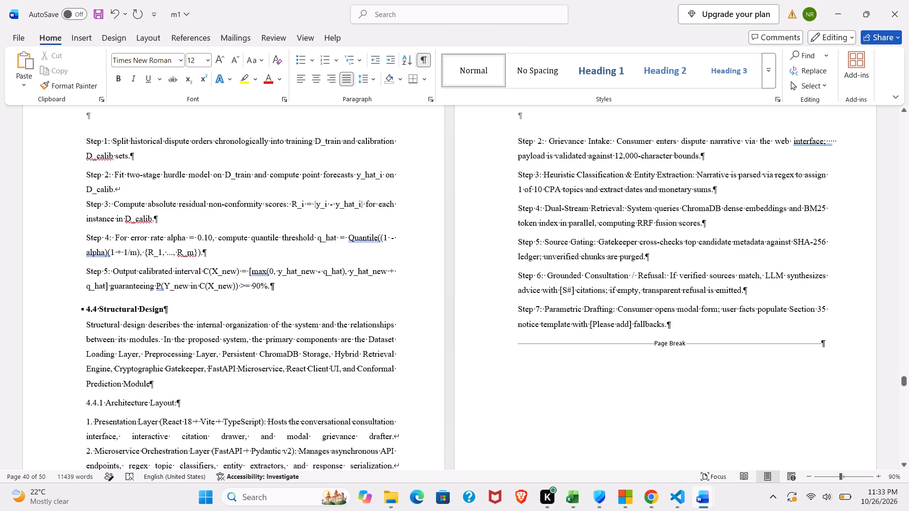
Save the report with the section 4.4.2 workflow paragraph edits.
{"action": "key", "text": "ctrl+s"}
{"action": "left_click", "coordinate": [730, 347]}
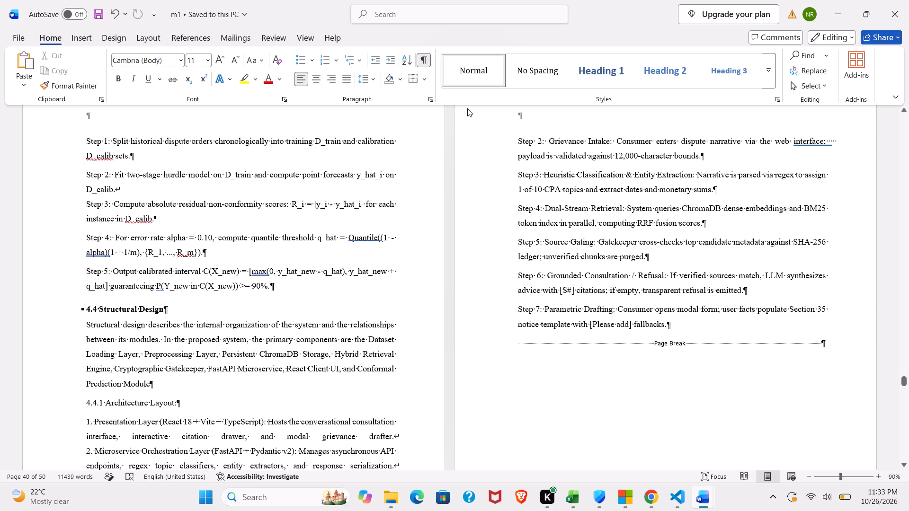
Hide the formatting marks in the document.
{"action": "left_click", "coordinate": [426, 63]}
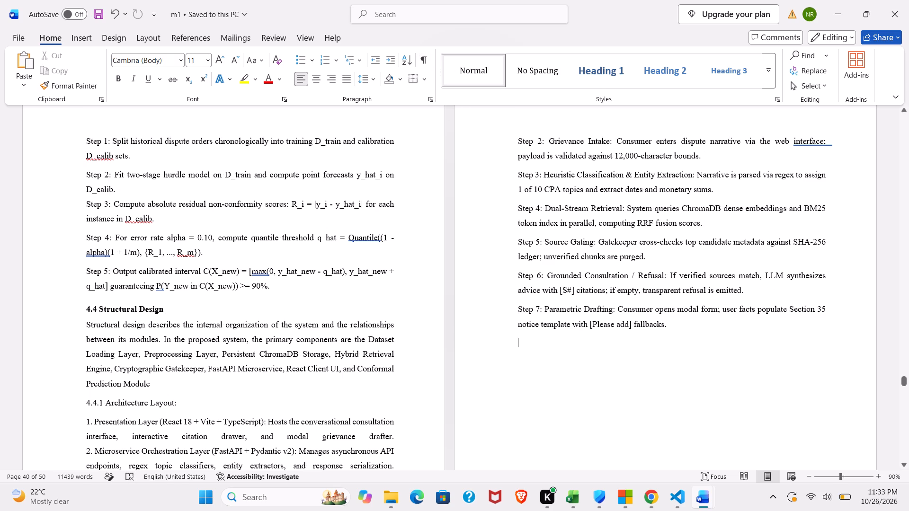
{"action": "left_click", "coordinate": [426, 66]}
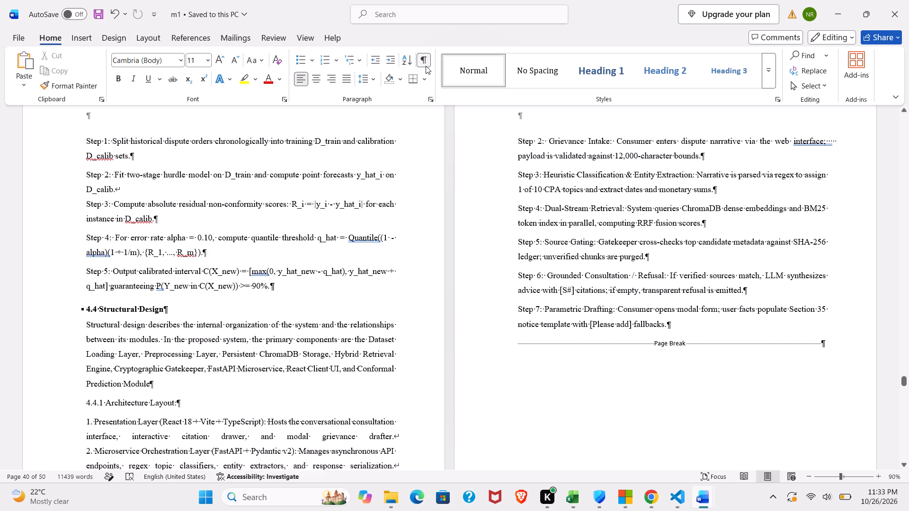
{"action": "left_click", "coordinate": [426, 66]}
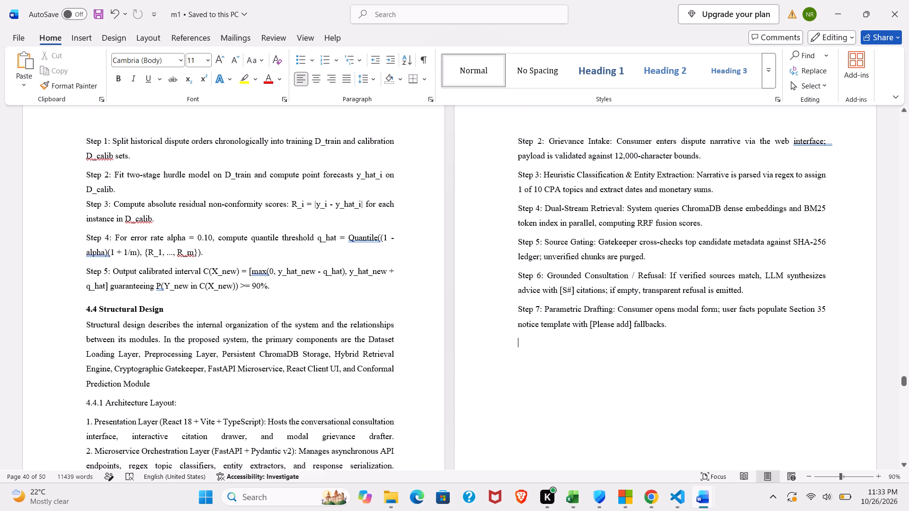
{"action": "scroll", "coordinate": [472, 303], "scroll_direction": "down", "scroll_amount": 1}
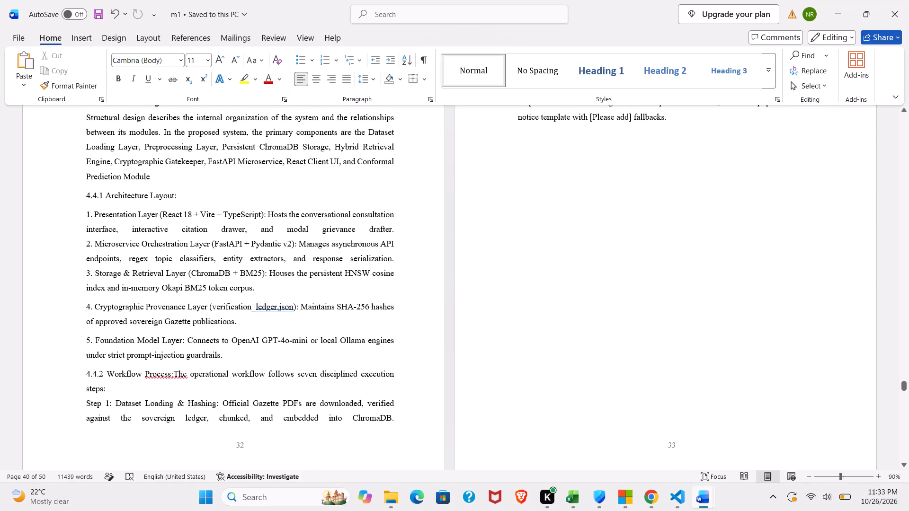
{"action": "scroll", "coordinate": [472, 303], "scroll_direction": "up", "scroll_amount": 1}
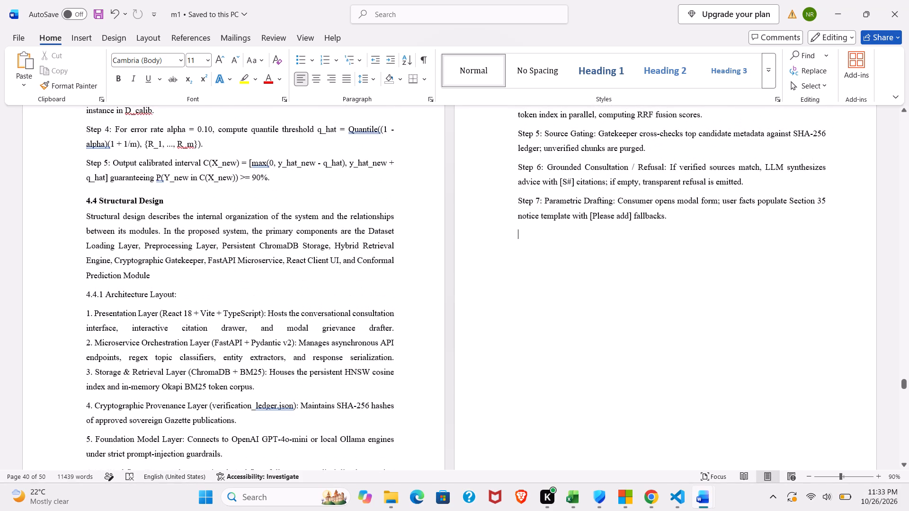
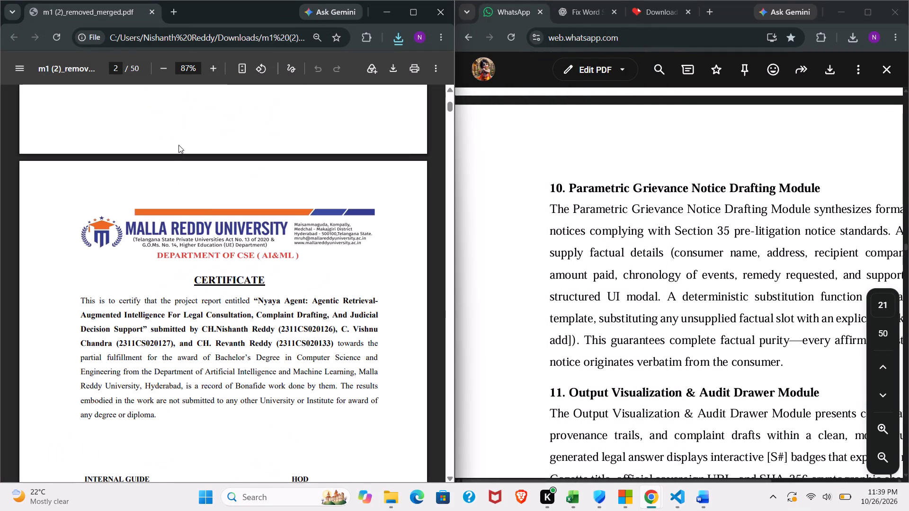
Bring up the Contents page in both the merged PDF and the report copy previewed in WhatsApp for a side-by-side comparison.
{"action": "double_click", "coordinate": [249, 70]}
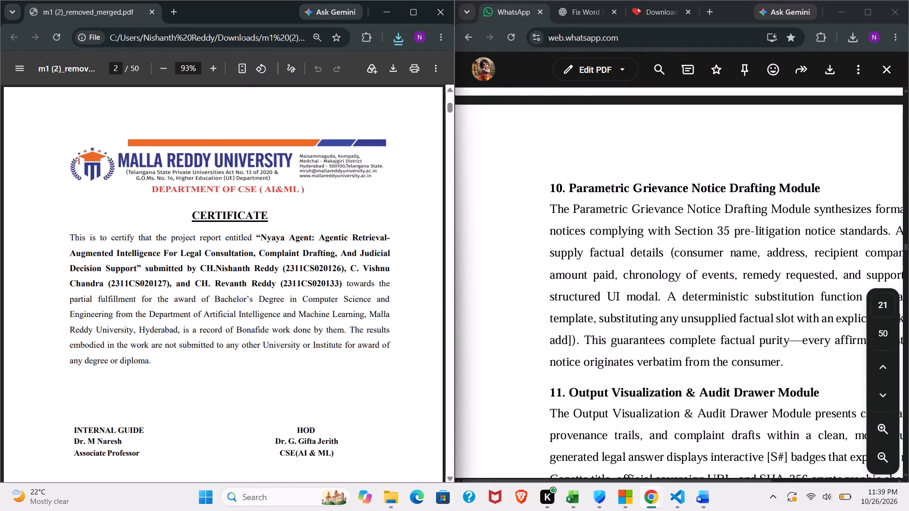
{"action": "scroll", "coordinate": [250, 258], "scroll_direction": "down", "scroll_amount": 11}
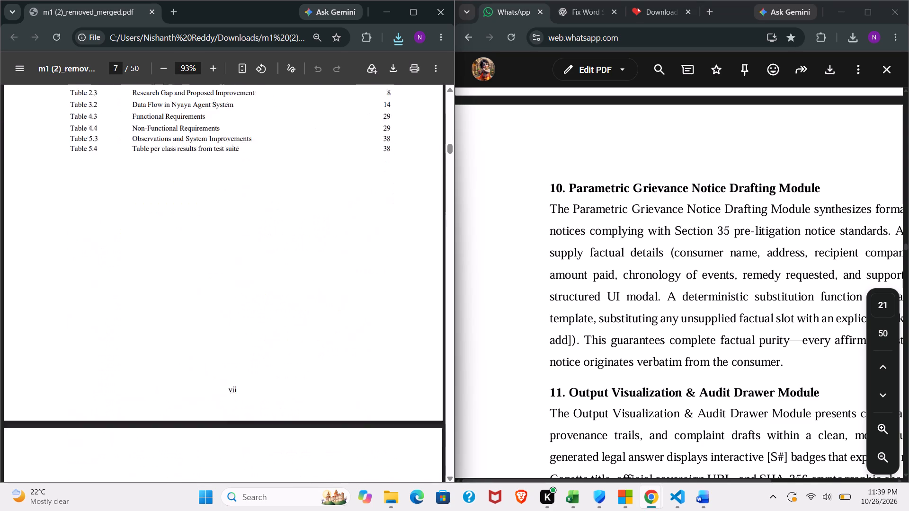
{"action": "scroll", "coordinate": [250, 258], "scroll_direction": "up", "scroll_amount": 2}
{"action": "scroll", "coordinate": [250, 258], "scroll_direction": "down", "scroll_amount": 1}
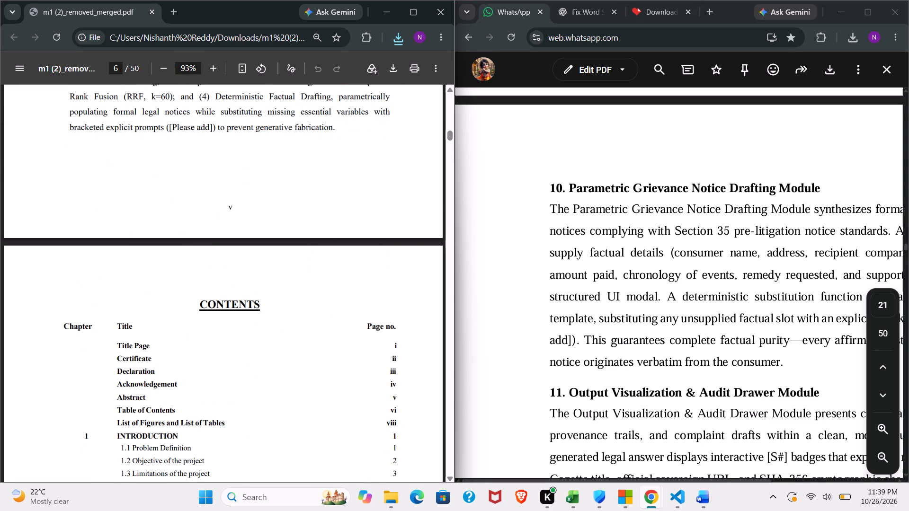
{"action": "scroll", "coordinate": [633, 203], "scroll_direction": "down", "scroll_amount": 1}
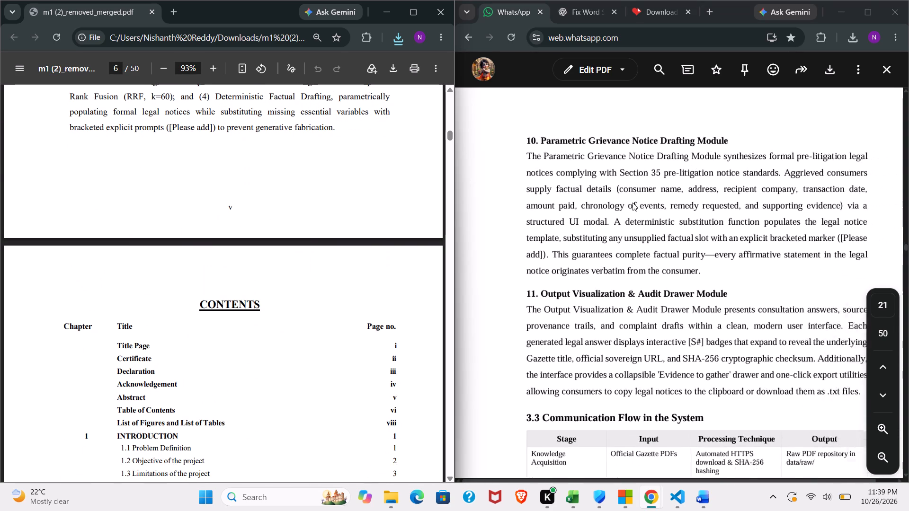
{"action": "scroll", "coordinate": [633, 203], "scroll_direction": "up", "scroll_amount": 5}
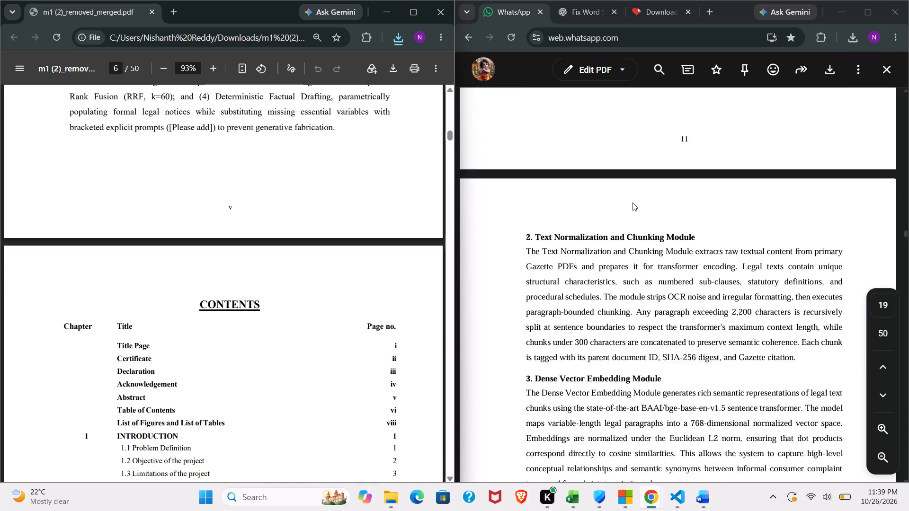
{"action": "scroll", "coordinate": [633, 203], "scroll_direction": "up", "scroll_amount": 1}
{"action": "scroll", "coordinate": [312, 312], "scroll_direction": "down", "scroll_amount": 1}
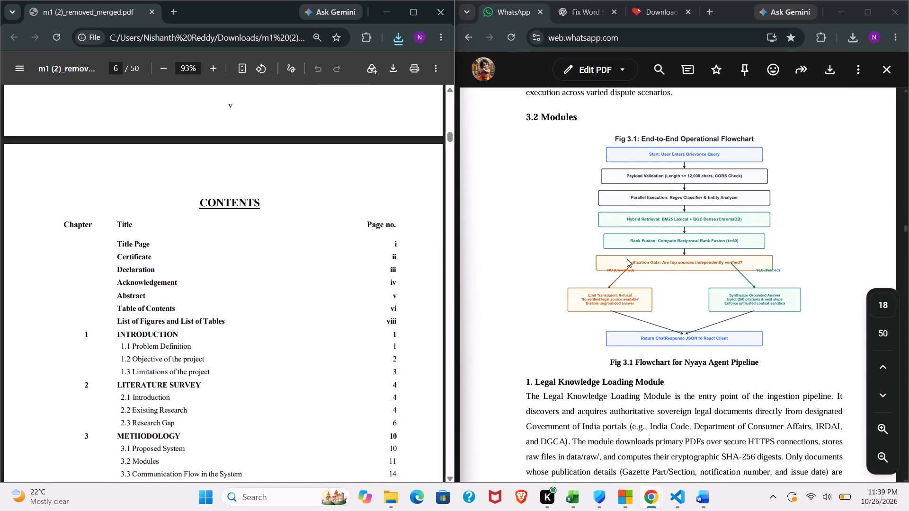
{"action": "scroll", "coordinate": [627, 259], "scroll_direction": "up", "scroll_amount": 12}
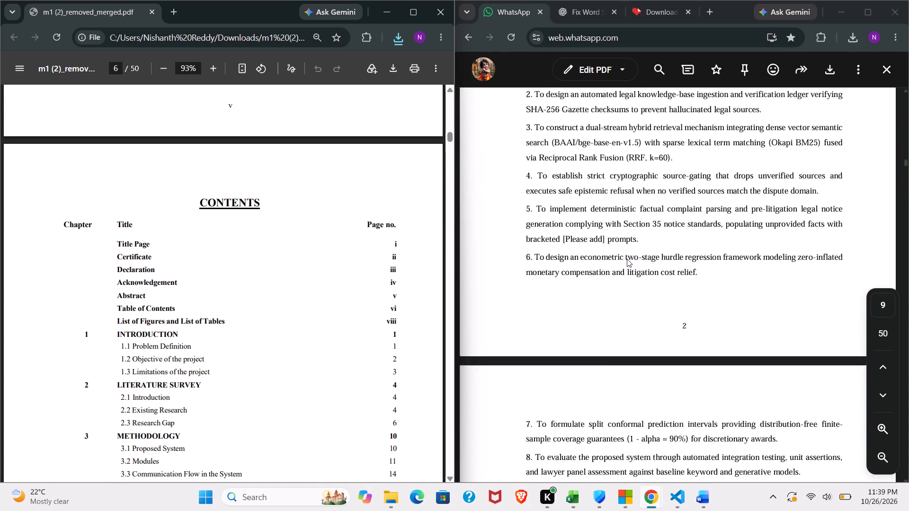
{"action": "scroll", "coordinate": [627, 259], "scroll_direction": "up", "scroll_amount": 5}
{"action": "scroll", "coordinate": [627, 259], "scroll_direction": "down", "scroll_amount": 7}
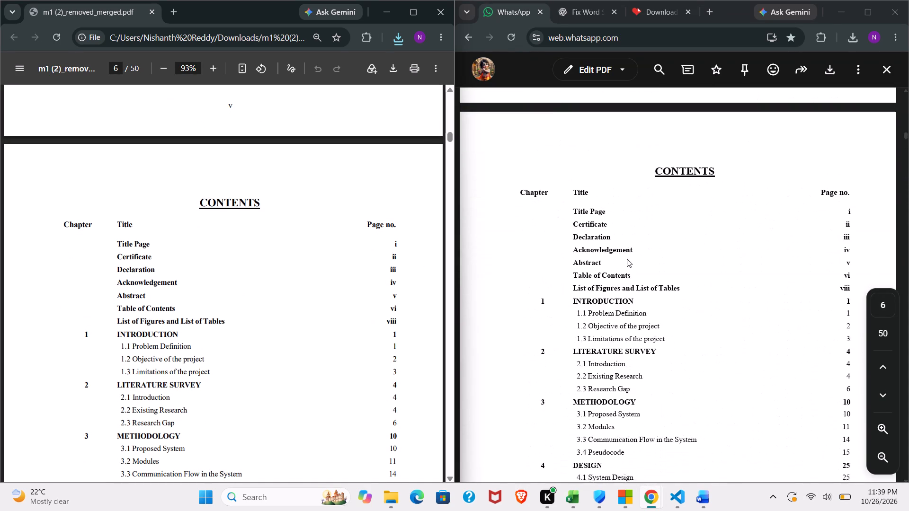
Check the Chapter 1 section pages in the WhatsApp report copy against the page numbers in the Contents.
{"action": "scroll", "coordinate": [627, 259], "scroll_direction": "down", "scroll_amount": 6}
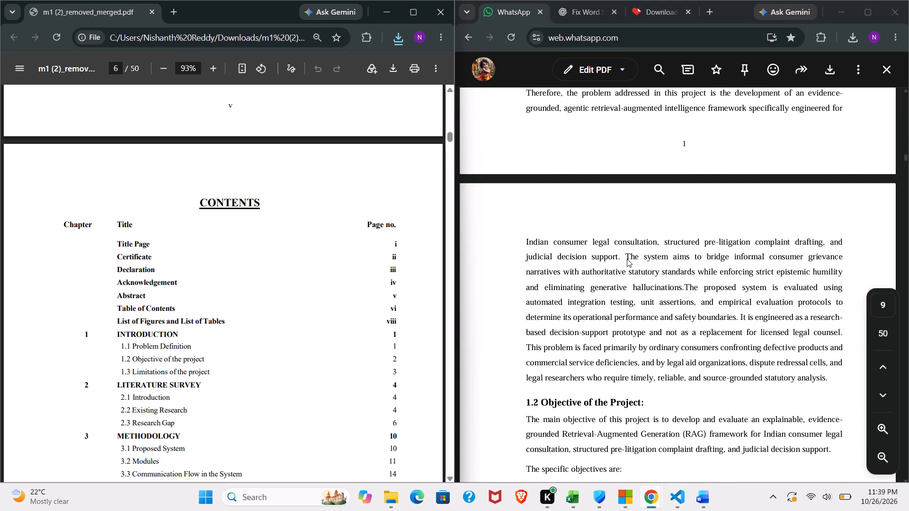
{"action": "scroll", "coordinate": [627, 259], "scroll_direction": "down", "scroll_amount": 2}
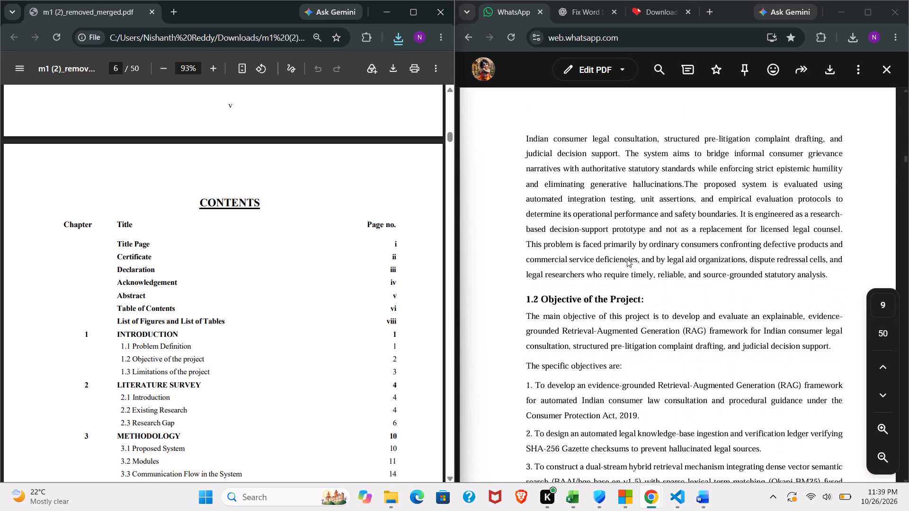
{"action": "scroll", "coordinate": [627, 259], "scroll_direction": "down", "scroll_amount": 6}
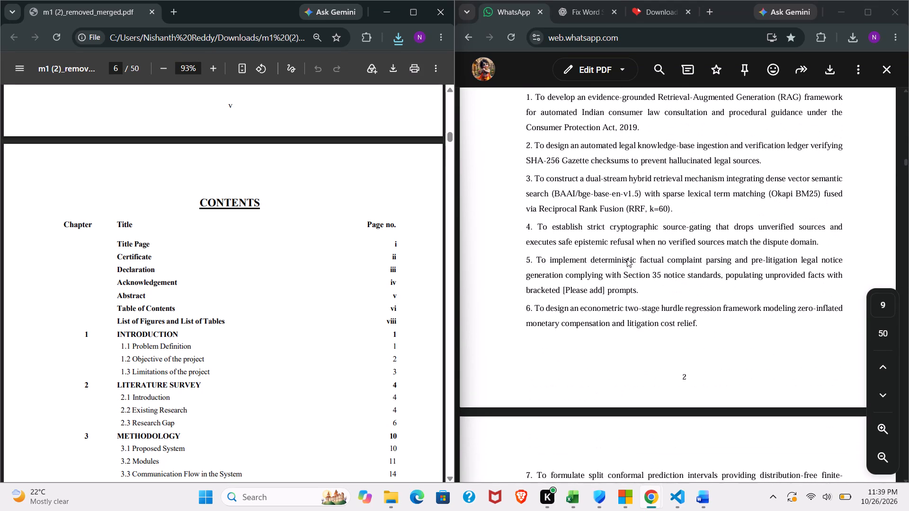
{"action": "scroll", "coordinate": [627, 259], "scroll_direction": "down", "scroll_amount": 7}
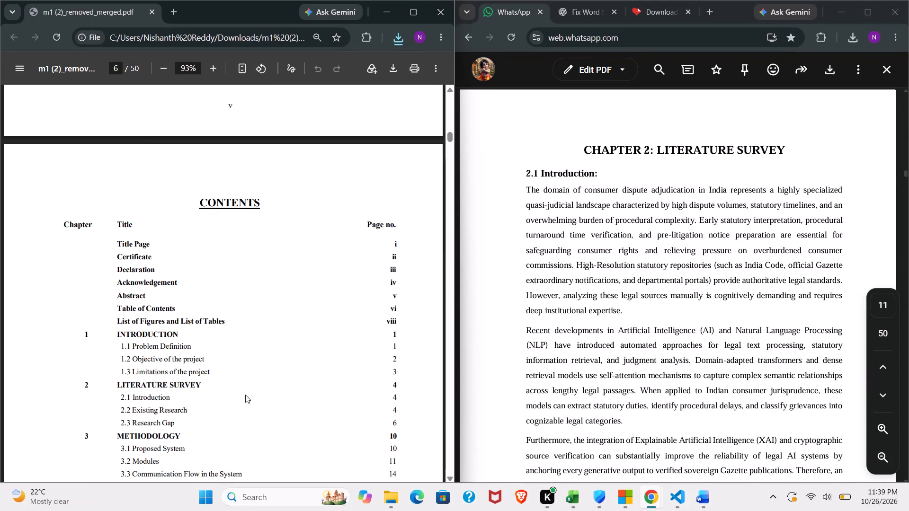
Check the Literature Survey section pages in the report copy against the Chapter 2 entries in the Contents.
{"action": "scroll", "coordinate": [245, 395], "scroll_direction": "down", "scroll_amount": 2}
{"action": "scroll", "coordinate": [553, 358], "scroll_direction": "down", "scroll_amount": 2}
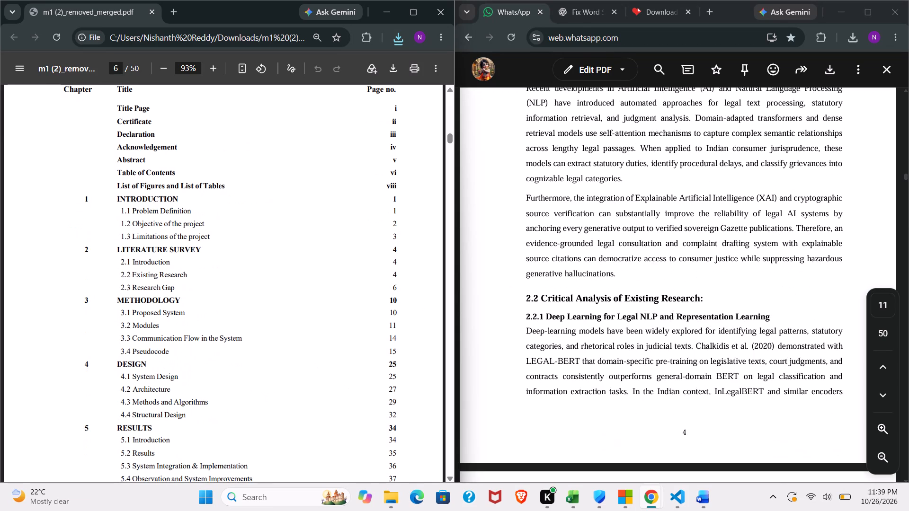
{"action": "scroll", "coordinate": [553, 358], "scroll_direction": "down", "scroll_amount": 4}
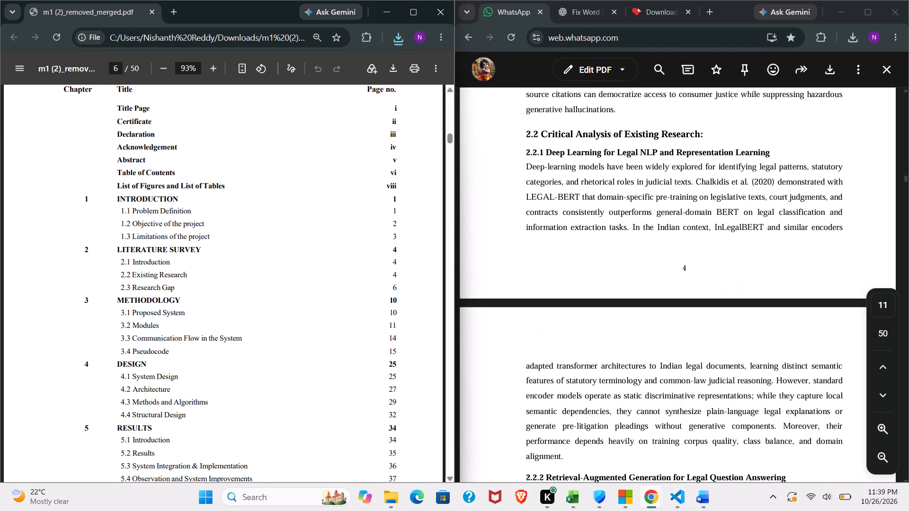
{"action": "scroll", "coordinate": [553, 358], "scroll_direction": "down", "scroll_amount": 4}
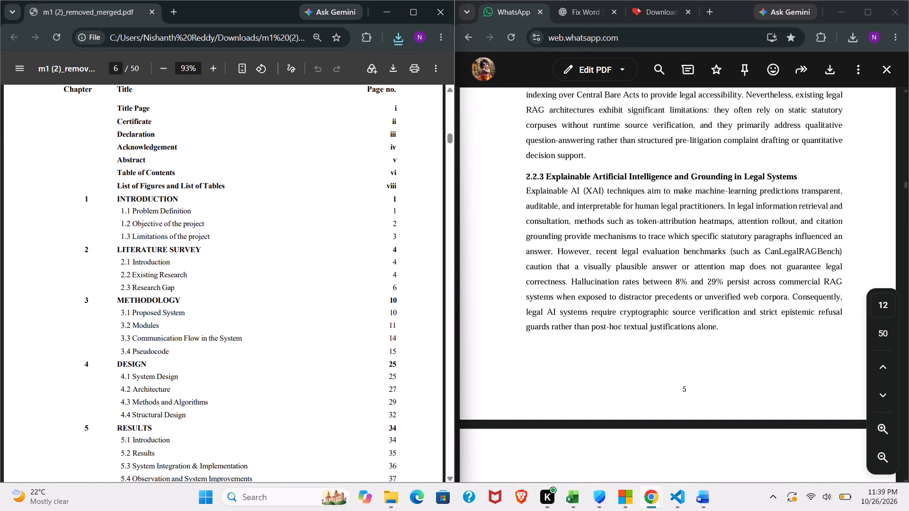
{"action": "scroll", "coordinate": [553, 358], "scroll_direction": "down", "scroll_amount": 5}
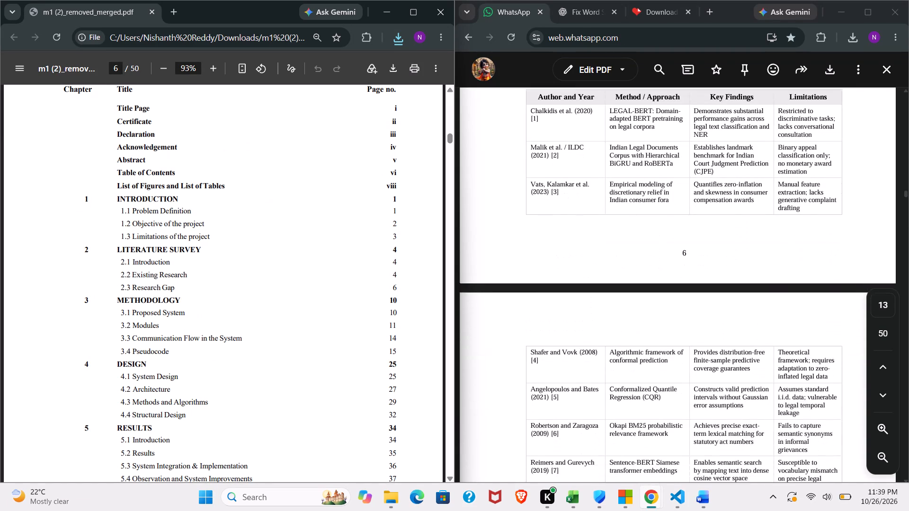
{"action": "scroll", "coordinate": [553, 358], "scroll_direction": "down", "scroll_amount": 4}
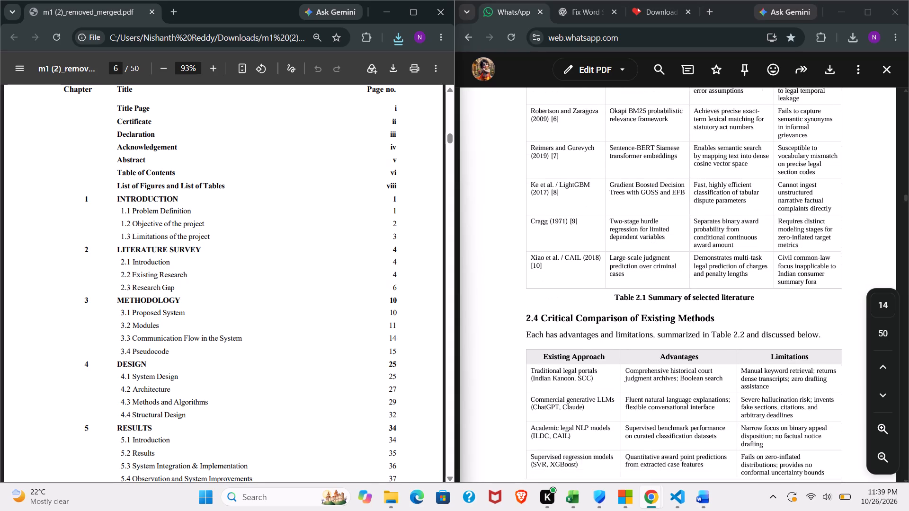
Check the pages of the Methodology sections, including Modules and the pseudocode listings, against the Chapter 3 entries in the Contents.
{"action": "scroll", "coordinate": [553, 358], "scroll_direction": "down", "scroll_amount": 8}
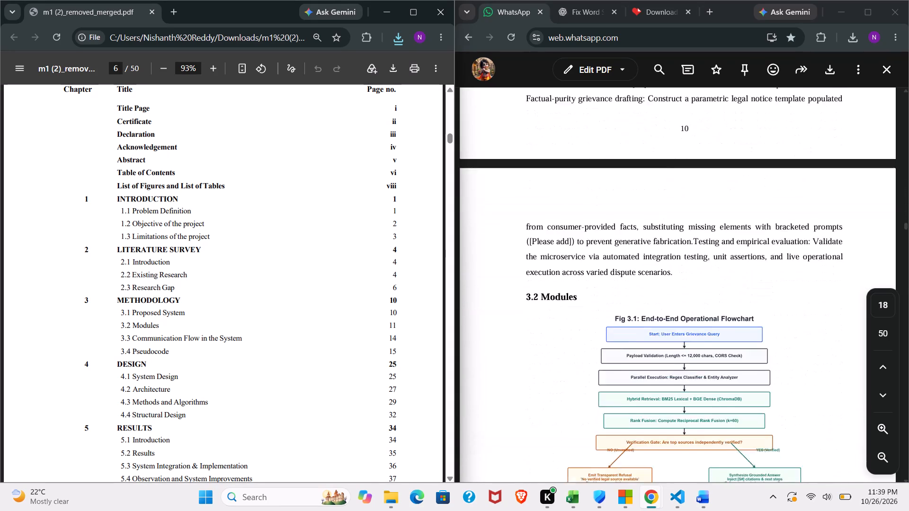
{"action": "scroll", "coordinate": [553, 358], "scroll_direction": "up", "scroll_amount": 3}
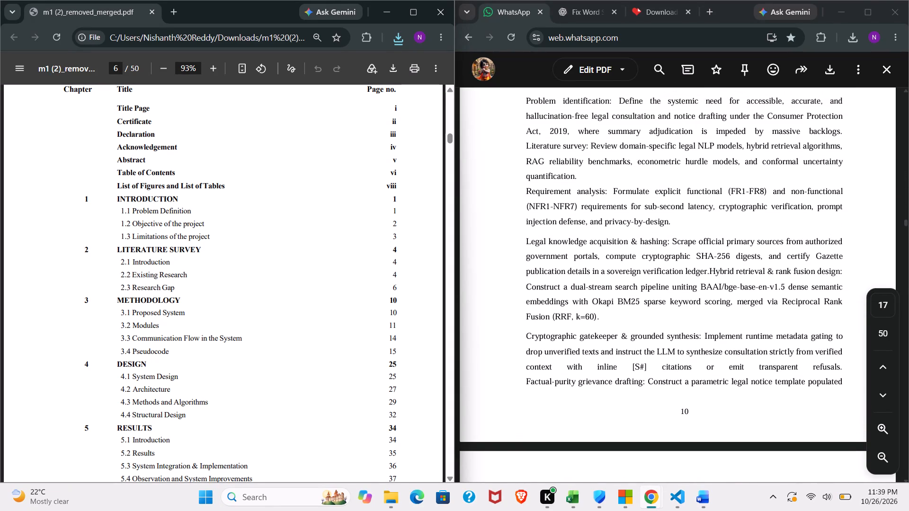
{"action": "scroll", "coordinate": [553, 358], "scroll_direction": "down", "scroll_amount": 6}
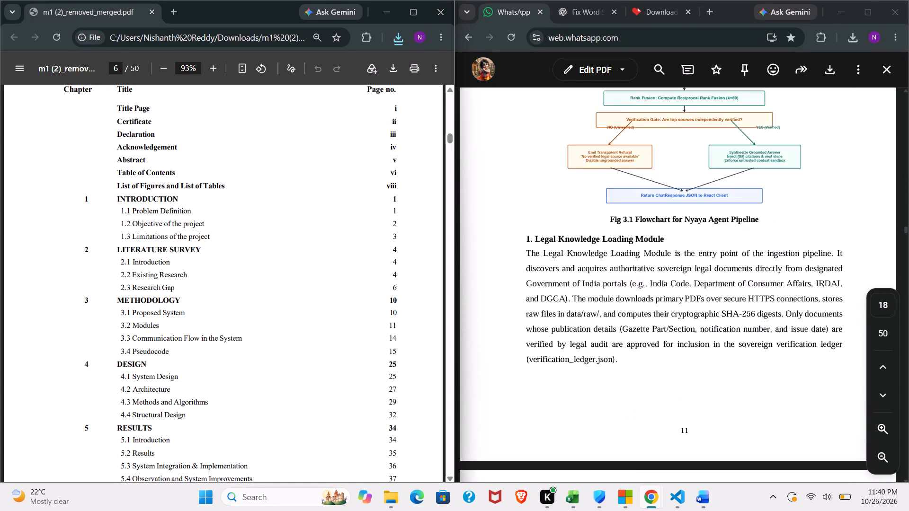
{"action": "scroll", "coordinate": [553, 358], "scroll_direction": "down", "scroll_amount": 18}
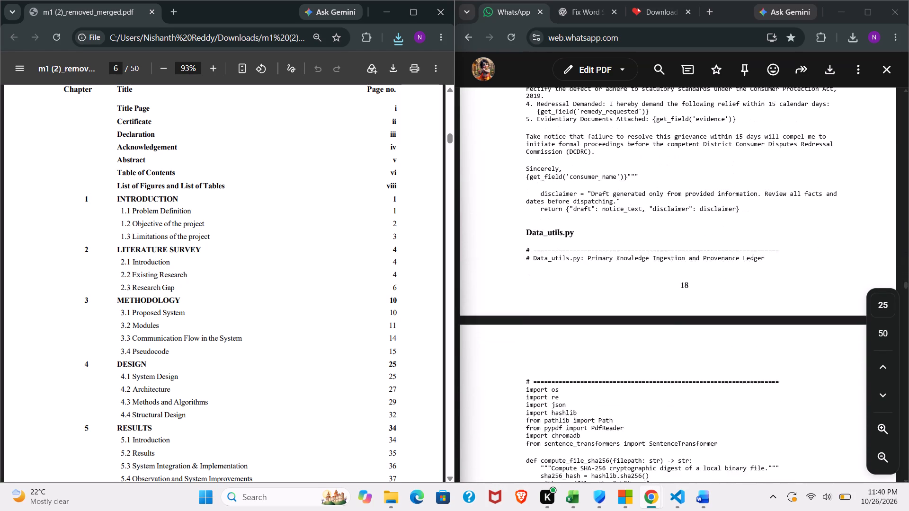
{"action": "scroll", "coordinate": [553, 358], "scroll_direction": "down", "scroll_amount": 9}
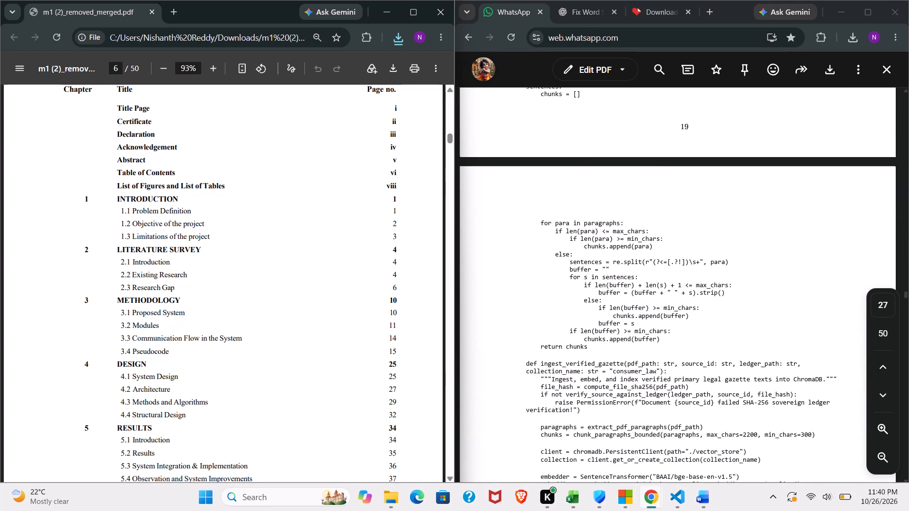
{"action": "scroll", "coordinate": [553, 358], "scroll_direction": "down", "scroll_amount": 10}
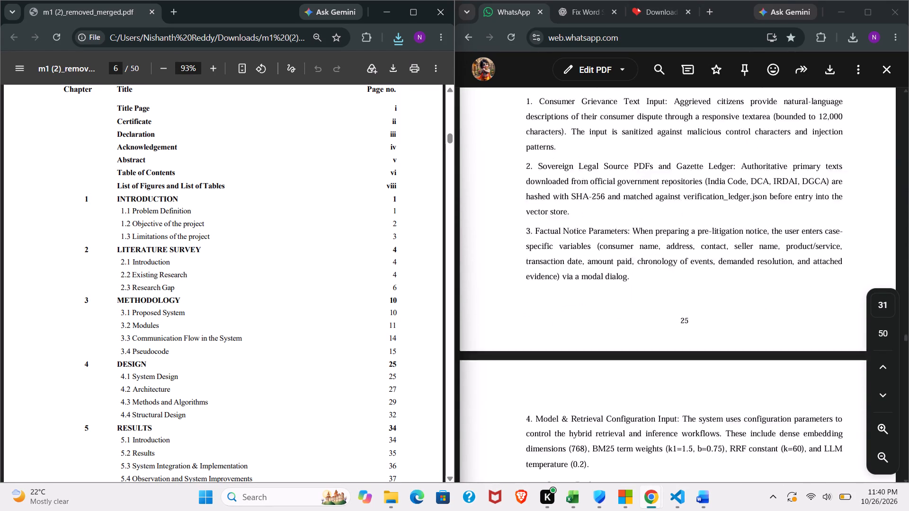
Check the pages of the Design sections, from System Design to Structural Design, against the Chapter 4 entries in the Contents.
{"action": "scroll", "coordinate": [553, 358], "scroll_direction": "down", "scroll_amount": 1}
{"action": "scroll", "coordinate": [553, 358], "scroll_direction": "up", "scroll_amount": 6}
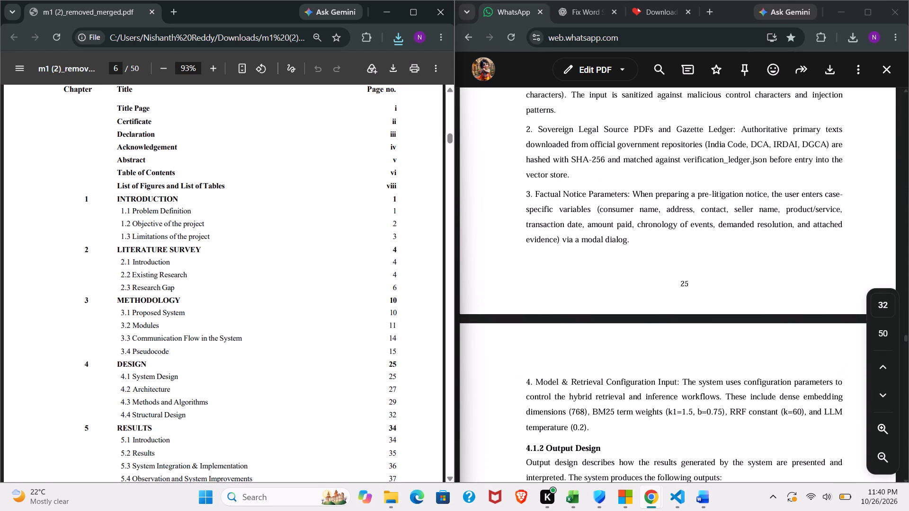
{"action": "scroll", "coordinate": [553, 358], "scroll_direction": "up", "scroll_amount": 6}
{"action": "scroll", "coordinate": [553, 358], "scroll_direction": "down", "scroll_amount": 2}
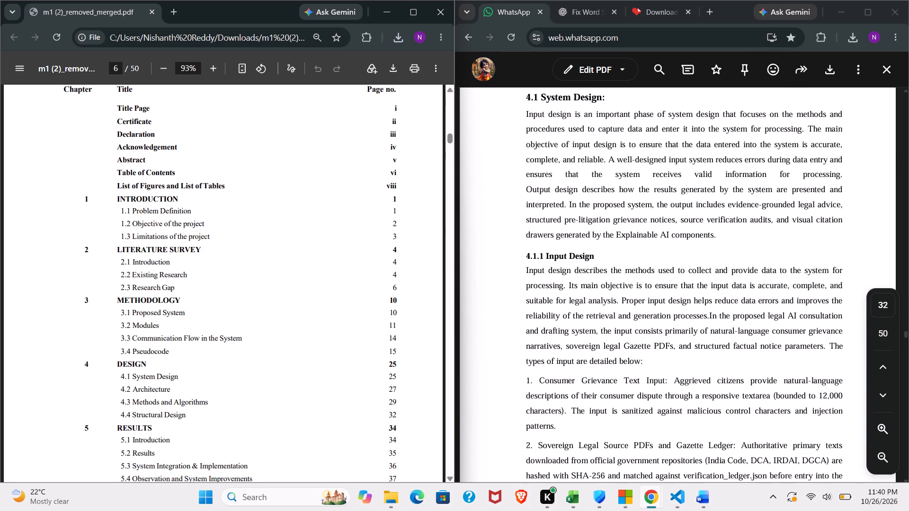
{"action": "scroll", "coordinate": [257, 414], "scroll_direction": "down", "scroll_amount": 1}
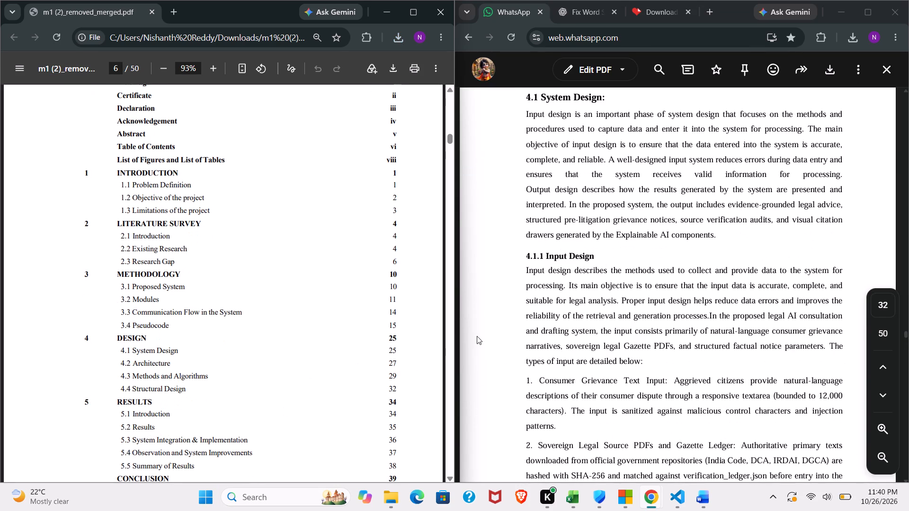
{"action": "scroll", "coordinate": [477, 336], "scroll_direction": "down", "scroll_amount": 6}
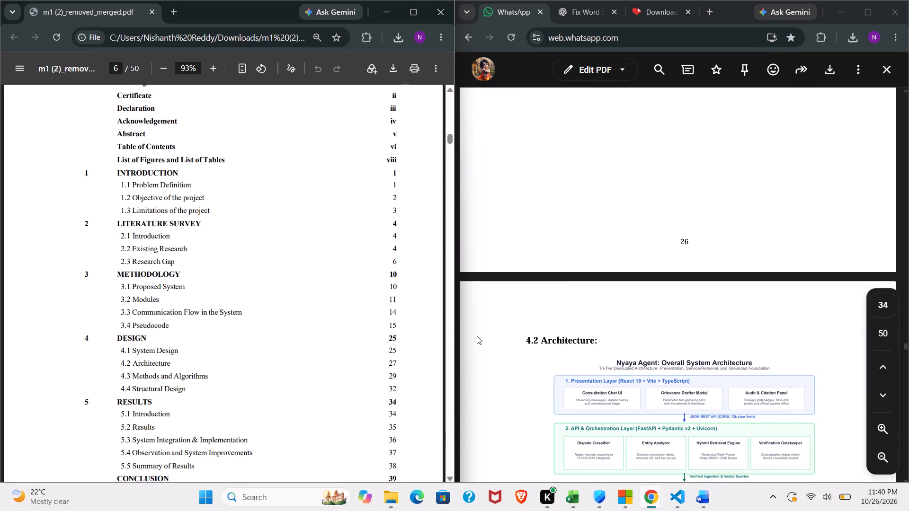
{"action": "scroll", "coordinate": [477, 336], "scroll_direction": "down", "scroll_amount": 12}
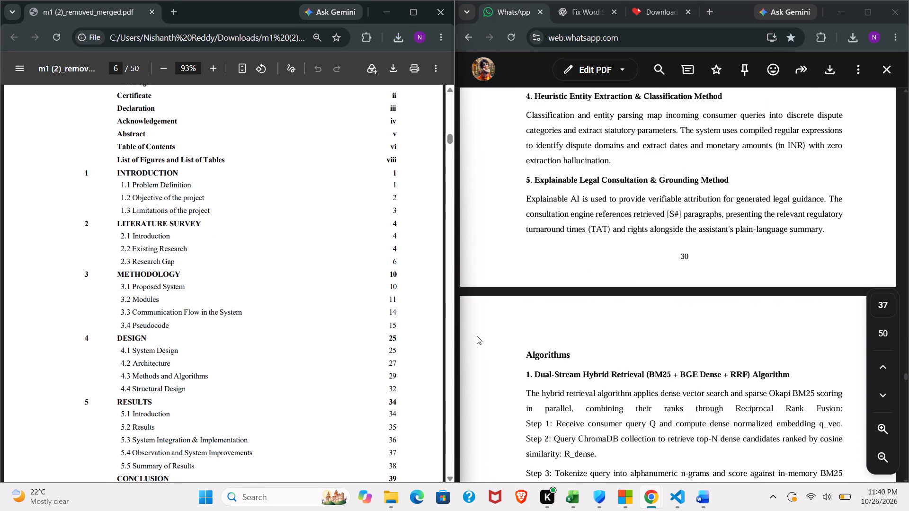
{"action": "scroll", "coordinate": [477, 336], "scroll_direction": "down", "scroll_amount": 4}
{"action": "scroll", "coordinate": [477, 336], "scroll_direction": "up", "scroll_amount": 1}
{"action": "scroll", "coordinate": [477, 336], "scroll_direction": "down", "scroll_amount": 1}
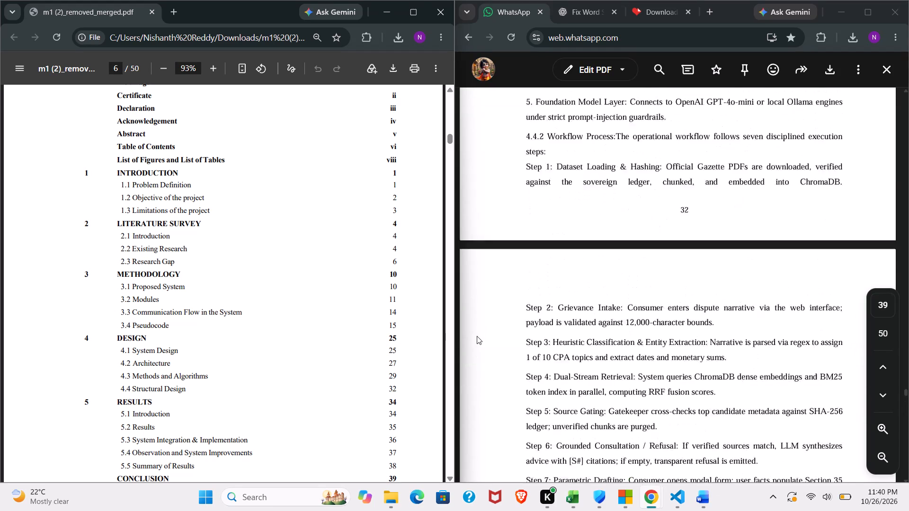
{"action": "scroll", "coordinate": [477, 336], "scroll_direction": "down", "scroll_amount": 1}
{"action": "scroll", "coordinate": [477, 336], "scroll_direction": "up", "scroll_amount": 2}
Check the pages of the 5.1 Introduction and 5.2 Results sections against the Chapter 5 entries in the Contents.
{"action": "scroll", "coordinate": [477, 336], "scroll_direction": "down", "scroll_amount": 1}
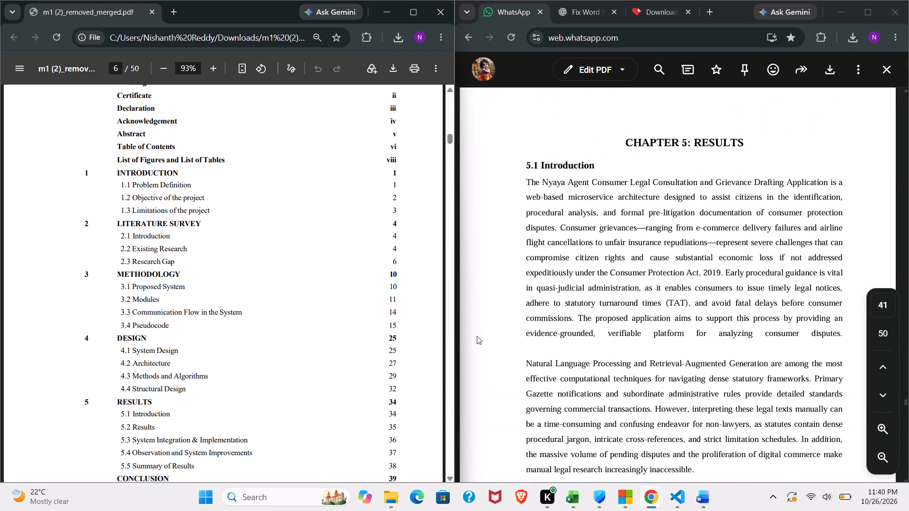
{"action": "scroll", "coordinate": [477, 336], "scroll_direction": "down", "scroll_amount": 2}
{"action": "scroll", "coordinate": [239, 395], "scroll_direction": "down", "scroll_amount": 1}
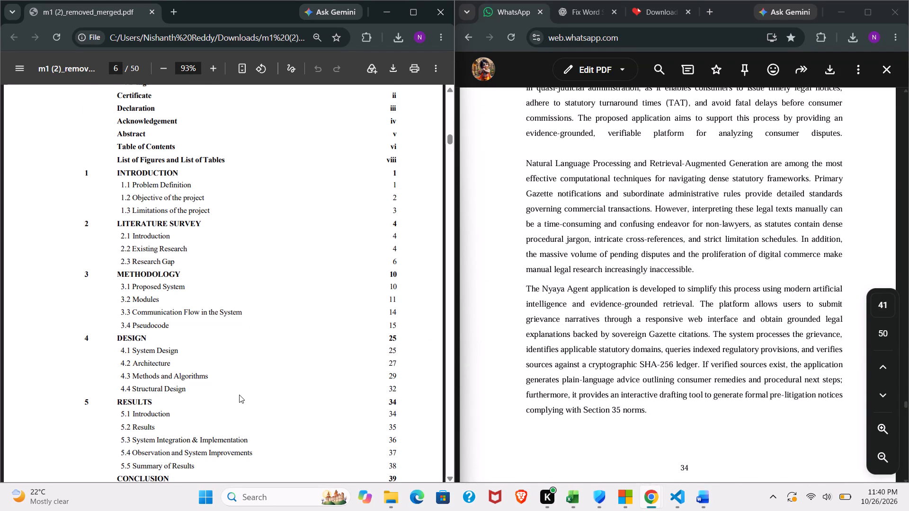
{"action": "scroll", "coordinate": [239, 395], "scroll_direction": "down", "scroll_amount": 1}
{"action": "scroll", "coordinate": [560, 342], "scroll_direction": "down", "scroll_amount": 5}
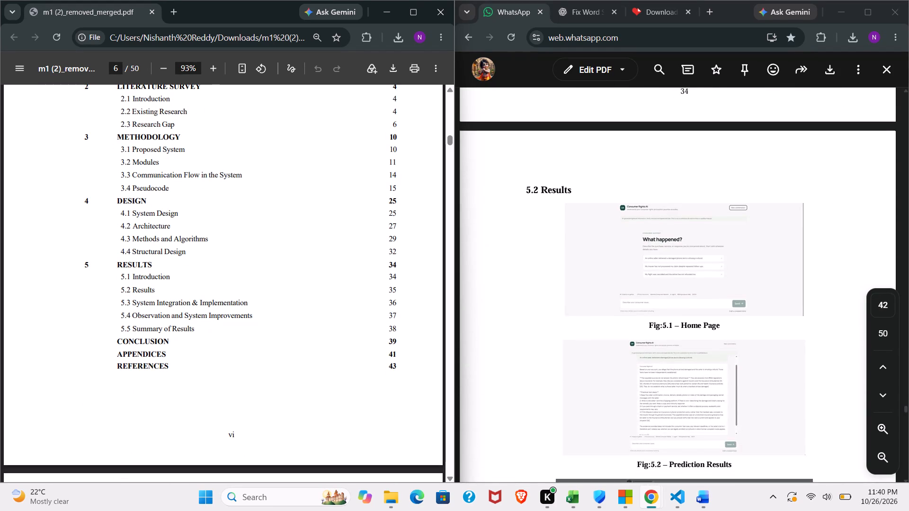
Check the pages of the Summary of Results, Conclusion, Future Scope and References against the closing entries in the Contents.
{"action": "scroll", "coordinate": [560, 342], "scroll_direction": "down", "scroll_amount": 15}
{"action": "scroll", "coordinate": [560, 342], "scroll_direction": "up", "scroll_amount": 2}
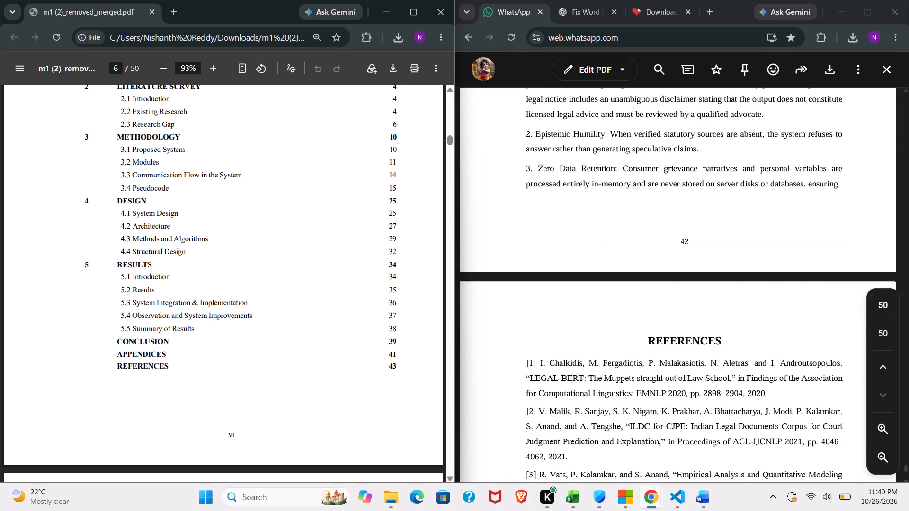
{"action": "scroll", "coordinate": [560, 342], "scroll_direction": "up", "scroll_amount": 10}
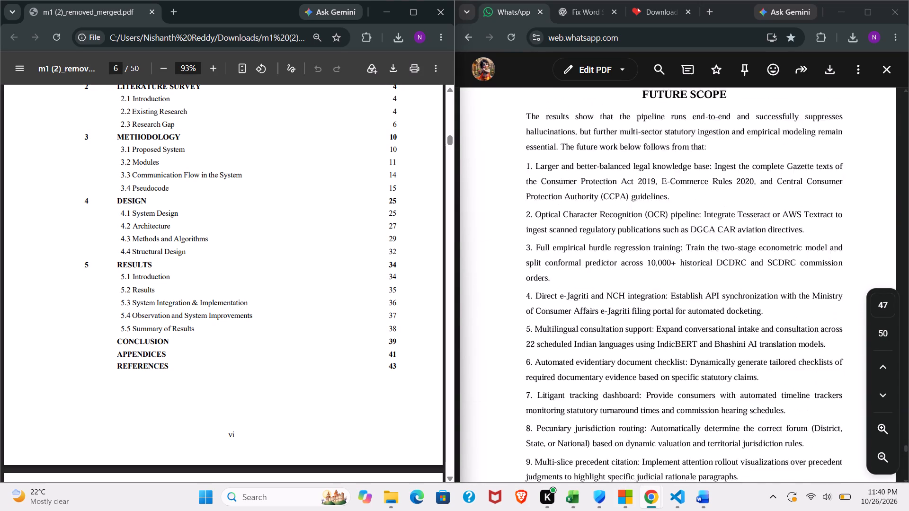
{"action": "scroll", "coordinate": [560, 342], "scroll_direction": "up", "scroll_amount": 8}
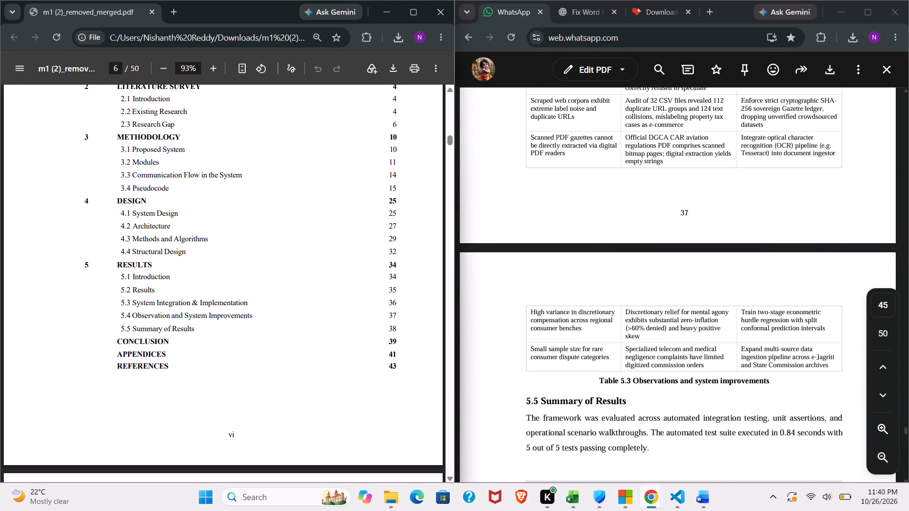
{"action": "scroll", "coordinate": [560, 342], "scroll_direction": "down", "scroll_amount": 9}
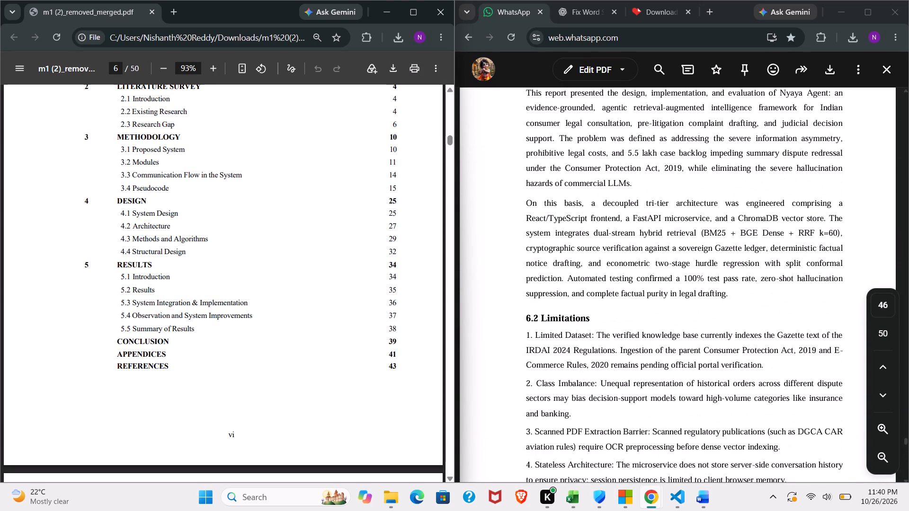
{"action": "scroll", "coordinate": [560, 342], "scroll_direction": "up", "scroll_amount": 1}
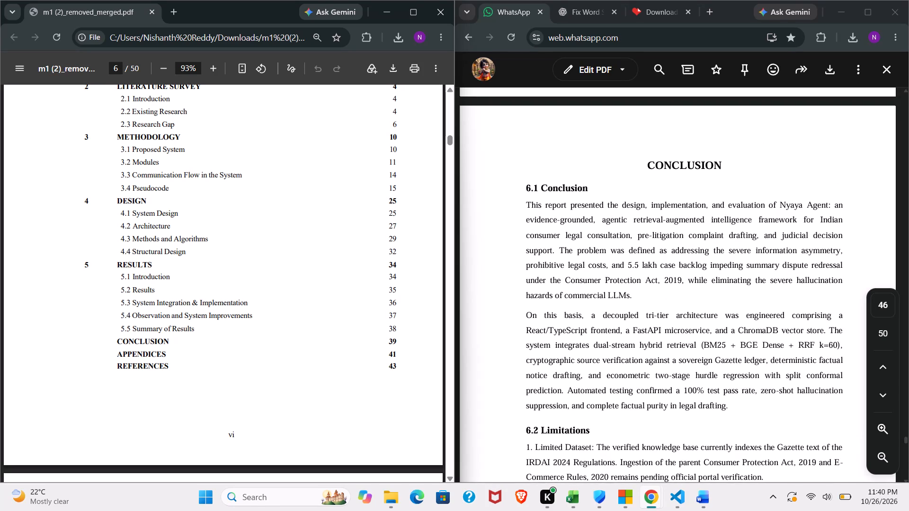
Check the page numbers of the Conclusion, Future Scope, Appendices and References in the shared report PDF against the table of contents.
{"action": "scroll", "coordinate": [560, 342], "scroll_direction": "down", "scroll_amount": 5}
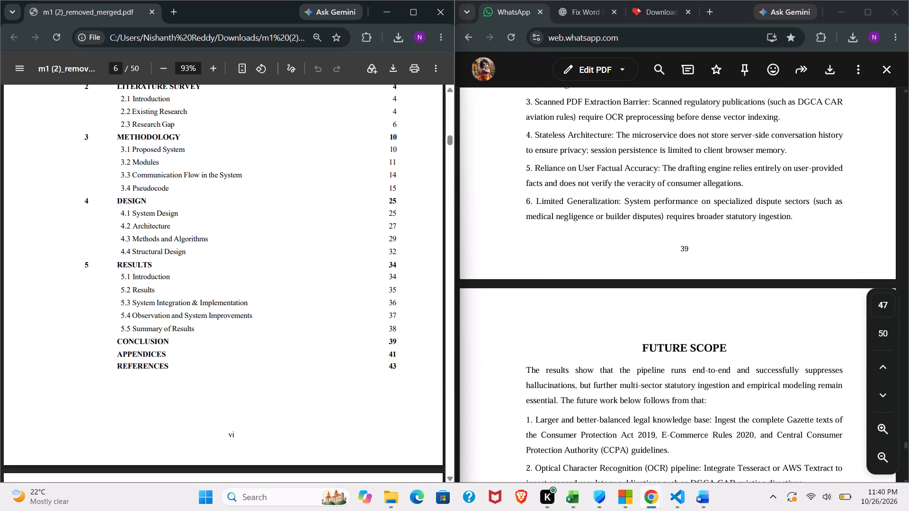
{"action": "scroll", "coordinate": [560, 342], "scroll_direction": "down", "scroll_amount": 10}
{"action": "scroll", "coordinate": [560, 342], "scroll_direction": "up", "scroll_amount": 2}
{"action": "scroll", "coordinate": [560, 342], "scroll_direction": "down", "scroll_amount": 1}
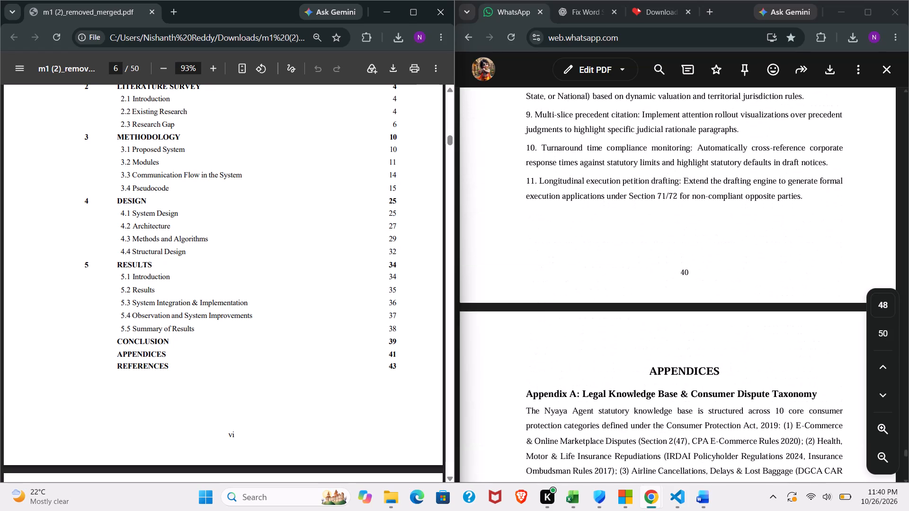
{"action": "scroll", "coordinate": [560, 342], "scroll_direction": "down", "scroll_amount": 7}
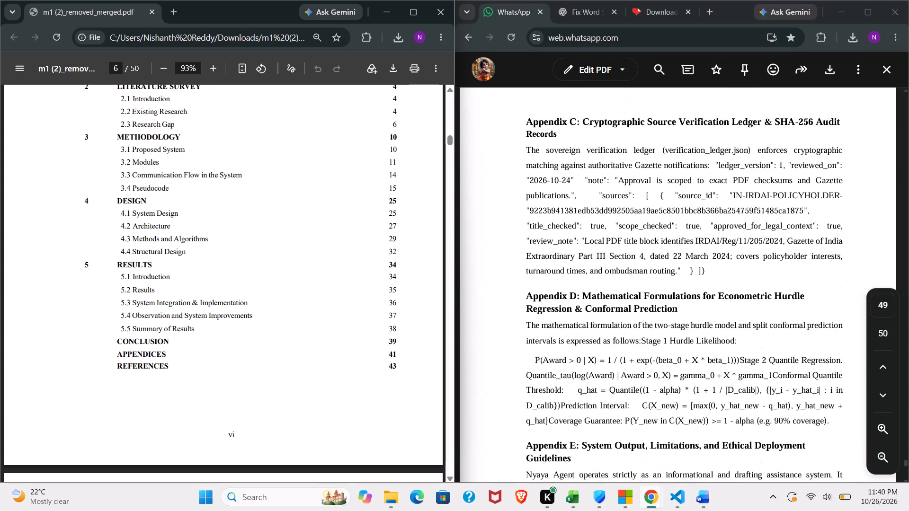
{"action": "scroll", "coordinate": [560, 342], "scroll_direction": "down", "scroll_amount": 6}
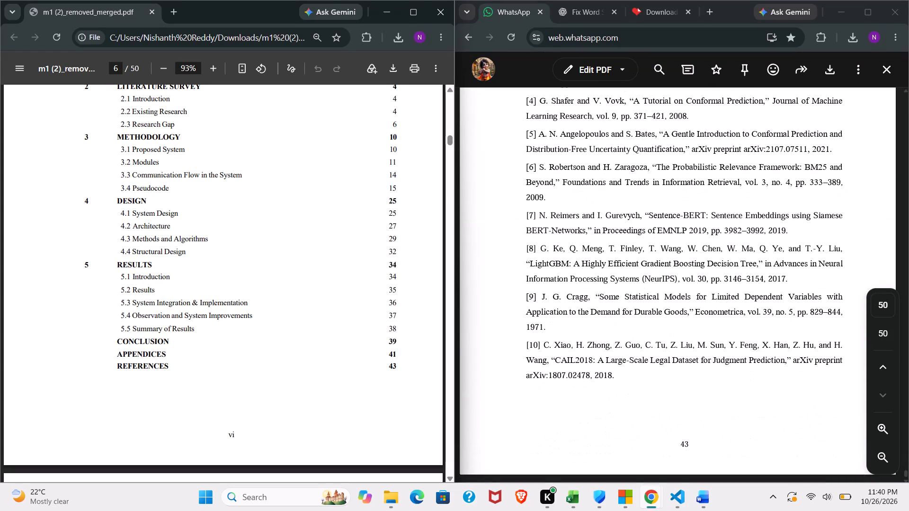
Examine the List of Figures and Tables page in the merged PDF m1 (2)_removed_merged.pdf.
{"action": "scroll", "coordinate": [277, 343], "scroll_direction": "down", "scroll_amount": 4}
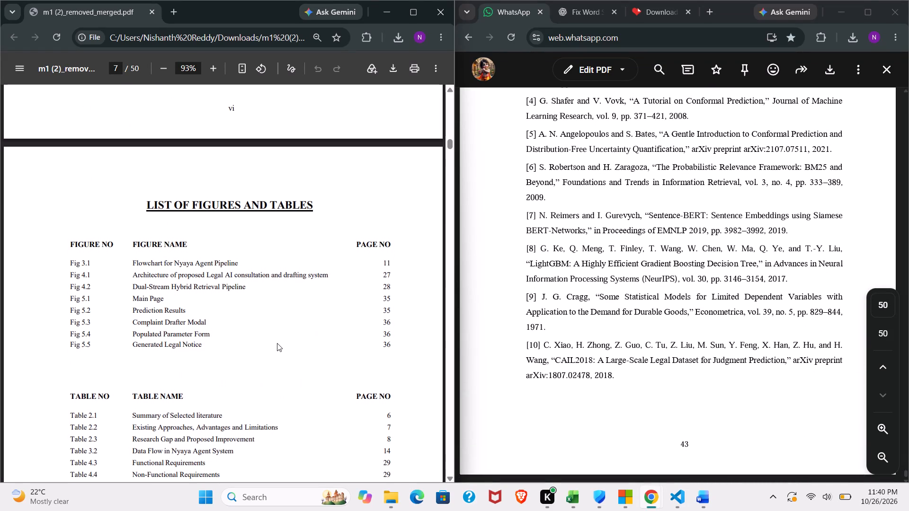
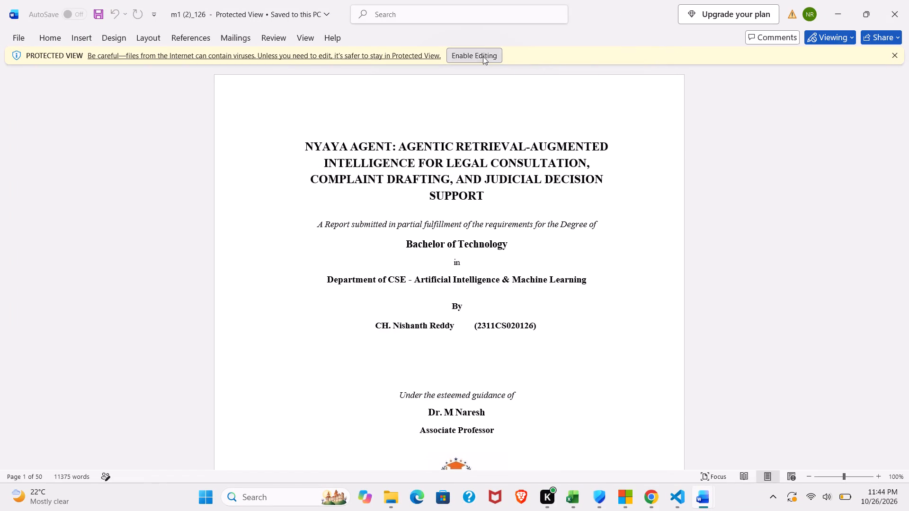
Enable editing in the m1 (2)_126 report and place it side by side with the first(1_8)_removed document.
{"action": "left_click", "coordinate": [483, 56]}
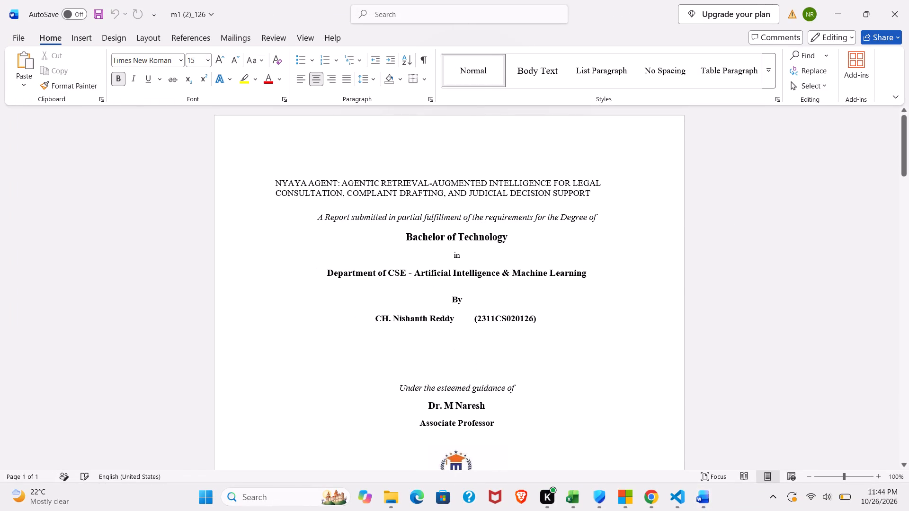
{"action": "key", "text": "ctrl+z"}
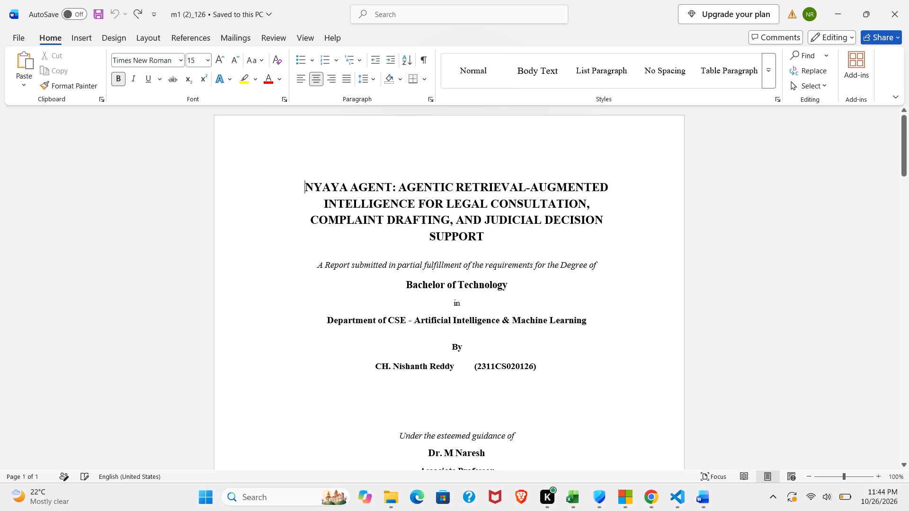
{"action": "scroll", "coordinate": [416, 328], "scroll_direction": "down", "scroll_amount": 1}
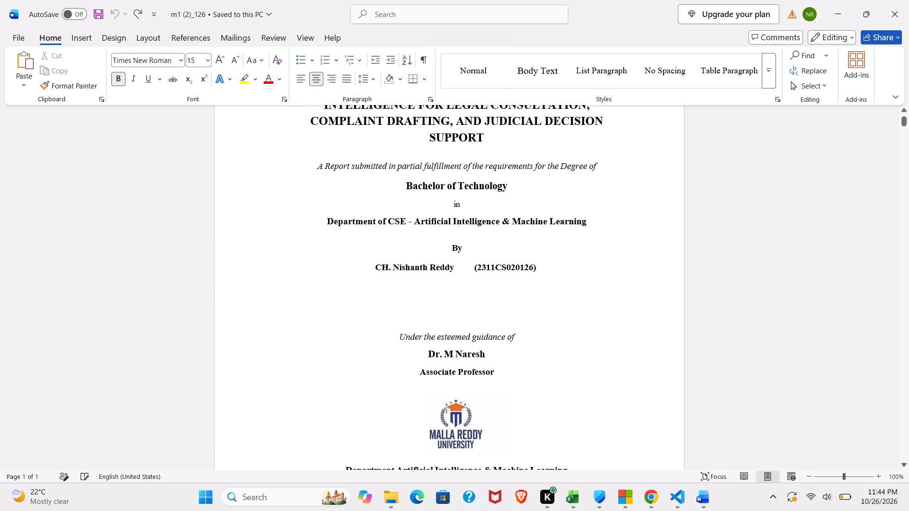
{"action": "key", "text": "super+Left"}
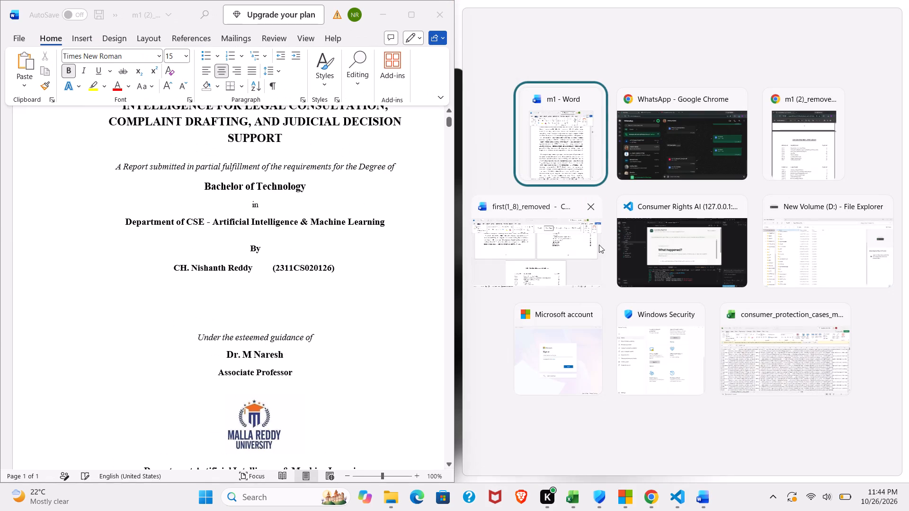
{"action": "left_click", "coordinate": [553, 252]}
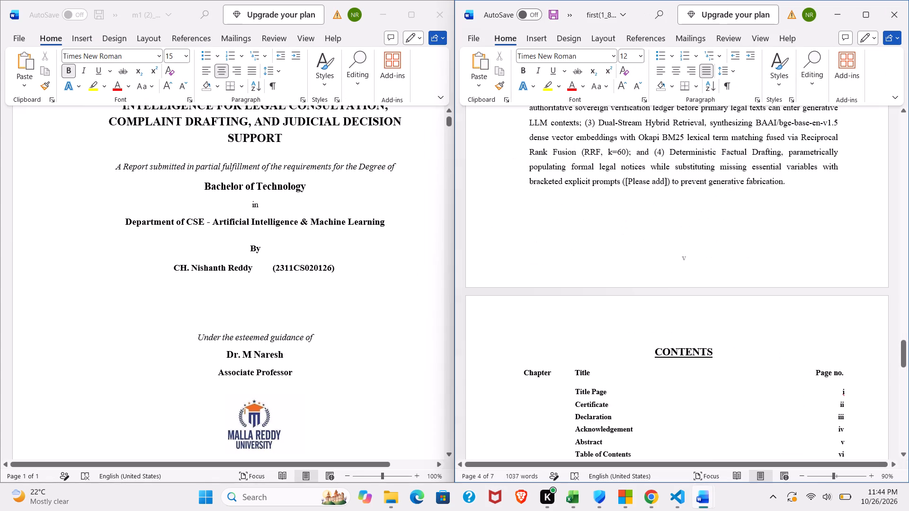
Replace the title page's student name and roll number with the second listed student's from first(1_8)_removed, as centred, text-only content.
{"action": "scroll", "coordinate": [553, 252], "scroll_direction": "up", "scroll_amount": 10}
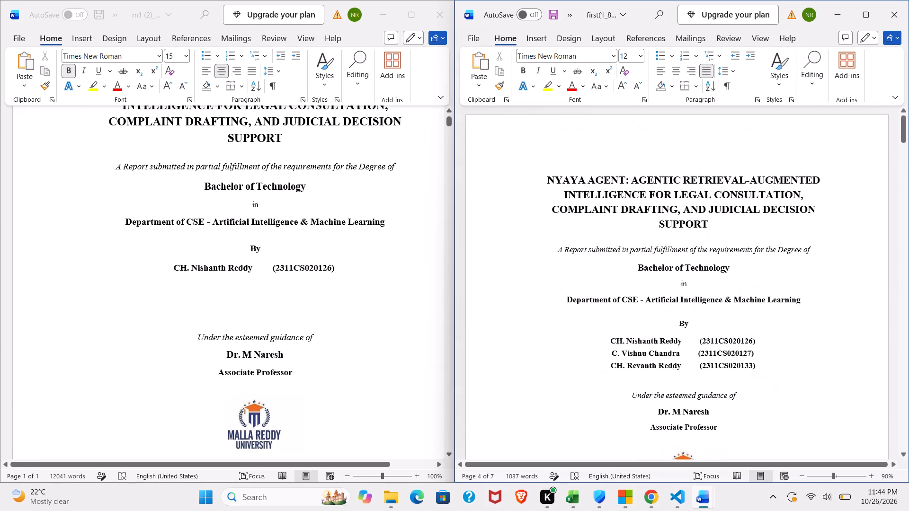
{"action": "left_click_drag", "start_coordinate": [754, 355], "coordinate": [656, 354]}
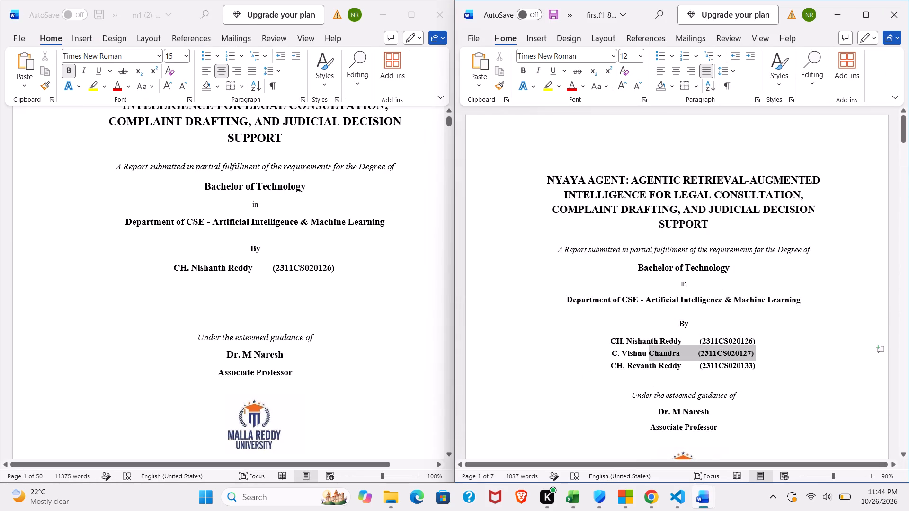
{"action": "left_click_drag", "start_coordinate": [656, 354], "coordinate": [613, 355]}
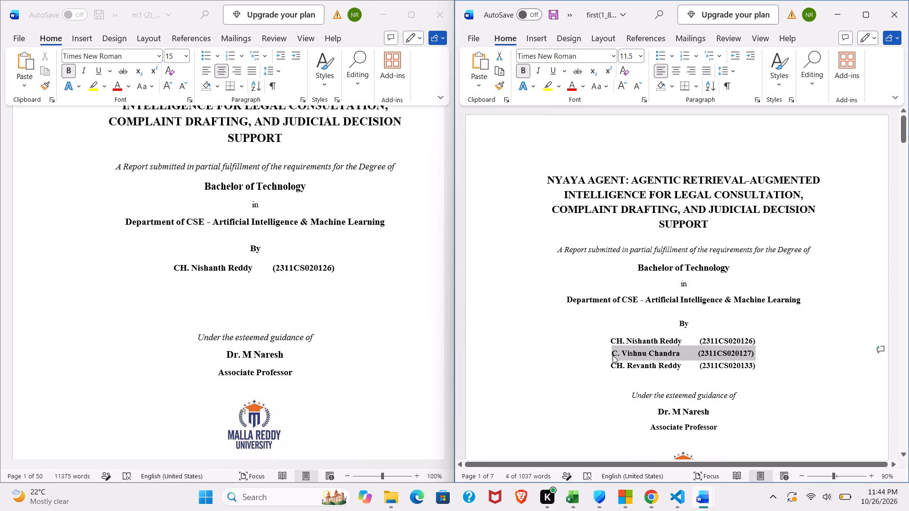
{"action": "key", "text": "ctrl+c"}
{"action": "left_click", "coordinate": [338, 275]}
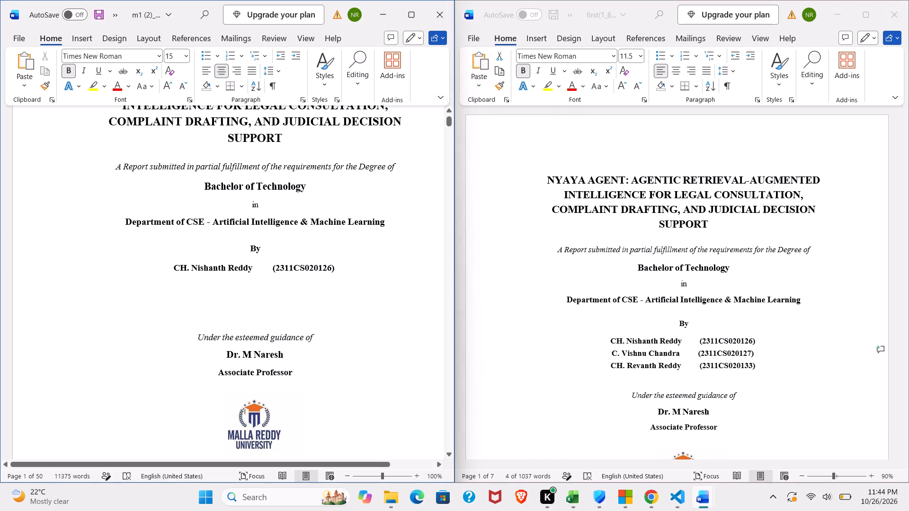
{"action": "left_click_drag", "start_coordinate": [339, 270], "coordinate": [180, 262]}
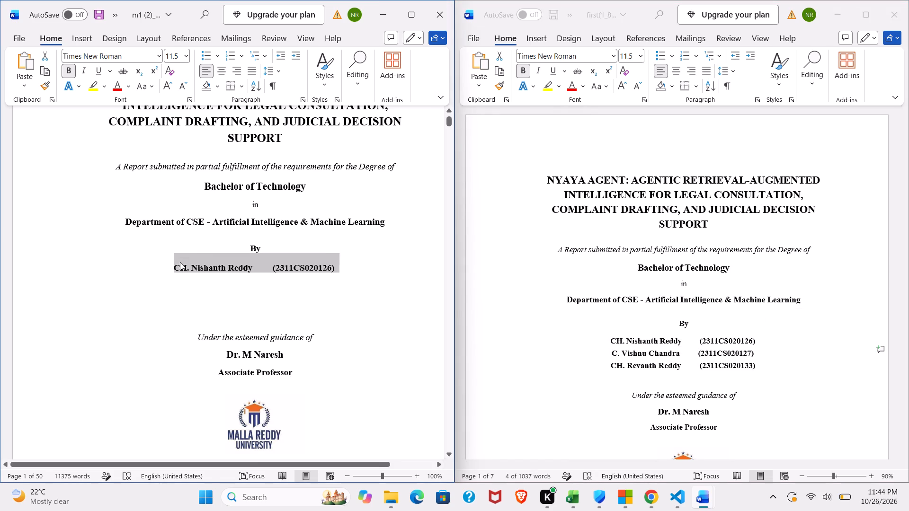
{"action": "key", "text": "ctrl+v"}
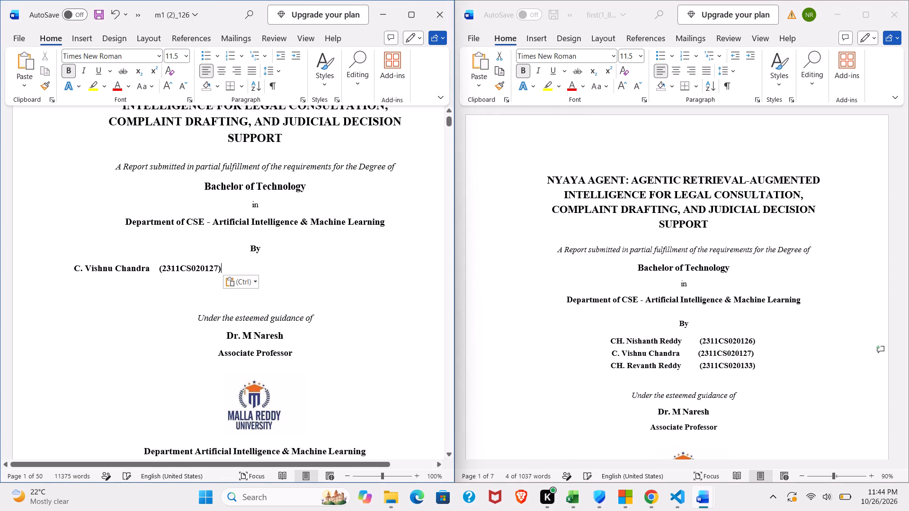
{"action": "left_click", "coordinate": [231, 282]}
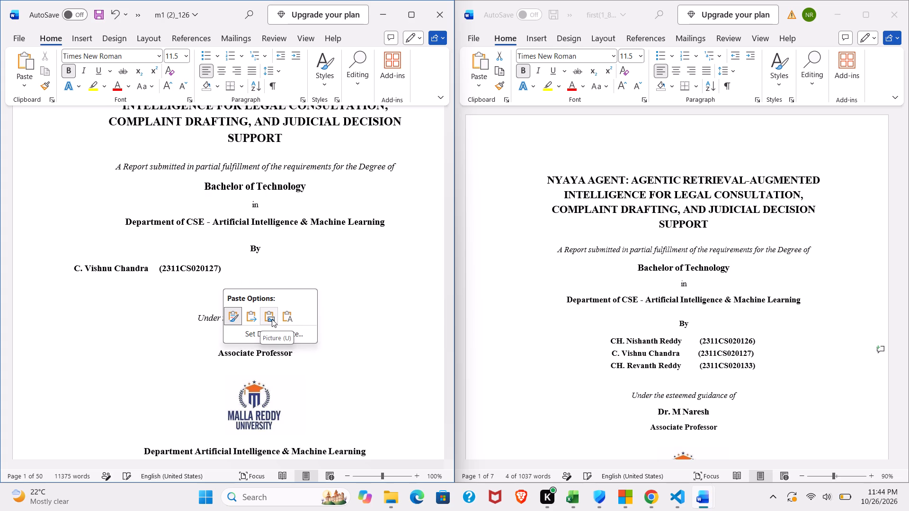
{"action": "left_click", "coordinate": [287, 319]}
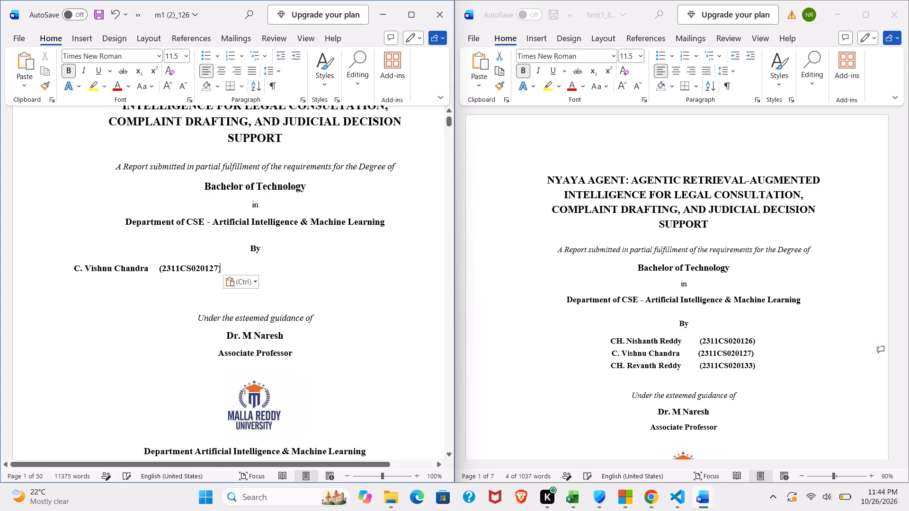
{"action": "left_click_drag", "start_coordinate": [230, 263], "coordinate": [74, 264]}
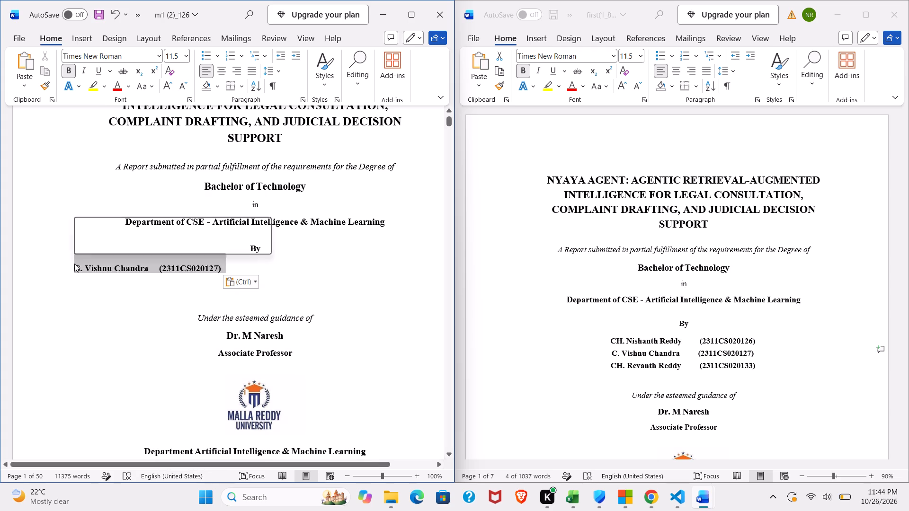
{"action": "left_click", "coordinate": [217, 73]}
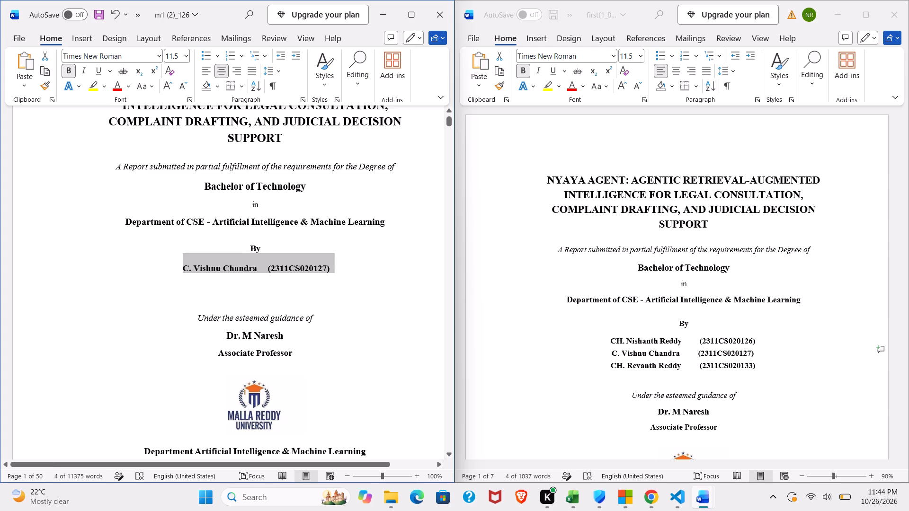
Replace the student name and roll number in the report's Certificate paragraph with the second student's, copied from the other document's certificate.
{"action": "scroll", "coordinate": [309, 300], "scroll_direction": "down", "scroll_amount": 3}
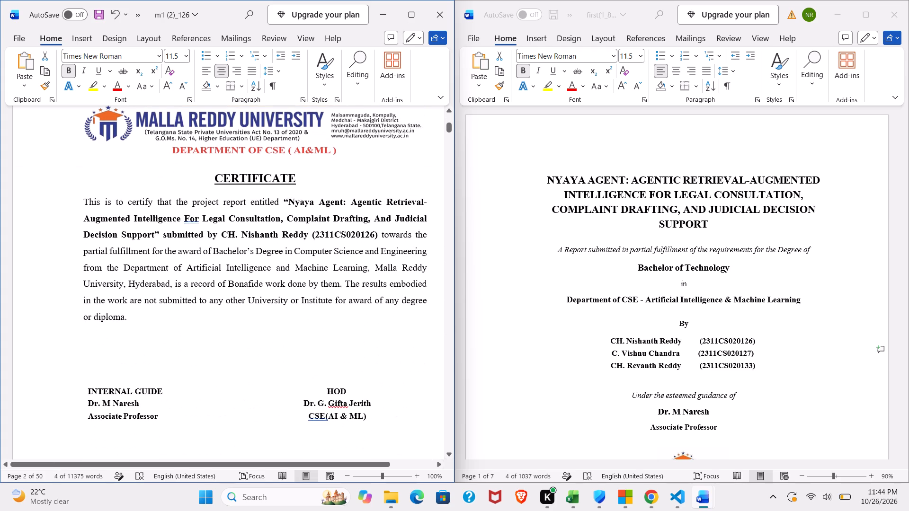
{"action": "scroll", "coordinate": [579, 270], "scroll_direction": "down", "scroll_amount": 3}
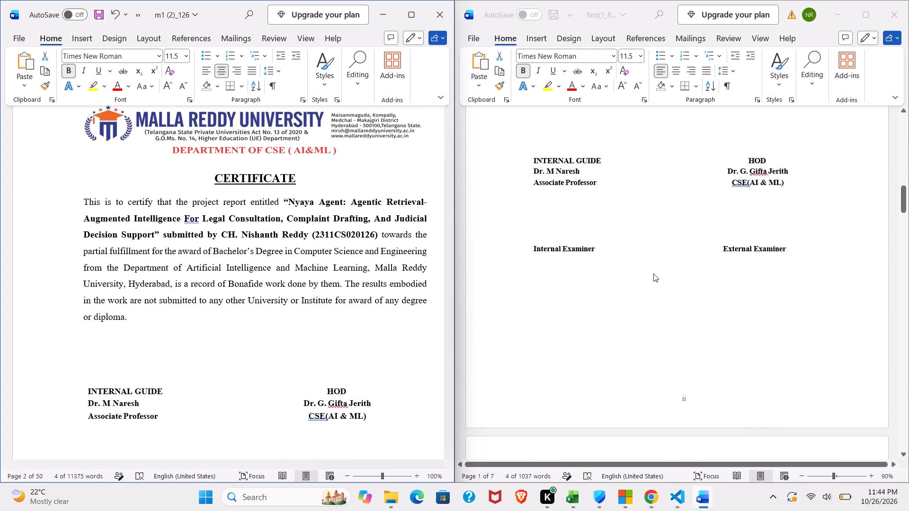
{"action": "scroll", "coordinate": [653, 273], "scroll_direction": "up", "scroll_amount": 2}
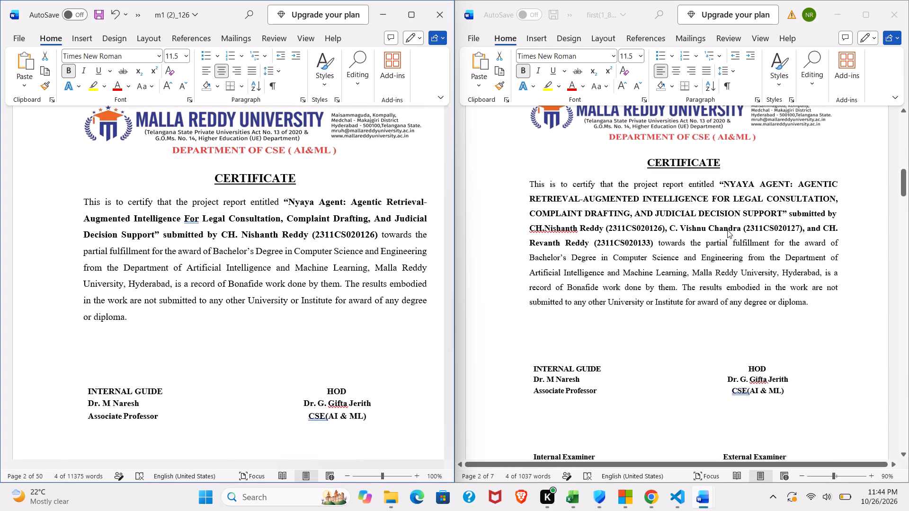
{"action": "left_click", "coordinate": [673, 230]}
{"action": "left_click_drag", "start_coordinate": [670, 229], "coordinate": [711, 229]}
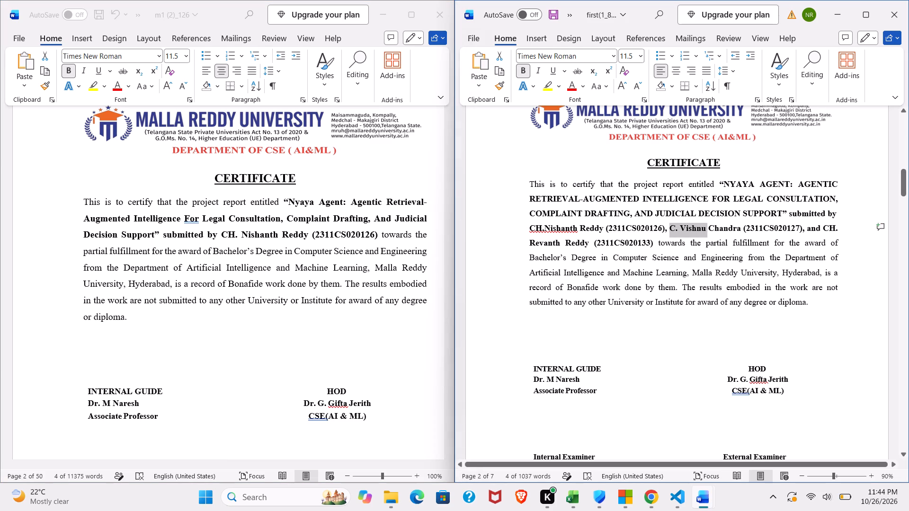
{"action": "left_click_drag", "start_coordinate": [711, 229], "coordinate": [801, 232]}
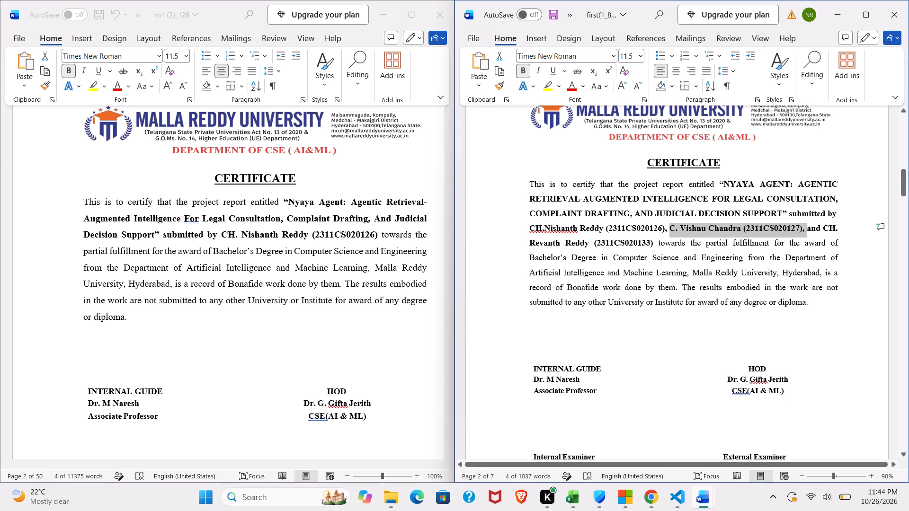
{"action": "left_click_drag", "start_coordinate": [801, 232], "coordinate": [798, 232]}
{"action": "left_click_drag", "start_coordinate": [798, 232], "coordinate": [802, 232]}
{"action": "key", "text": "ctrl+c"}
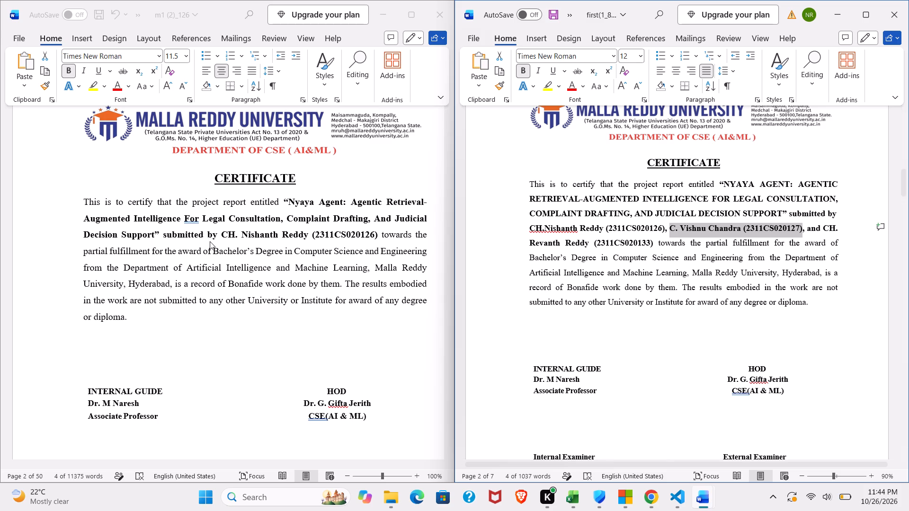
{"action": "left_click", "coordinate": [225, 238]}
{"action": "left_click_drag", "start_coordinate": [224, 233], "coordinate": [356, 250]}
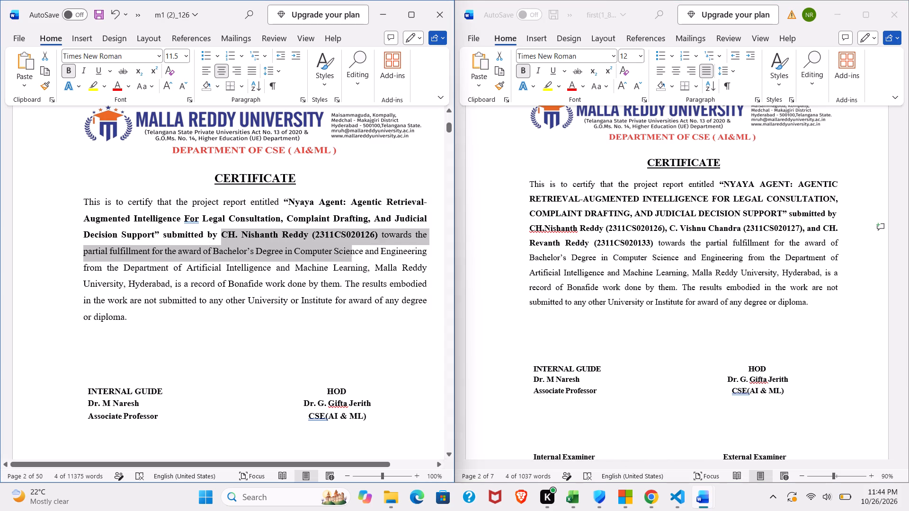
{"action": "left_click_drag", "start_coordinate": [356, 250], "coordinate": [376, 238]}
{"action": "key", "text": "ctrl+v"}
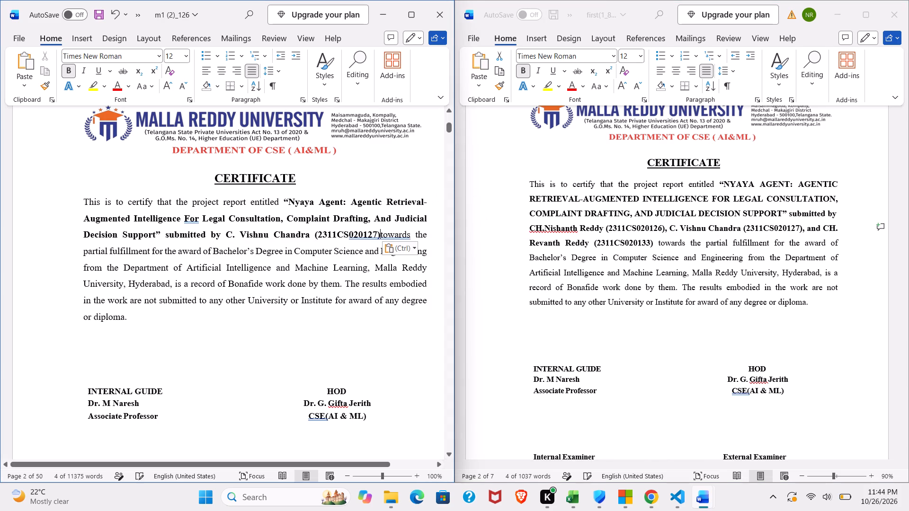
{"action": "key", "text": "space"}
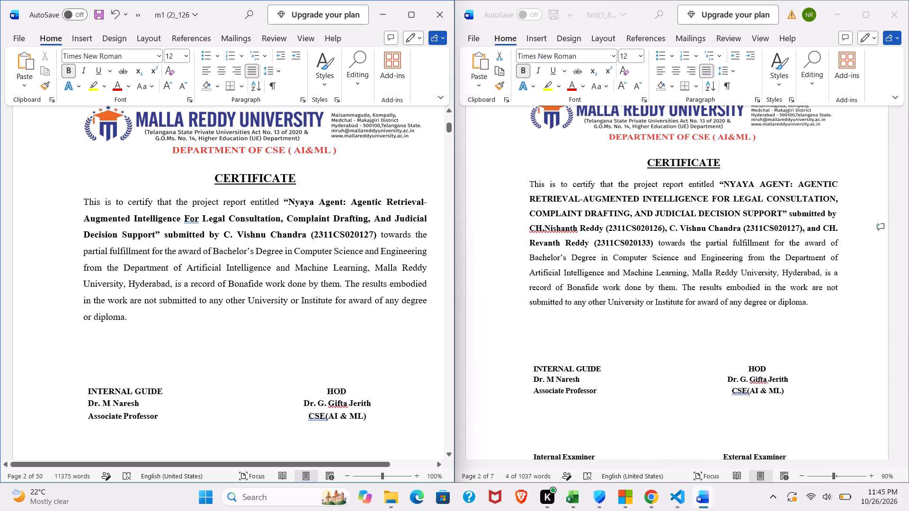
Replace the student name and roll number below the report's declaration with the second student's, copied from the other document's Declaration page.
{"action": "scroll", "coordinate": [330, 283], "scroll_direction": "down", "scroll_amount": 4}
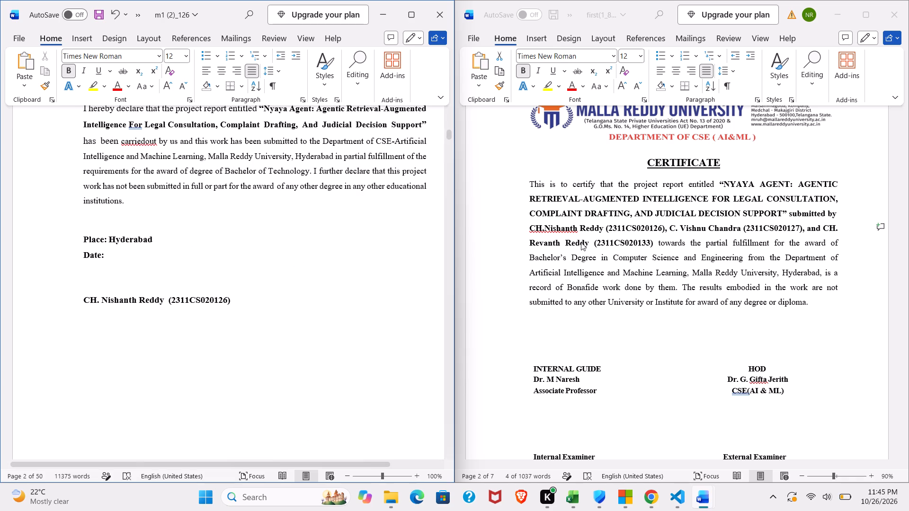
{"action": "scroll", "coordinate": [581, 242], "scroll_direction": "down", "scroll_amount": 2}
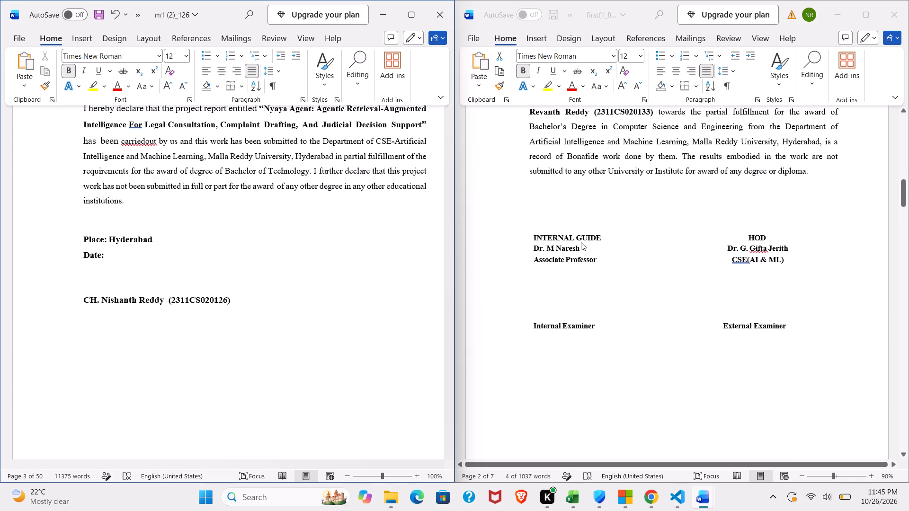
{"action": "scroll", "coordinate": [581, 242], "scroll_direction": "down", "scroll_amount": 1}
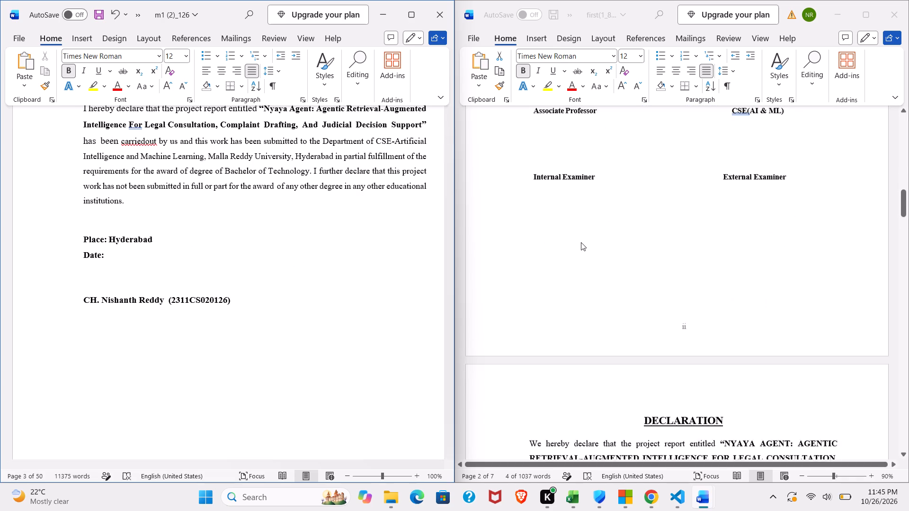
{"action": "scroll", "coordinate": [581, 242], "scroll_direction": "up", "scroll_amount": 2}
{"action": "scroll", "coordinate": [581, 242], "scroll_direction": "down", "scroll_amount": 2}
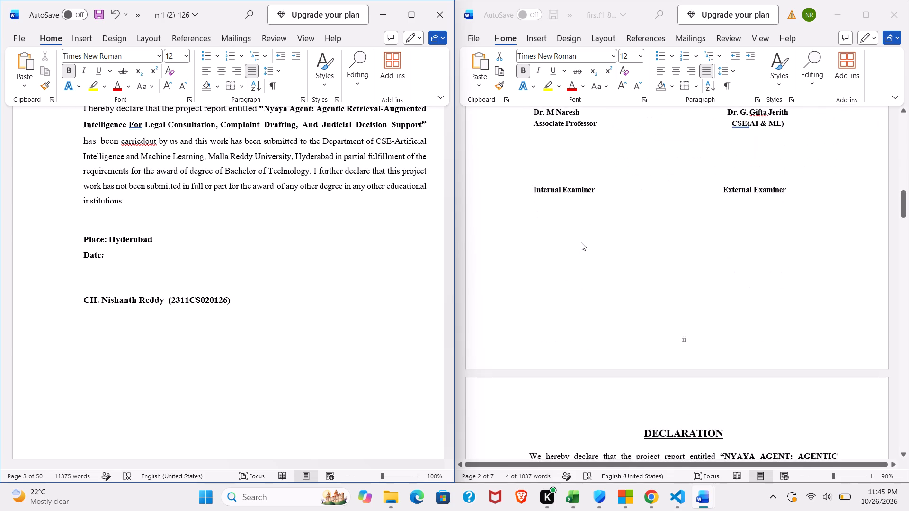
{"action": "scroll", "coordinate": [581, 242], "scroll_direction": "down", "scroll_amount": 1}
{"action": "scroll", "coordinate": [581, 242], "scroll_direction": "up", "scroll_amount": 1}
{"action": "scroll", "coordinate": [581, 242], "scroll_direction": "down", "scroll_amount": 1}
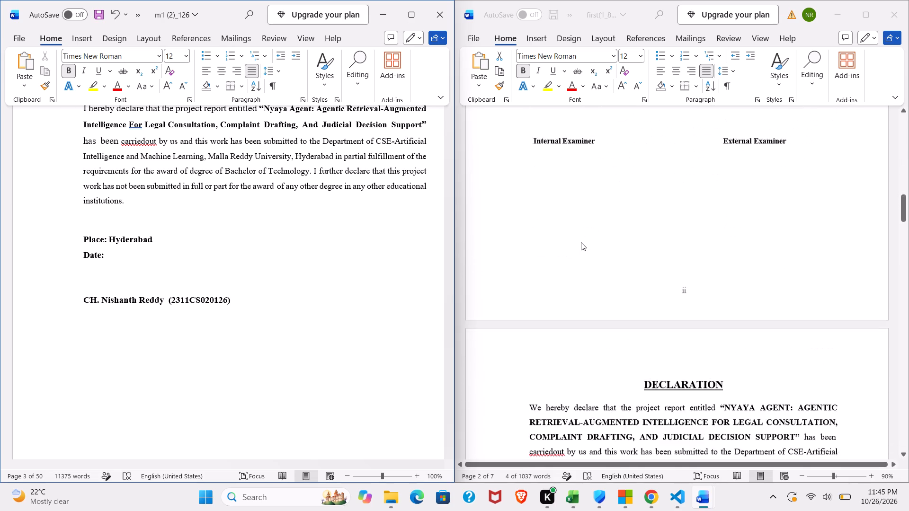
{"action": "scroll", "coordinate": [581, 242], "scroll_direction": "down", "scroll_amount": 2}
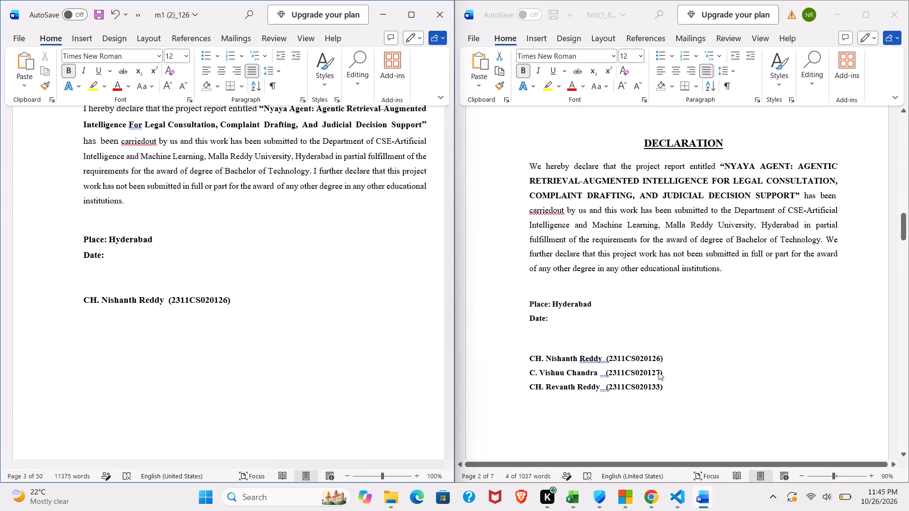
{"action": "left_click", "coordinate": [659, 372]}
{"action": "left_click_drag", "start_coordinate": [670, 374], "coordinate": [541, 379]}
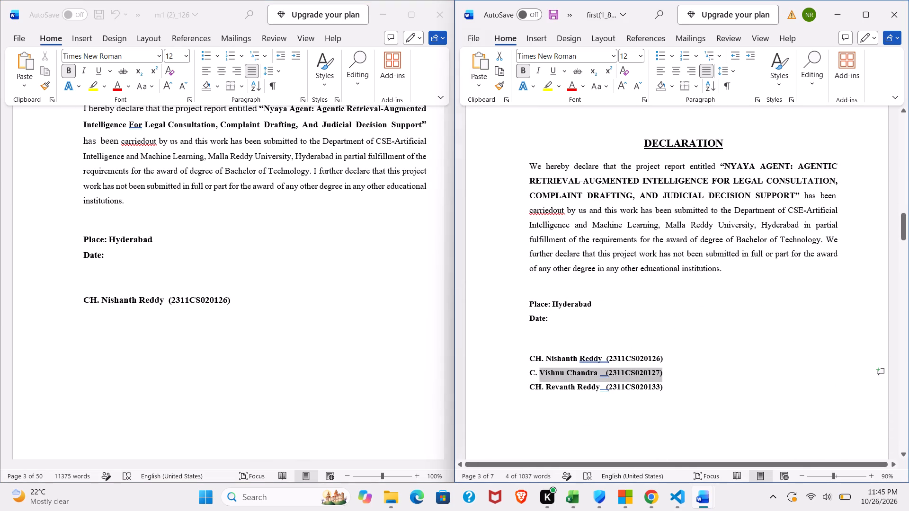
{"action": "left_click_drag", "start_coordinate": [541, 379], "coordinate": [526, 376]}
{"action": "key", "text": "ctrl+c"}
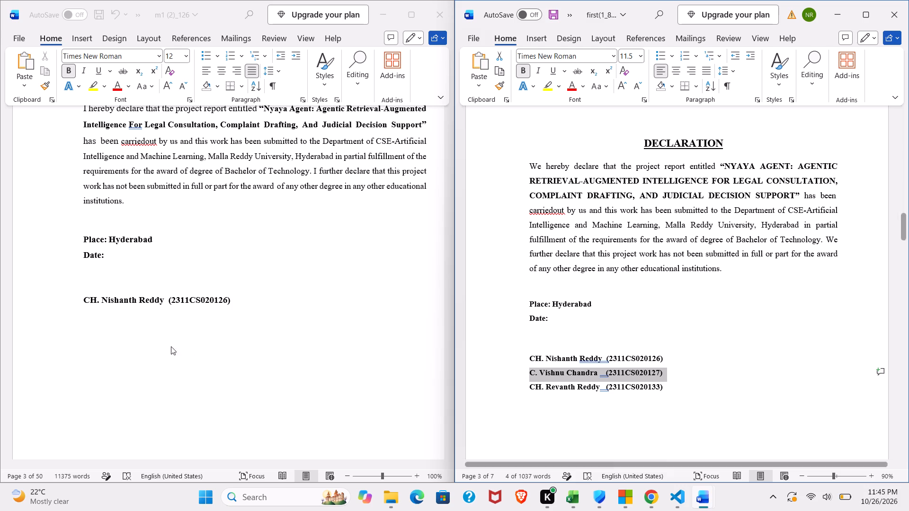
{"action": "left_click", "coordinate": [201, 303]}
{"action": "left_click_drag", "start_coordinate": [232, 304], "coordinate": [104, 296]}
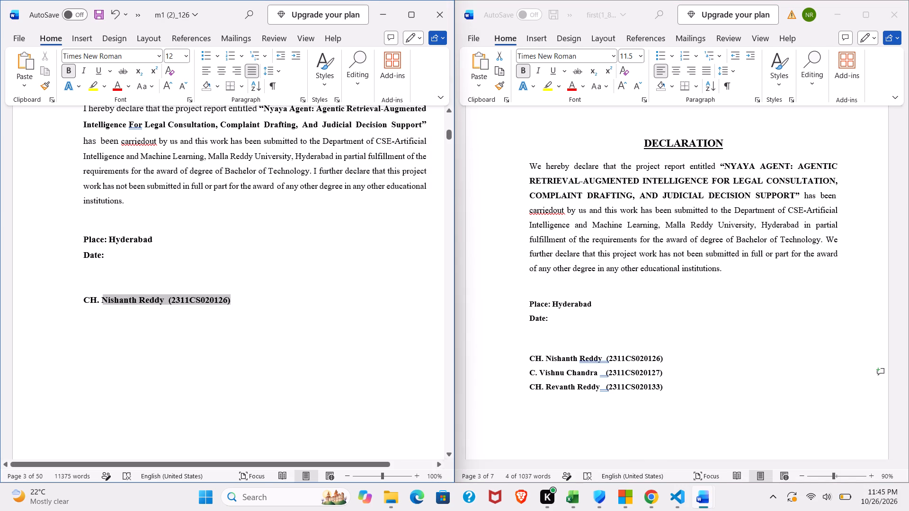
{"action": "left_click_drag", "start_coordinate": [104, 296], "coordinate": [86, 295]}
{"action": "key", "text": "ctrl+v"}
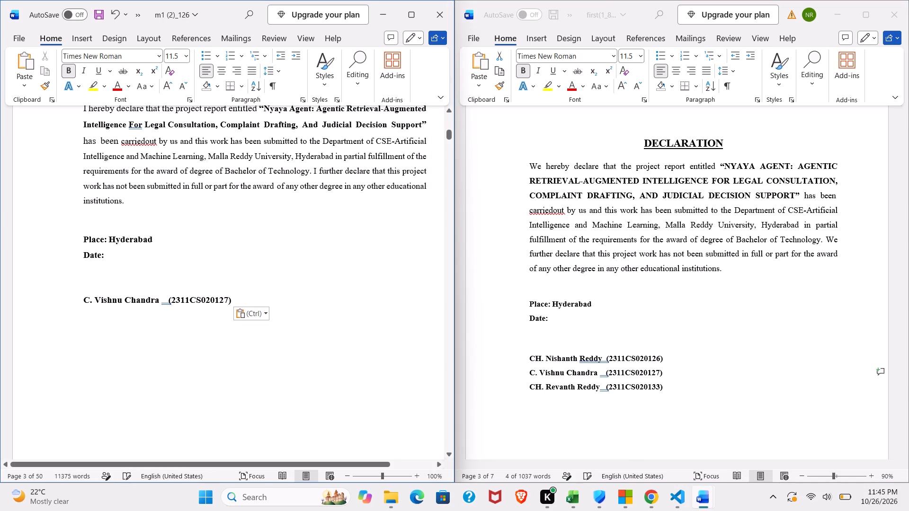
Replace the student line closing the report's acknowledgement text on page iv with the second student's from the other document, text-only and right-aligned.
{"action": "scroll", "coordinate": [182, 345], "scroll_direction": "down", "scroll_amount": 1}
{"action": "scroll", "coordinate": [591, 299], "scroll_direction": "down", "scroll_amount": 5}
{"action": "scroll", "coordinate": [327, 305], "scroll_direction": "down", "scroll_amount": 1}
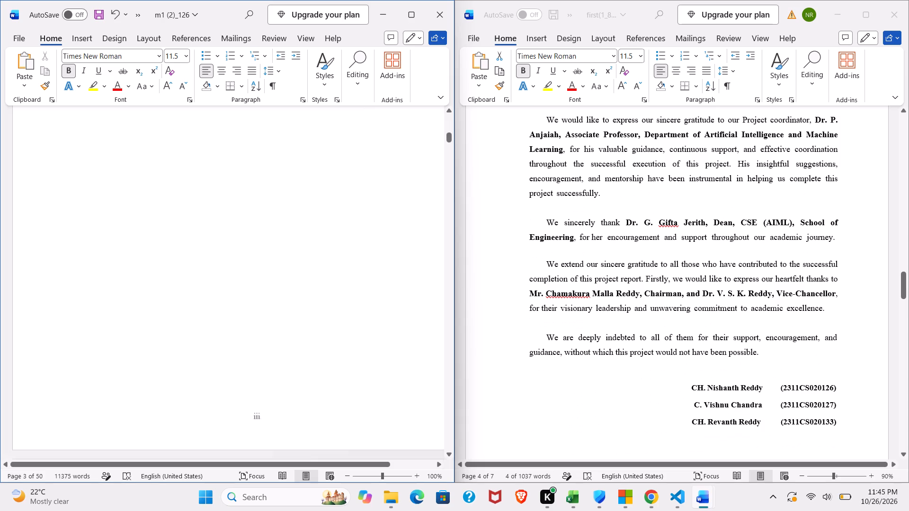
{"action": "scroll", "coordinate": [327, 305], "scroll_direction": "down", "scroll_amount": 3}
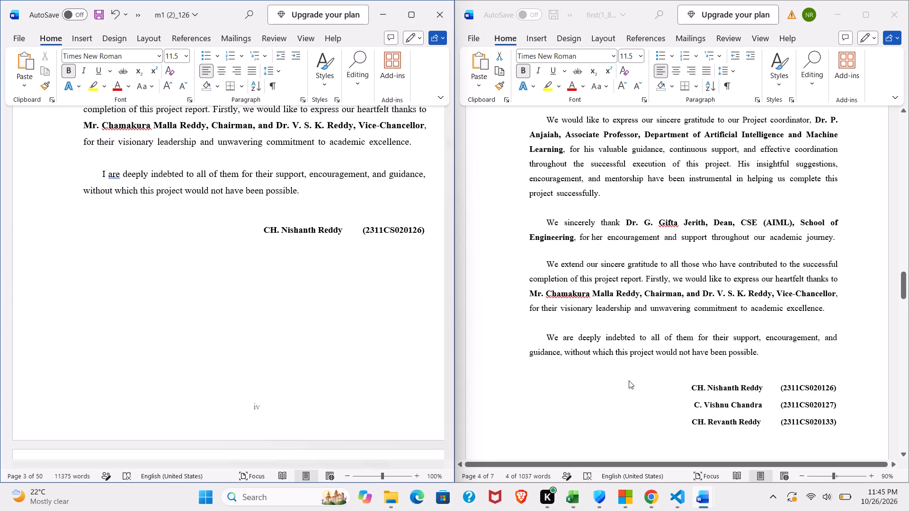
{"action": "scroll", "coordinate": [629, 380], "scroll_direction": "down", "scroll_amount": 1}
{"action": "left_click", "coordinate": [829, 331]}
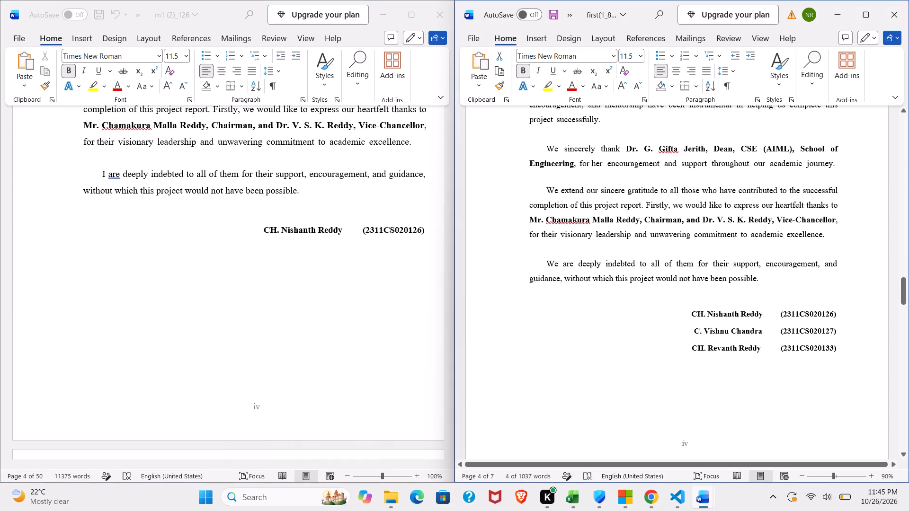
{"action": "left_click_drag", "start_coordinate": [837, 331], "coordinate": [689, 324]}
{"action": "key", "text": "ctrl+c"}
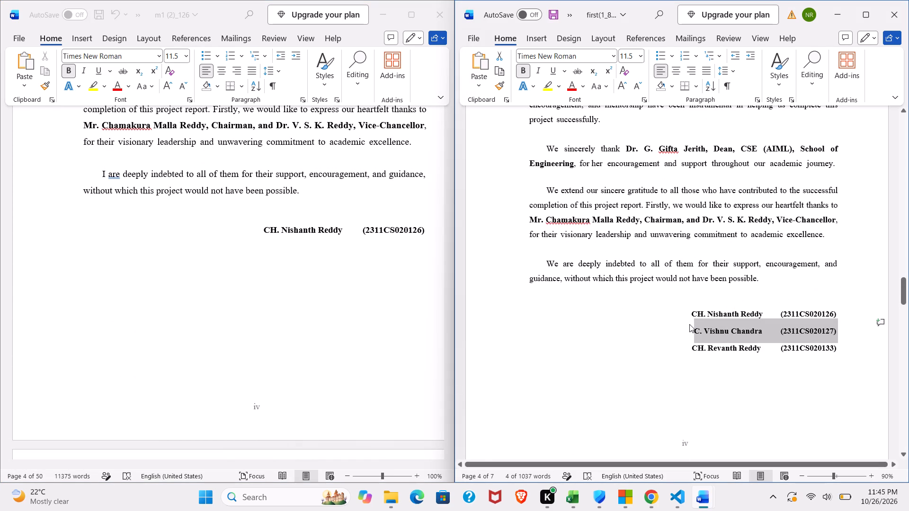
{"action": "left_click", "coordinate": [424, 238]}
{"action": "left_click_drag", "start_coordinate": [425, 230], "coordinate": [263, 230]}
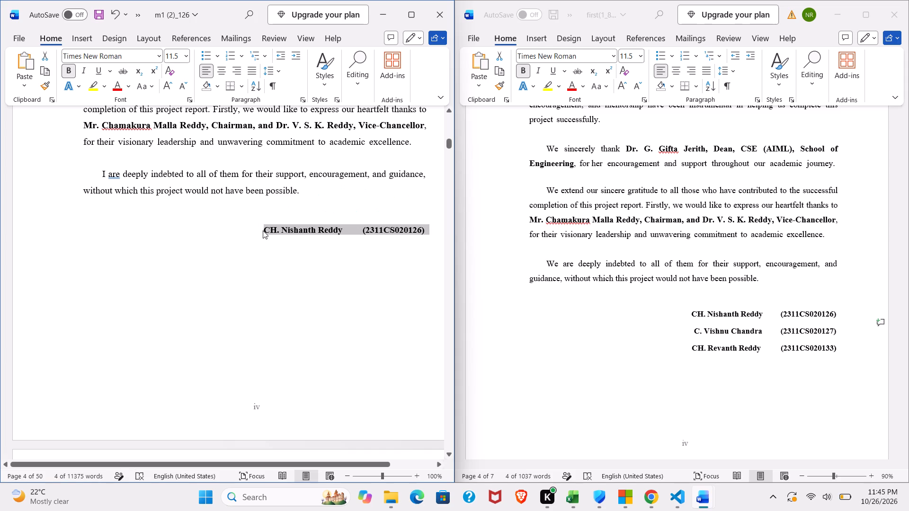
{"action": "key", "text": "ctrl+v"}
{"action": "left_click", "coordinate": [252, 241]}
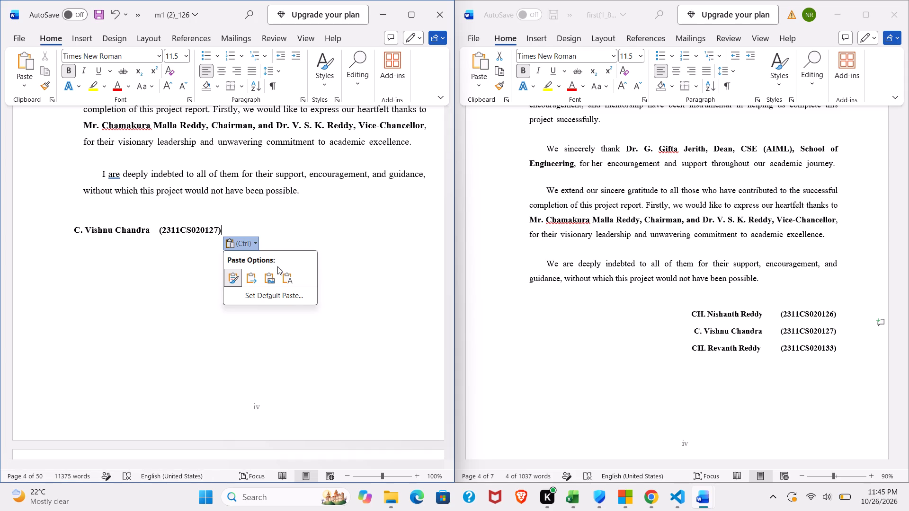
{"action": "left_click", "coordinate": [284, 276]}
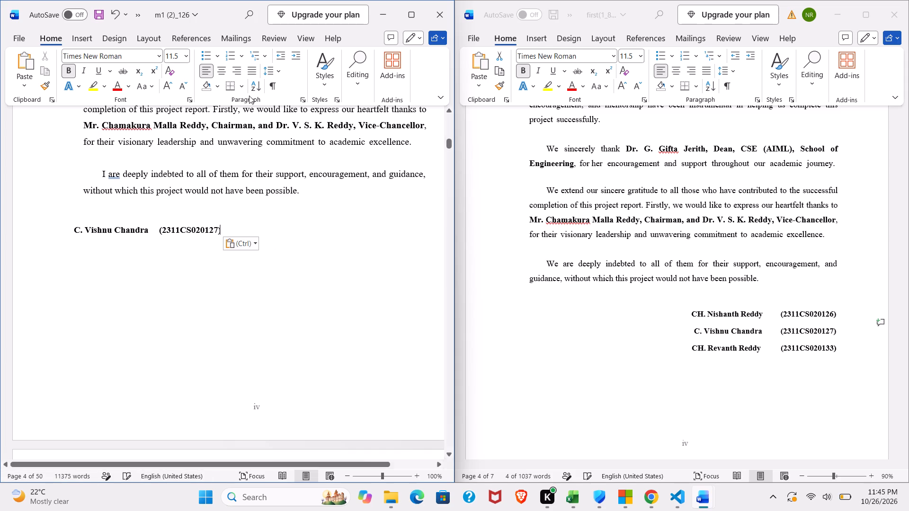
{"action": "left_click", "coordinate": [241, 70]}
{"action": "left_click", "coordinate": [339, 285]}
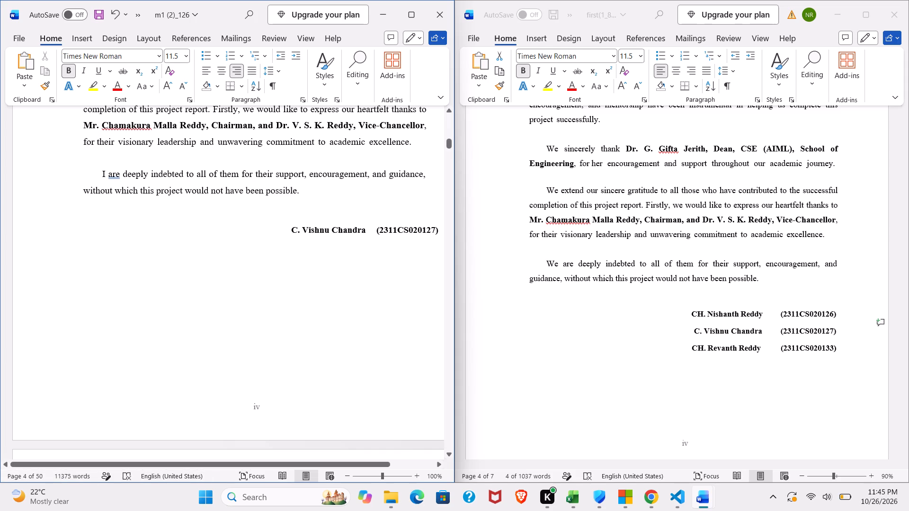
Look through the report's pages that follow the acknowledgement.
{"action": "scroll", "coordinate": [339, 285], "scroll_direction": "down", "scroll_amount": 4}
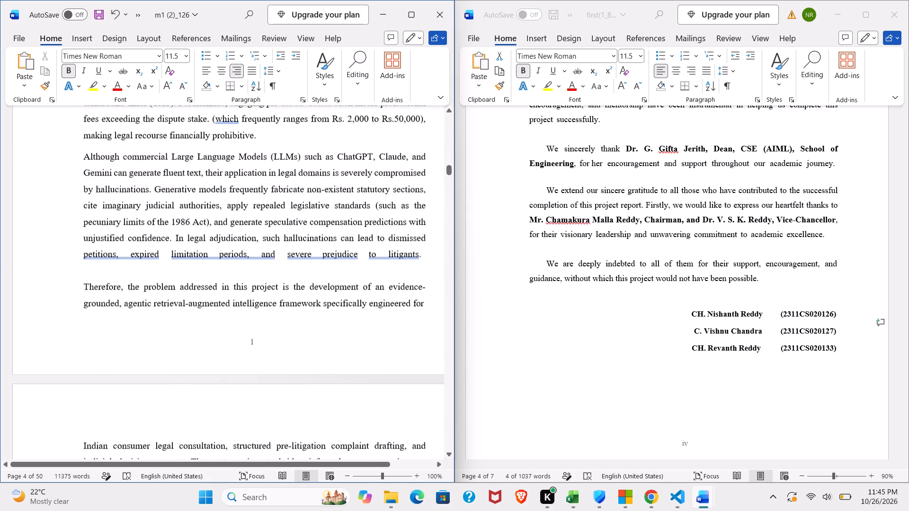
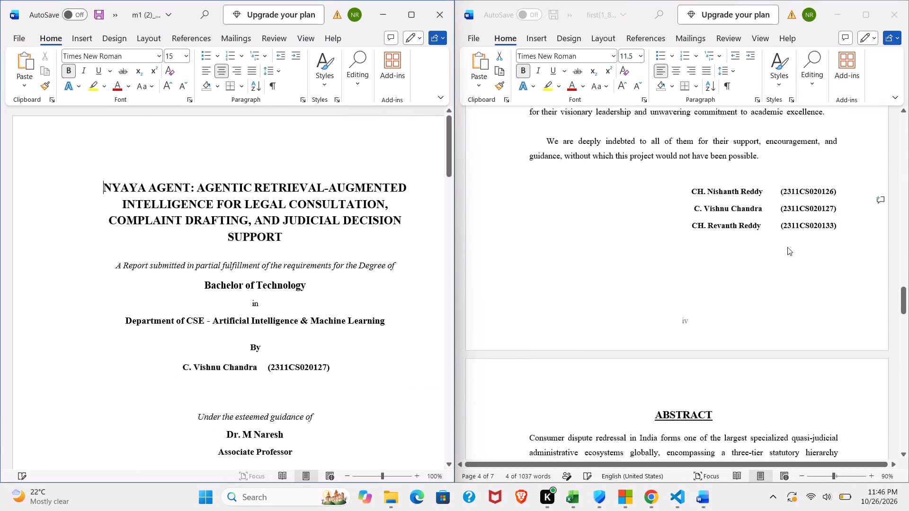
Replace the student name and roll number on the report's title page with the third student's, copied from the other document's title page.
{"action": "scroll", "coordinate": [787, 247], "scroll_direction": "up", "scroll_amount": 17}
{"action": "left_click", "coordinate": [765, 364]}
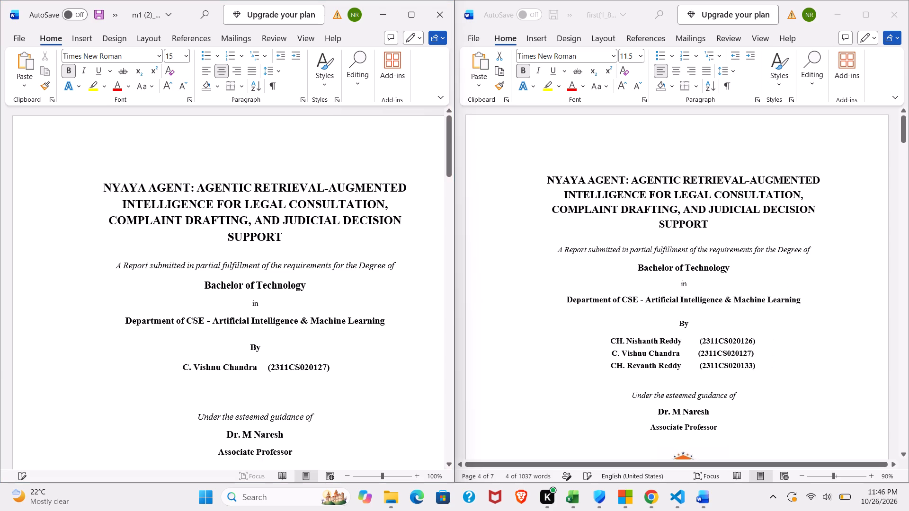
{"action": "left_click_drag", "start_coordinate": [754, 365], "coordinate": [616, 357]}
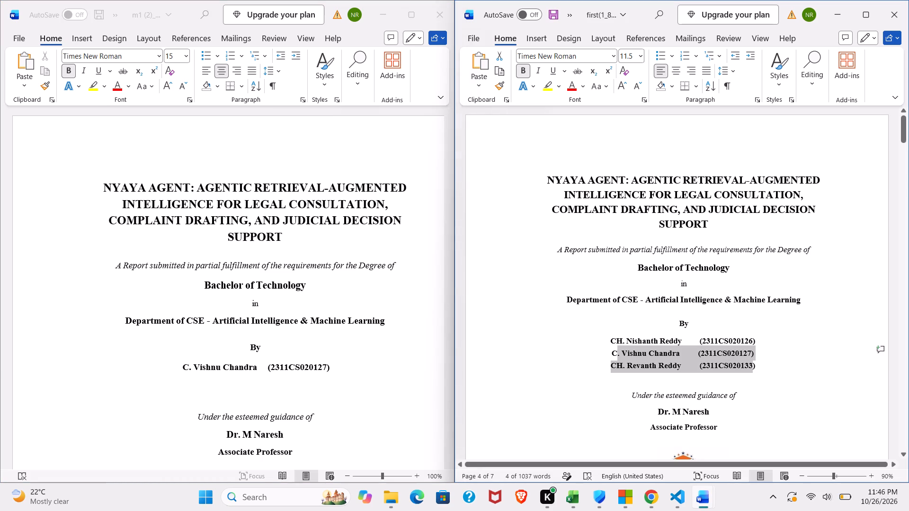
{"action": "left_click_drag", "start_coordinate": [616, 357], "coordinate": [610, 362]}
{"action": "key", "text": "ctrl+c"}
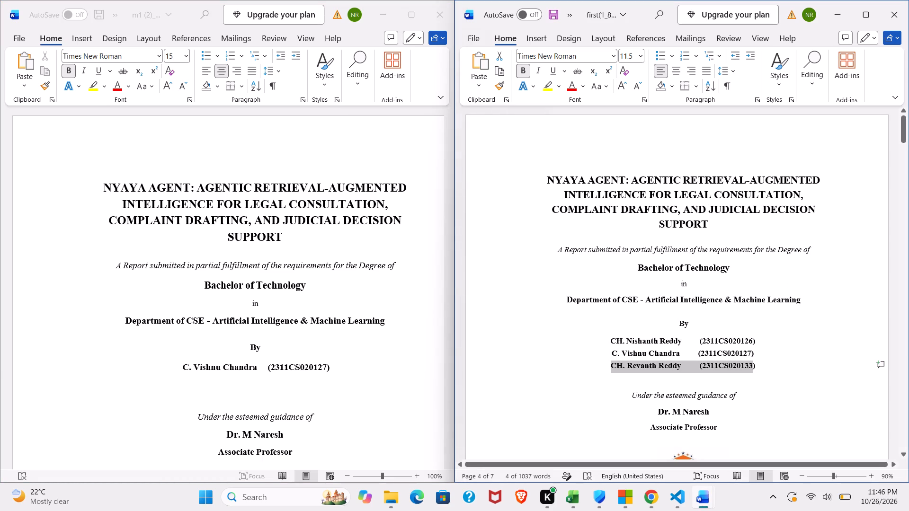
{"action": "left_click", "coordinate": [326, 369]}
{"action": "left_click_drag", "start_coordinate": [326, 369], "coordinate": [225, 362]}
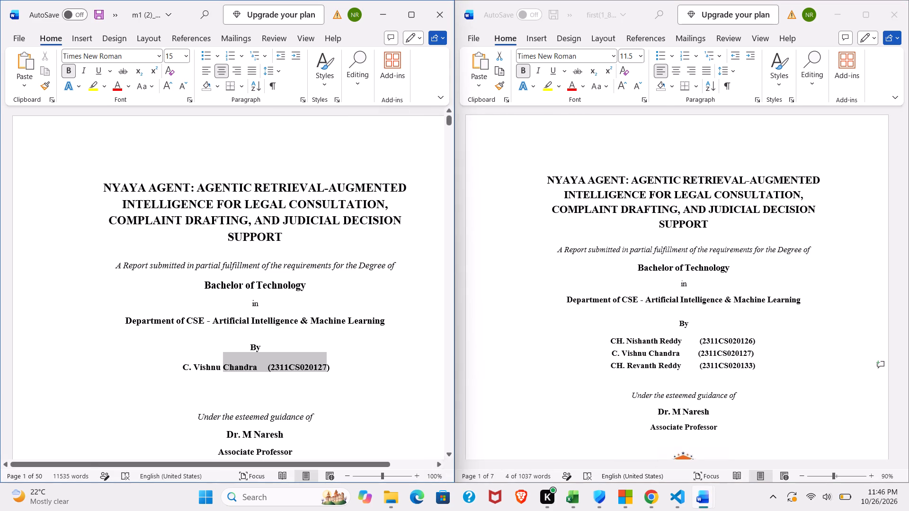
{"action": "left_click_drag", "start_coordinate": [225, 362], "coordinate": [184, 363]}
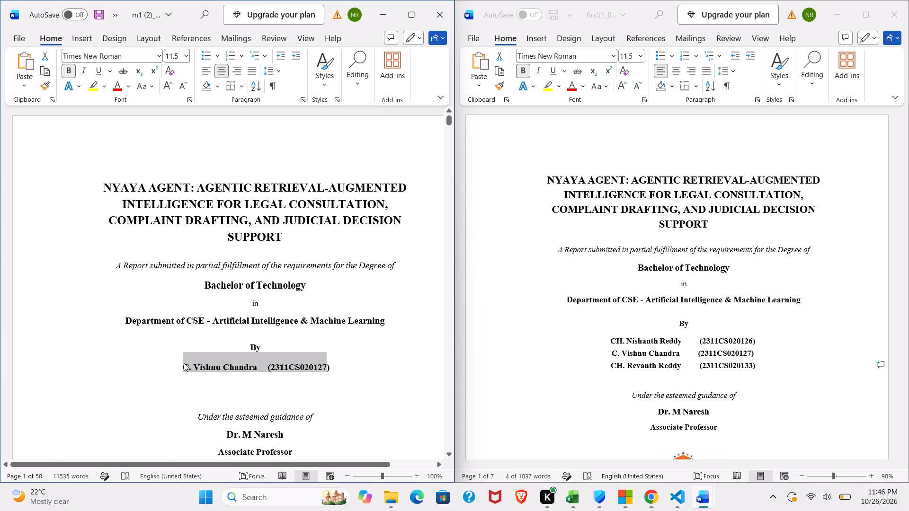
{"action": "key", "text": "ctrl+v"}
Replace the student name and roll number in the report's Certificate paragraph with the third student's, copied from the other document's certificate.
{"action": "scroll", "coordinate": [294, 368], "scroll_direction": "down", "scroll_amount": 1}
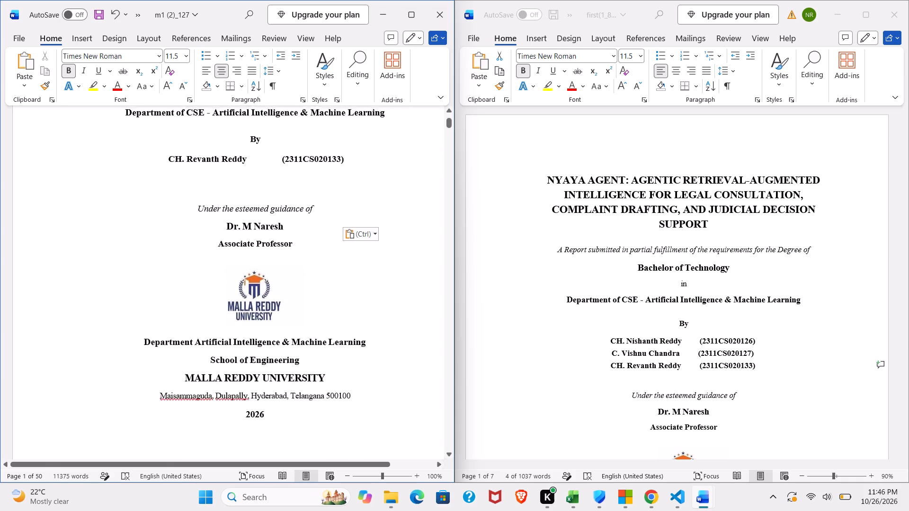
{"action": "scroll", "coordinate": [369, 360], "scroll_direction": "down", "scroll_amount": 2}
{"action": "scroll", "coordinate": [609, 243], "scroll_direction": "down", "scroll_amount": 2}
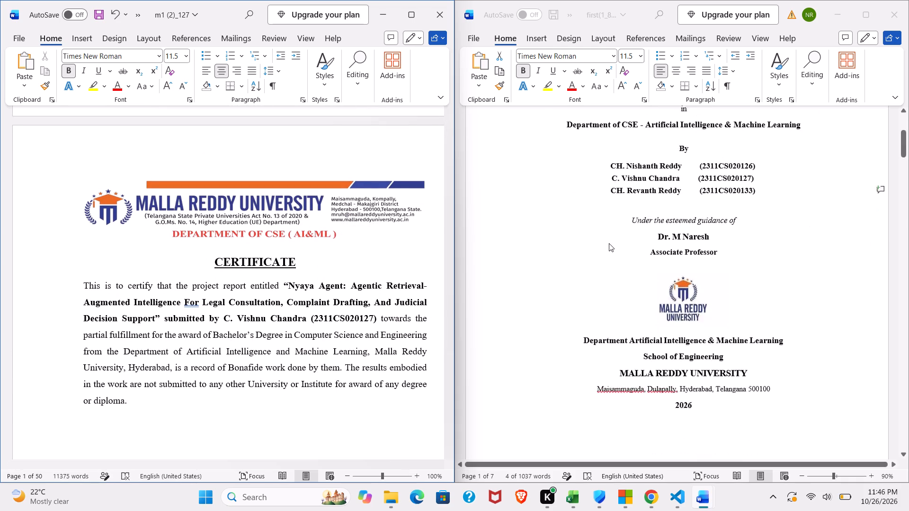
{"action": "scroll", "coordinate": [609, 243], "scroll_direction": "down", "scroll_amount": 1}
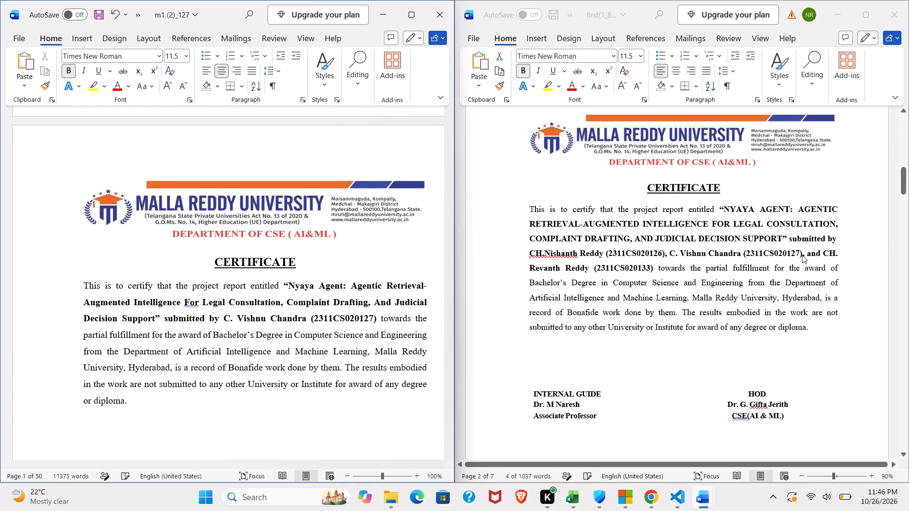
{"action": "left_click", "coordinate": [824, 253]}
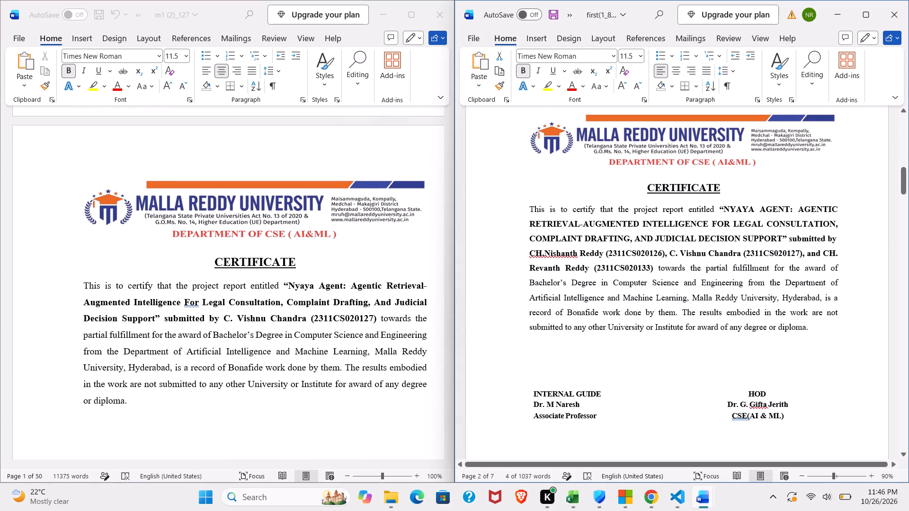
{"action": "left_click", "coordinate": [824, 253]}
{"action": "key", "text": "shift+Right"}
{"action": "key", "text": "shift+Right"}
{"action": "key", "text": "shift+Right"}
{"action": "key", "text": "shift+Right"}
{"action": "key", "text": "shift+Right"}
{"action": "key", "text": "shift+Right"}
{"action": "key", "text": "shift+Right"}
{"action": "key", "text": "shift+Right"}
{"action": "key", "text": "shift+Right"}
{"action": "key", "text": "shift+Right"}
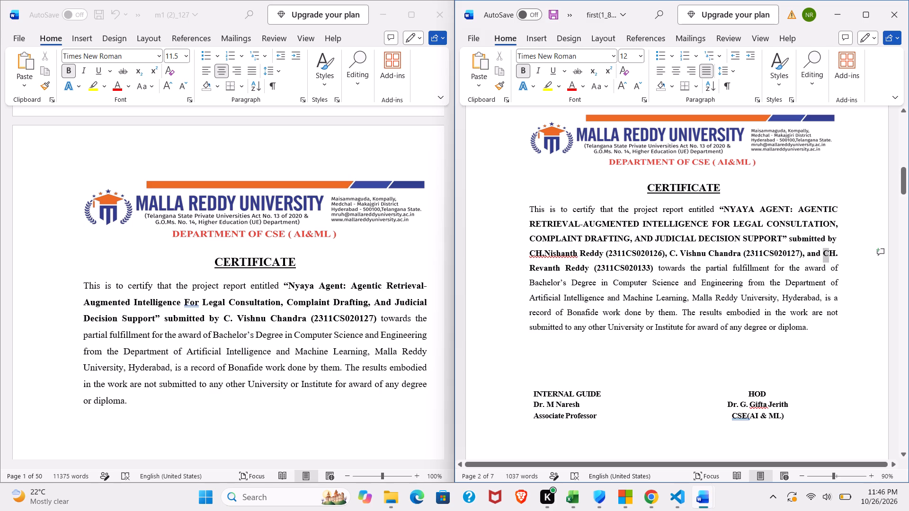
{"action": "key", "text": "shift+Right"}
{"action": "key", "text": "shift+Right"}
{"action": "key", "text": "shift+Right"}
{"action": "key", "text": "shift+Right"}
{"action": "key", "text": "shift+Right"}
{"action": "key", "text": "shift+Right"}
{"action": "key", "text": "shift+Right"}
{"action": "key", "text": "shift+Right"}
{"action": "key", "text": "shift+Right"}
{"action": "key", "text": "shift+Right"}
{"action": "key", "text": "shift+Right"}
{"action": "key", "text": "shift+Right"}
{"action": "key", "text": "shift+Right"}
{"action": "key", "text": "shift+Right"}
{"action": "key", "text": "shift+Right"}
{"action": "key", "text": "shift+Right"}
{"action": "key", "text": "shift+Right"}
{"action": "key", "text": "shift+Right"}
{"action": "key", "text": "shift+Right"}
{"action": "key", "text": "shift+Right"}
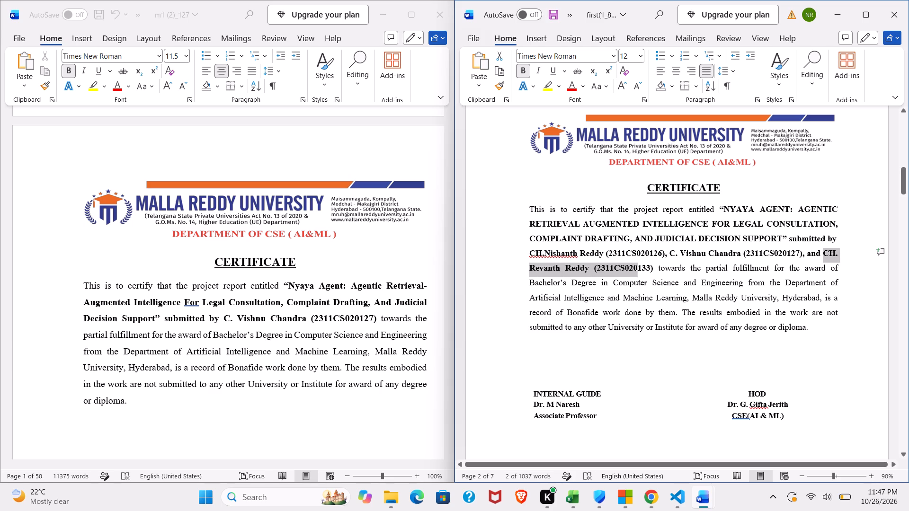
{"action": "key", "text": "shift+Right"}
{"action": "key", "text": "ctrl+c"}
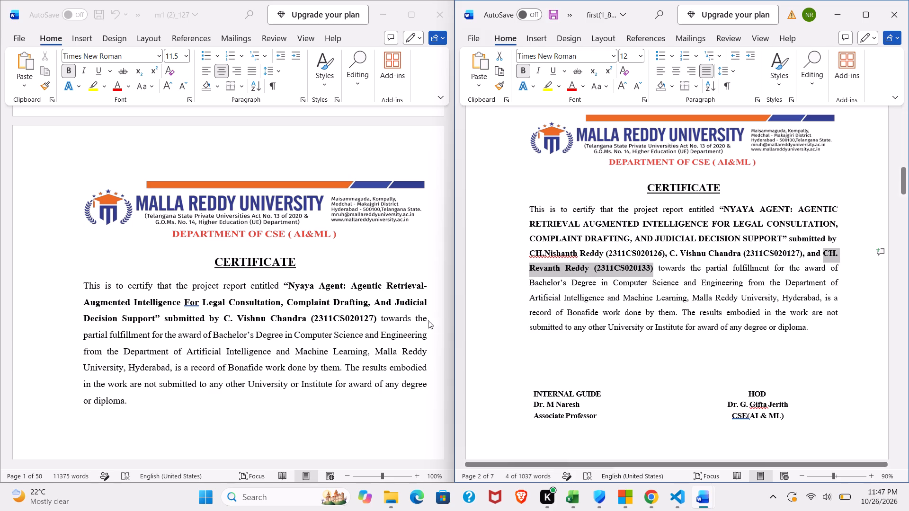
{"action": "left_click_drag", "start_coordinate": [374, 312], "coordinate": [379, 323]}
{"action": "left_click", "coordinate": [379, 323]}
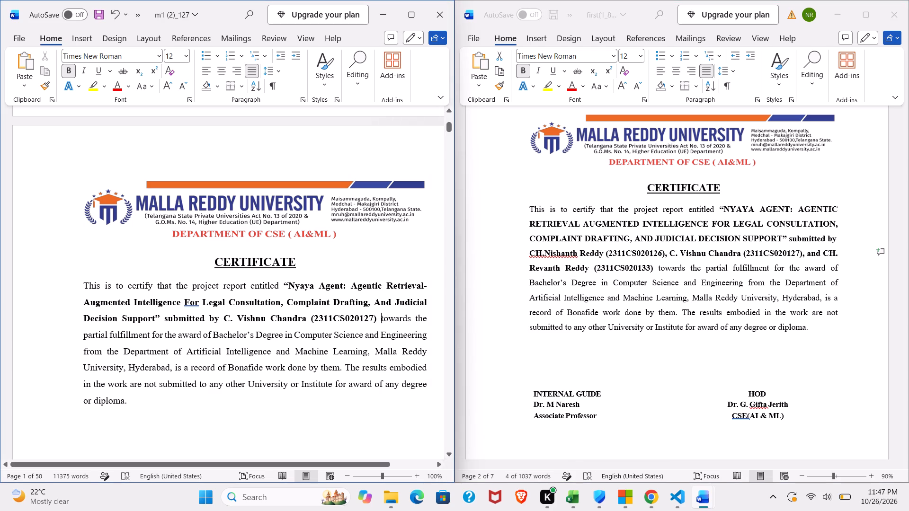
{"action": "left_click", "coordinate": [377, 322]}
{"action": "left_click_drag", "start_coordinate": [377, 322], "coordinate": [261, 312]}
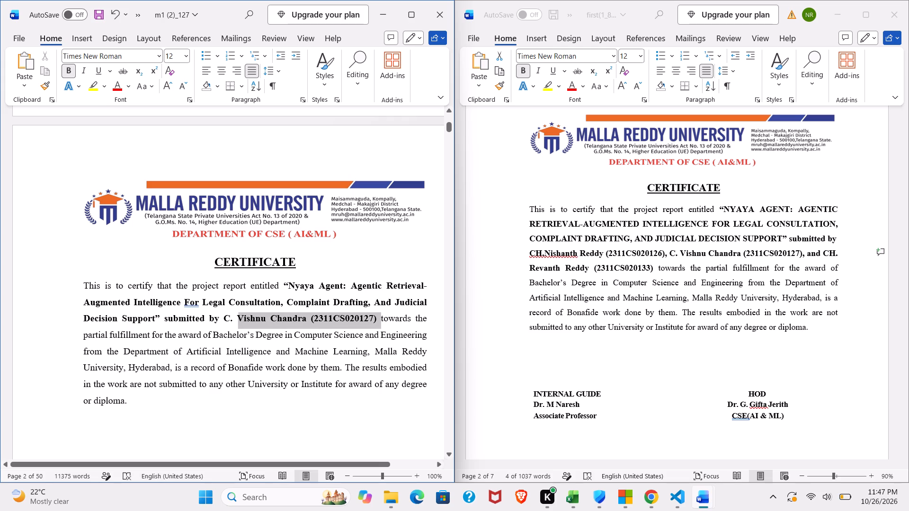
{"action": "left_click_drag", "start_coordinate": [261, 312], "coordinate": [224, 320]}
{"action": "key", "text": "ctrl+v"}
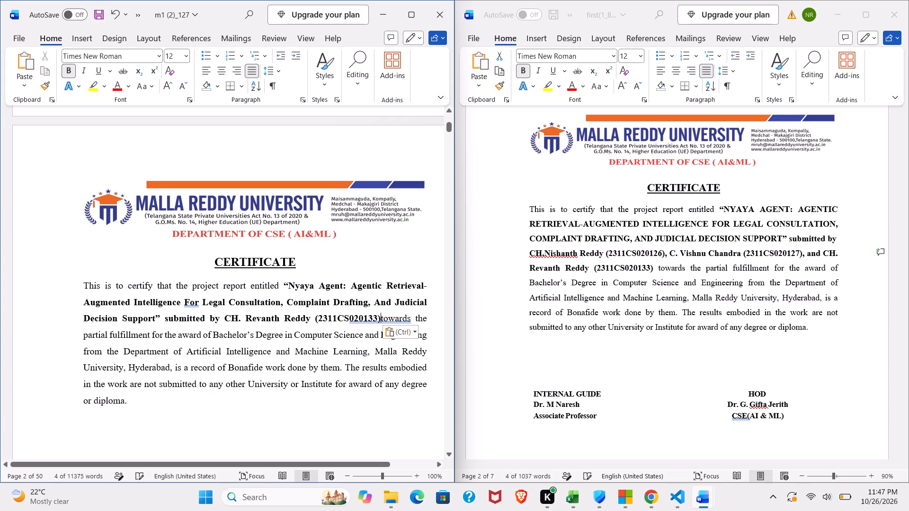
Copy the third student's name and roll number line from the other document's Declaration page.
{"action": "scroll", "coordinate": [339, 339], "scroll_direction": "down", "scroll_amount": 1}
{"action": "scroll", "coordinate": [736, 341], "scroll_direction": "down", "scroll_amount": 1}
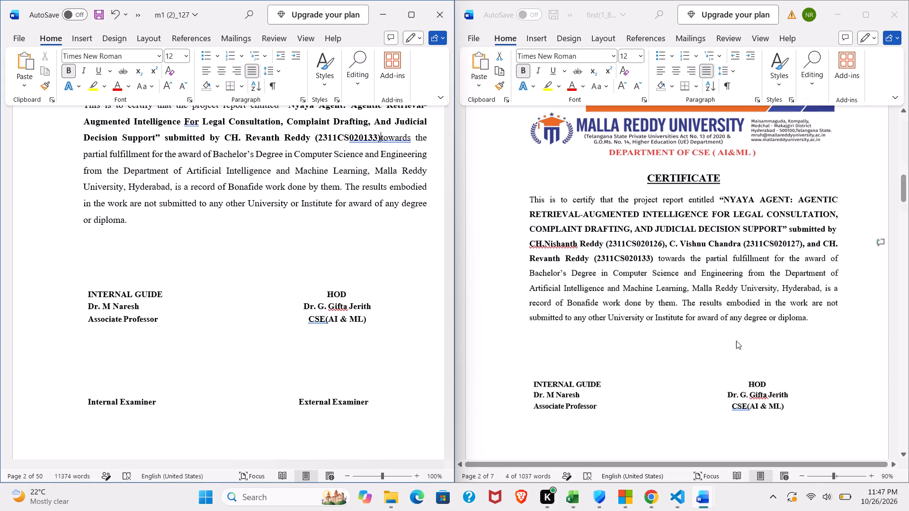
{"action": "scroll", "coordinate": [736, 341], "scroll_direction": "down", "scroll_amount": 3}
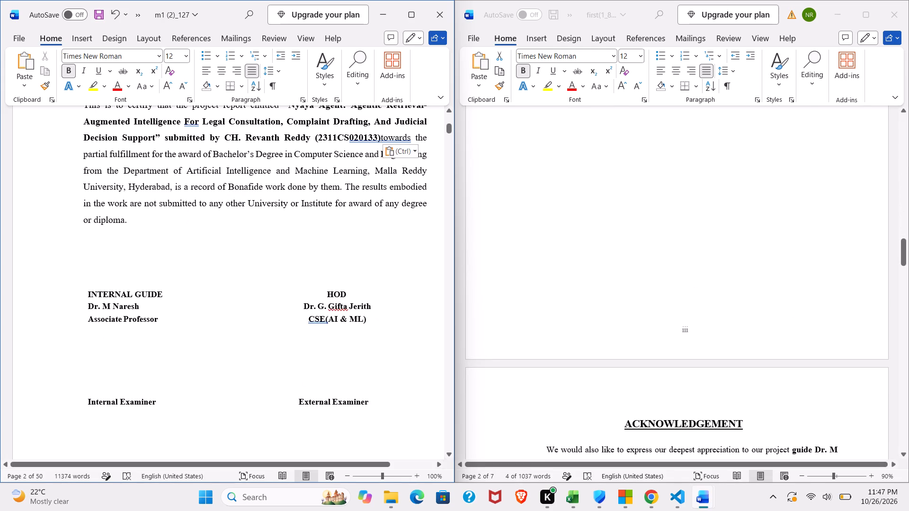
{"action": "scroll", "coordinate": [376, 396], "scroll_direction": "down", "scroll_amount": 4}
{"action": "scroll", "coordinate": [567, 287], "scroll_direction": "up", "scroll_amount": 2}
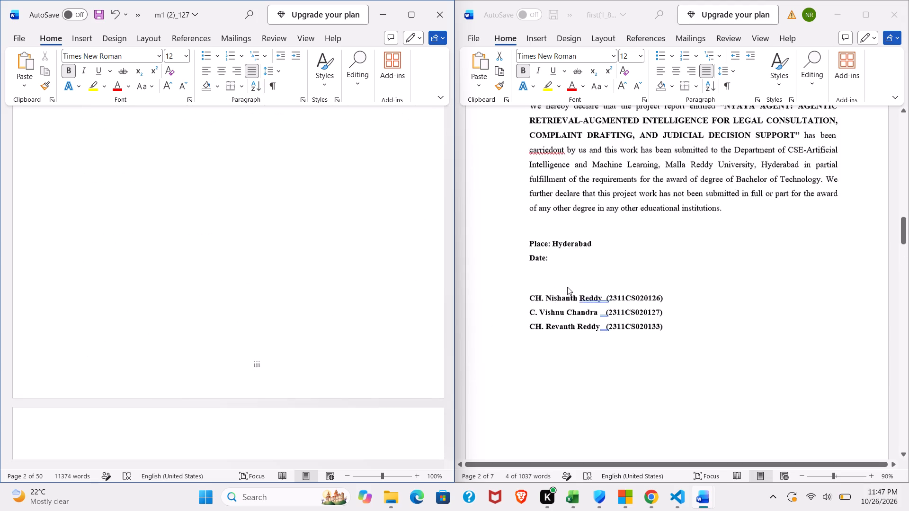
{"action": "left_click", "coordinate": [667, 375]}
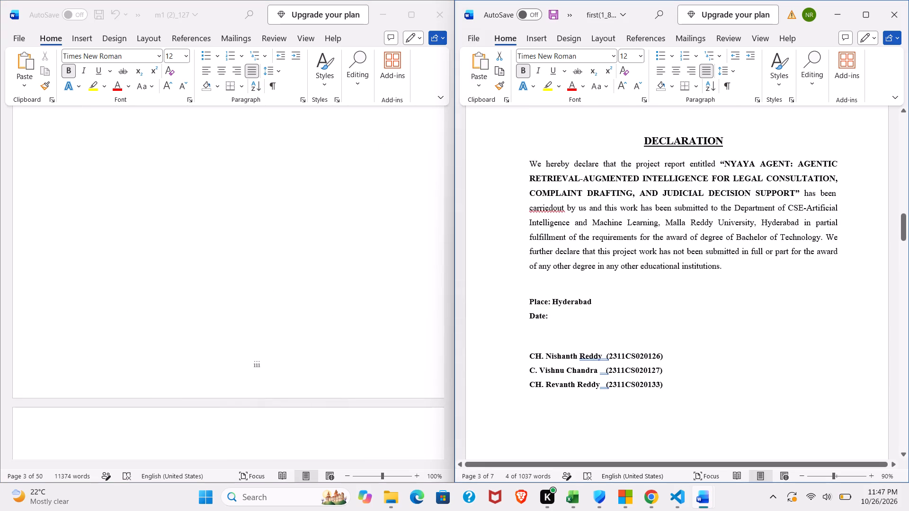
{"action": "left_click", "coordinate": [667, 383]}
{"action": "key", "text": "Left"}
{"action": "key", "text": "Left"}
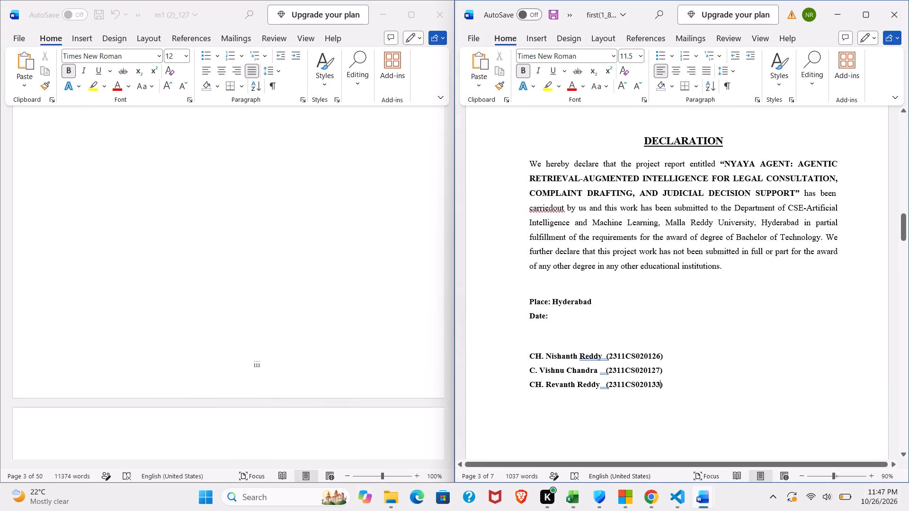
{"action": "key", "text": "Right"}
{"action": "key", "text": "shift+Left"}
{"action": "key", "text": "shift+Left"}
{"action": "key", "text": "shift+Left"}
{"action": "key", "text": "shift+Left"}
{"action": "key", "text": "shift+Left"}
{"action": "key", "text": "shift+Left"}
{"action": "key", "text": "shift+Left"}
{"action": "key", "text": "shift+Left"}
{"action": "key", "text": "shift+Left"}
{"action": "key", "text": "shift+Left"}
{"action": "key", "text": "shift+Left"}
{"action": "key", "text": "shift+Left"}
{"action": "key", "text": "shift+Left"}
{"action": "key", "text": "shift+Left"}
{"action": "key", "text": "shift+Left"}
{"action": "key", "text": "shift+Left"}
{"action": "key", "text": "shift+Left"}
{"action": "key", "text": "shift+Left"}
{"action": "key", "text": "shift+Left"}
{"action": "key", "text": "shift+Left"}
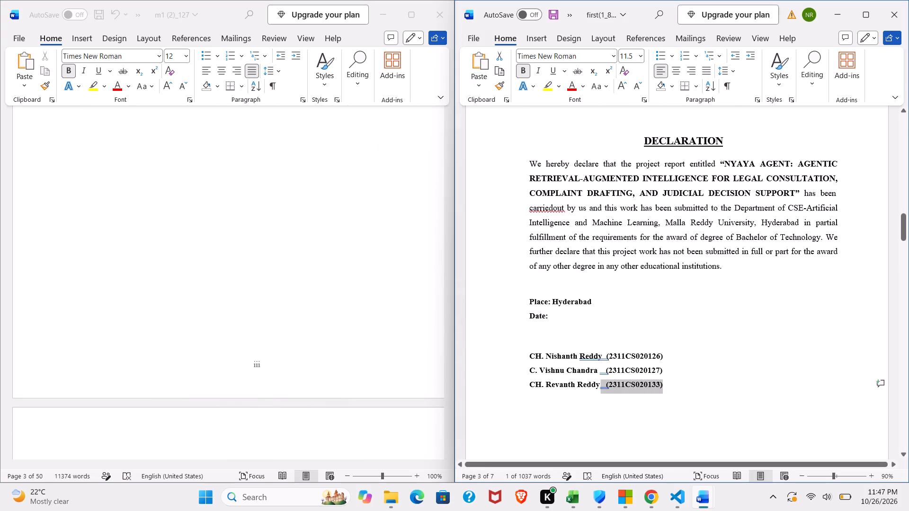
{"action": "key", "text": "shift+Left"}
{"action": "key", "text": "ctrl+c"}
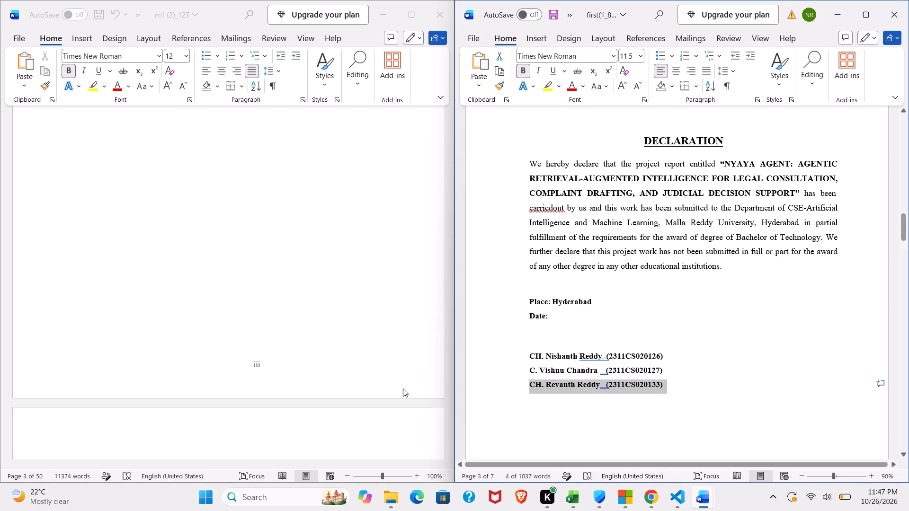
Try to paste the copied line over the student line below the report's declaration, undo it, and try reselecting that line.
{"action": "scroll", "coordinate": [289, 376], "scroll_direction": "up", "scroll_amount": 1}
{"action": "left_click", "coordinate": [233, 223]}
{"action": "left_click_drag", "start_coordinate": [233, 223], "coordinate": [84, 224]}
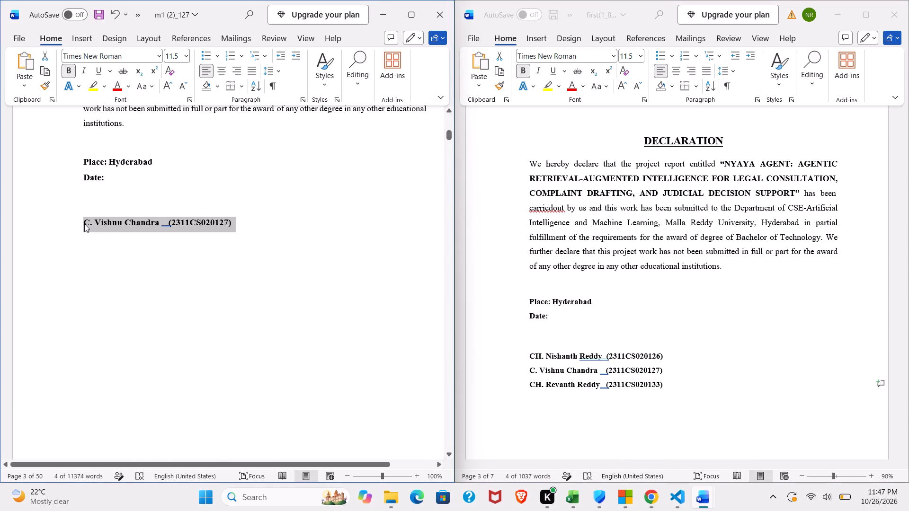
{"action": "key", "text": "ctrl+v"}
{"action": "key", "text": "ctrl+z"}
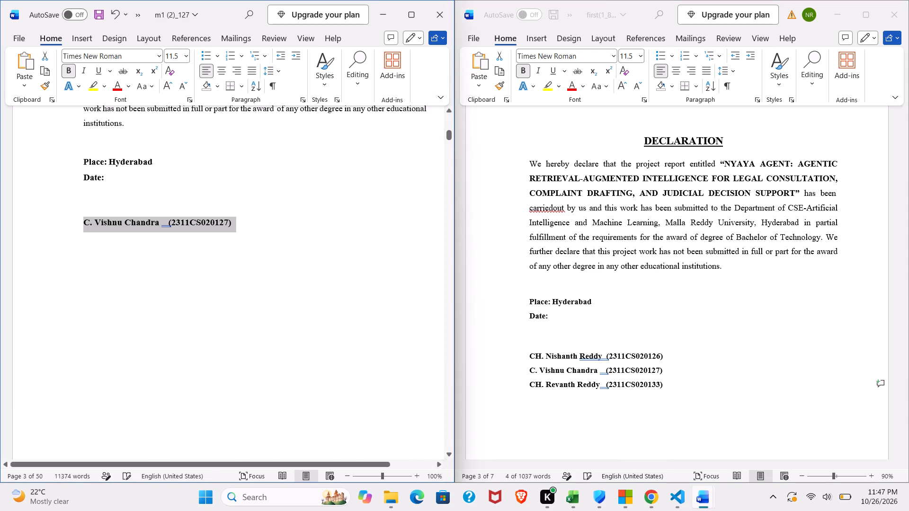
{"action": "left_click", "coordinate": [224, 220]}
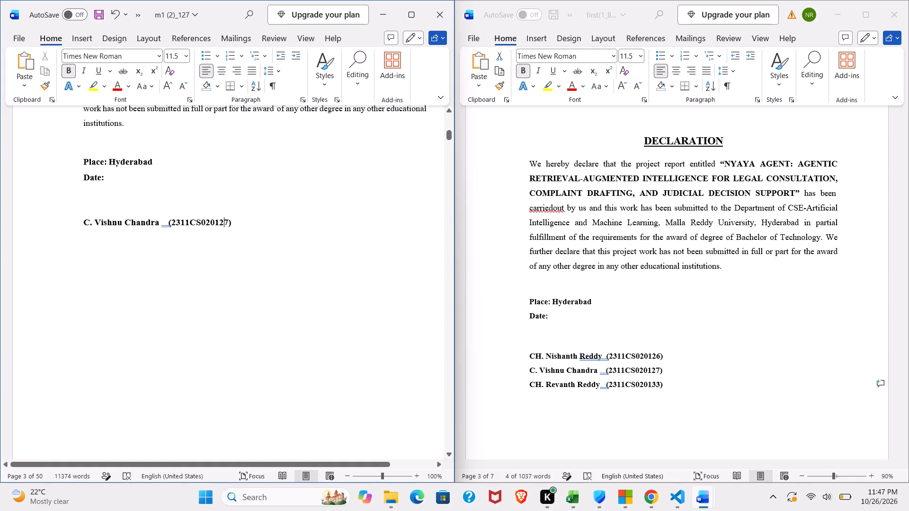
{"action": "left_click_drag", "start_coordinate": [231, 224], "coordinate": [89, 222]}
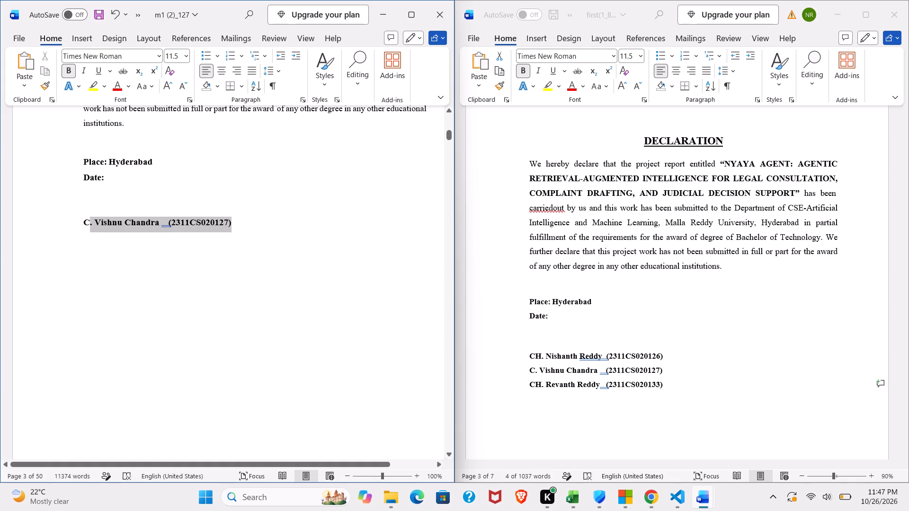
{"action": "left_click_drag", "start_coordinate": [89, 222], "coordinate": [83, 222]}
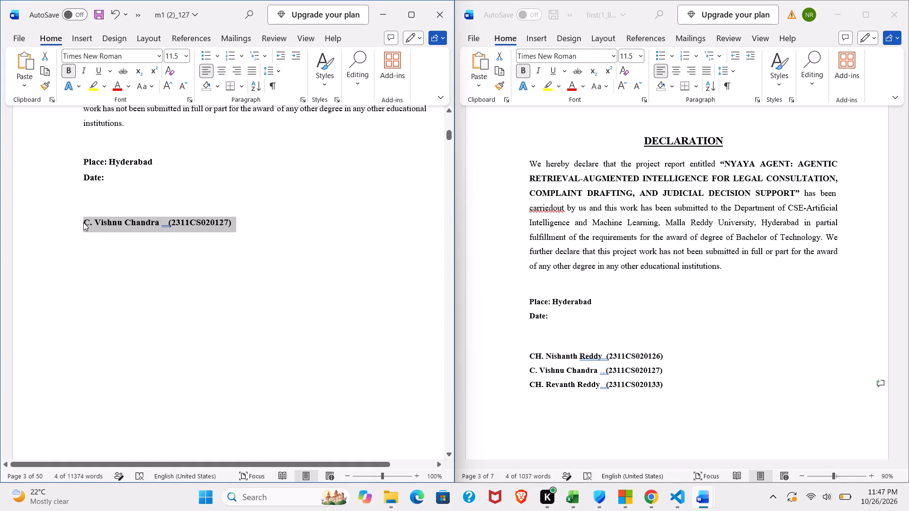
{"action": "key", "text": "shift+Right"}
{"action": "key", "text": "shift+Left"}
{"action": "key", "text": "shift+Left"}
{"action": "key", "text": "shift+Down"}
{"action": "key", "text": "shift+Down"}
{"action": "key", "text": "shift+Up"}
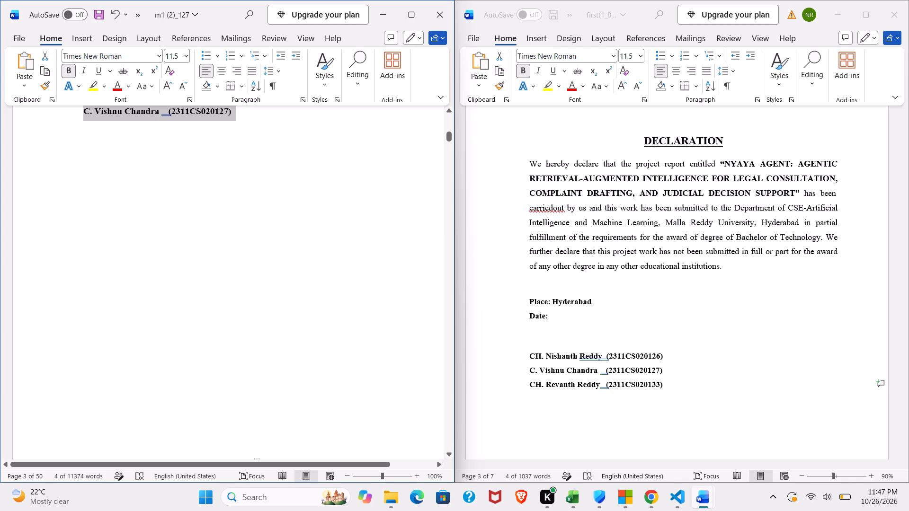
Insert an empty line after the student name and roll number line below the report's declaration.
{"action": "left_click", "coordinate": [165, 200]}
{"action": "scroll", "coordinate": [208, 172], "scroll_direction": "up", "scroll_amount": 1}
{"action": "key", "text": "Right"}
{"action": "key", "text": "Right"}
{"action": "key", "text": "Right"}
{"action": "key", "text": "Right"}
{"action": "key", "text": "Right"}
{"action": "key", "text": "Right"}
{"action": "key", "text": "Right"}
{"action": "key", "text": "Right"}
{"action": "key", "text": "Right"}
{"action": "key", "text": "Right"}
{"action": "key", "text": "Right"}
{"action": "key", "text": "Right"}
{"action": "key", "text": "Right"}
{"action": "key", "text": "Right"}
{"action": "key", "text": "Right"}
{"action": "key", "text": "Right"}
{"action": "key", "text": "Right"}
{"action": "key", "text": "Right"}
{"action": "key", "text": "Right"}
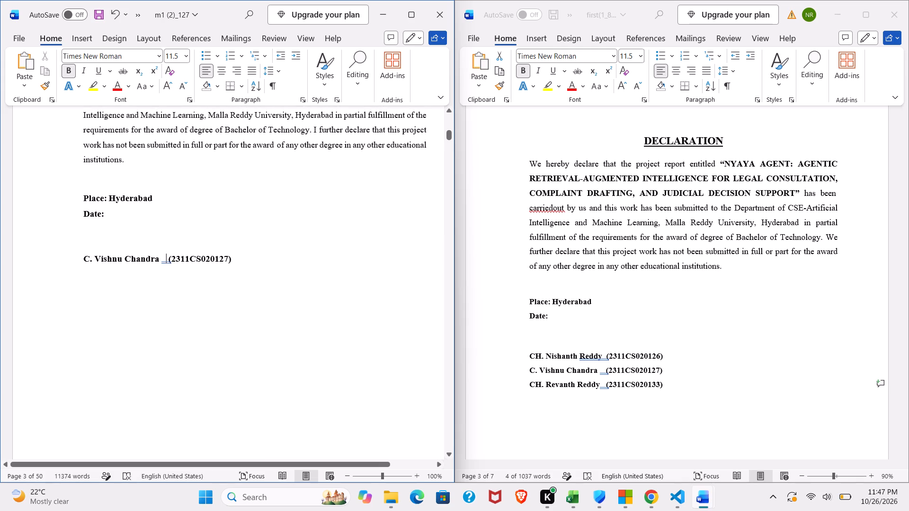
{"action": "key", "text": "Left"}
{"action": "key", "text": "Left"}
{"action": "key", "text": "Left"}
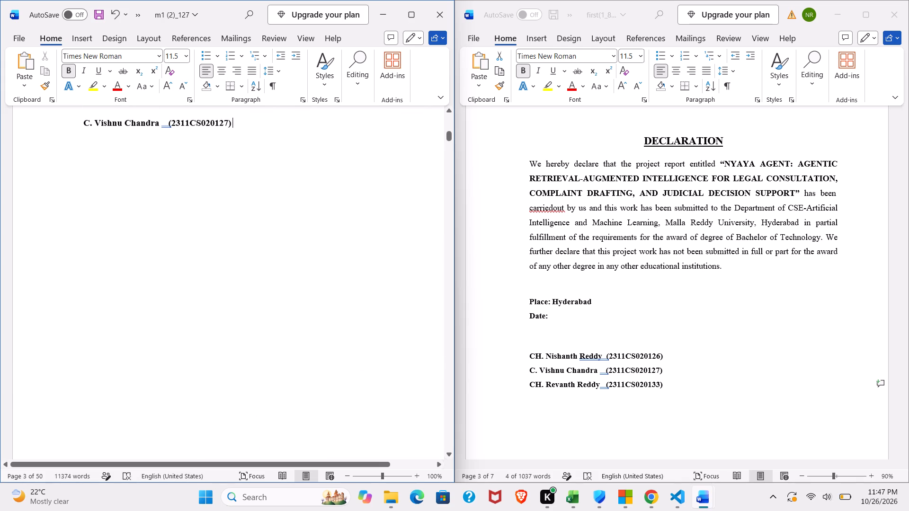
{"action": "key", "text": "Return"}
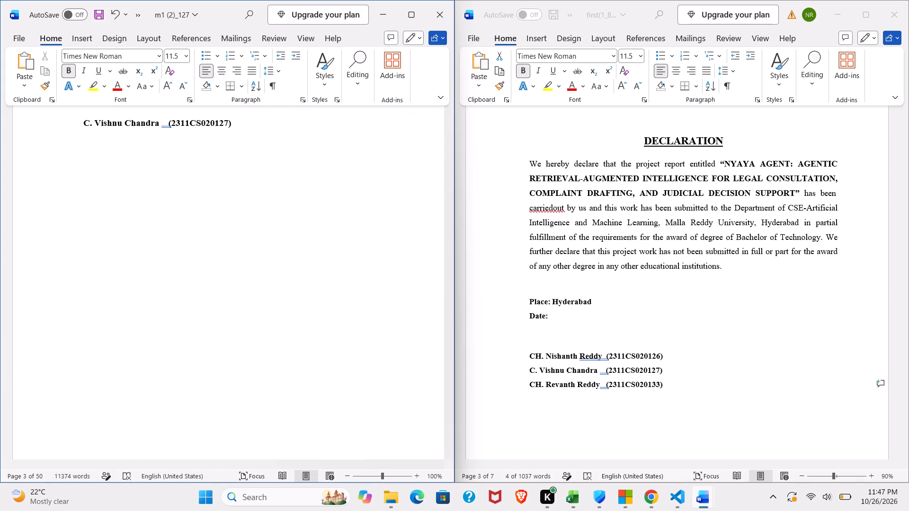
Replace the student name and roll number below the report's declaration with the third student's copied line, keeping the paragraph mark out of the selection.
{"action": "key", "text": "Up"}
{"action": "key", "text": "shift+Right"}
{"action": "key", "text": "shift+Right"}
{"action": "key", "text": "shift+Right"}
{"action": "key", "text": "shift+Right"}
{"action": "key", "text": "shift+Right"}
{"action": "key", "text": "shift+Right"}
{"action": "key", "text": "shift+Right"}
{"action": "key", "text": "shift+Right"}
{"action": "key", "text": "shift+Right"}
{"action": "key", "text": "shift+Right"}
{"action": "key", "text": "shift+Right"}
{"action": "key", "text": "shift+Right"}
{"action": "key", "text": "shift+Right"}
{"action": "key", "text": "shift+Right"}
{"action": "key", "text": "shift+Right"}
{"action": "key", "text": "shift+Right"}
{"action": "key", "text": "shift+Right"}
{"action": "key", "text": "shift+Right"}
{"action": "key", "text": "shift+Right"}
{"action": "key", "text": "shift+Right"}
{"action": "key", "text": "shift+Right"}
{"action": "key", "text": "shift+Right"}
{"action": "key", "text": "shift+Right"}
{"action": "key", "text": "shift+Right"}
{"action": "key", "text": "shift+Right"}
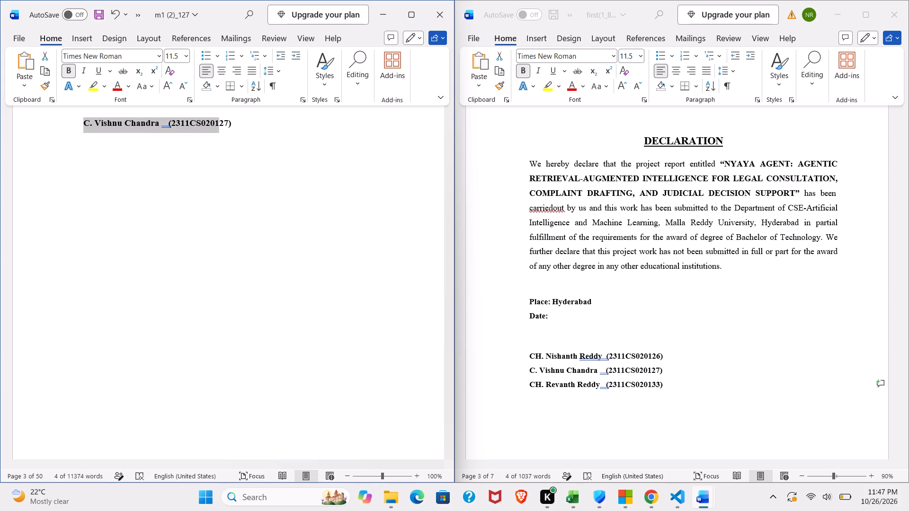
{"action": "key", "text": "shift+Right"}
{"action": "key", "text": "shift+Right"}
{"action": "key", "text": "shift+Right"}
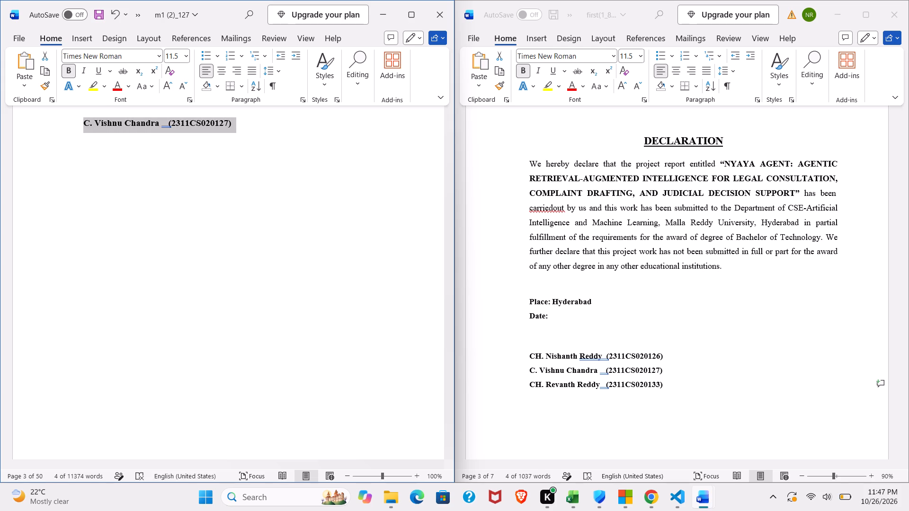
{"action": "key", "text": "shift+Left"}
{"action": "key", "text": "ctrl+v"}
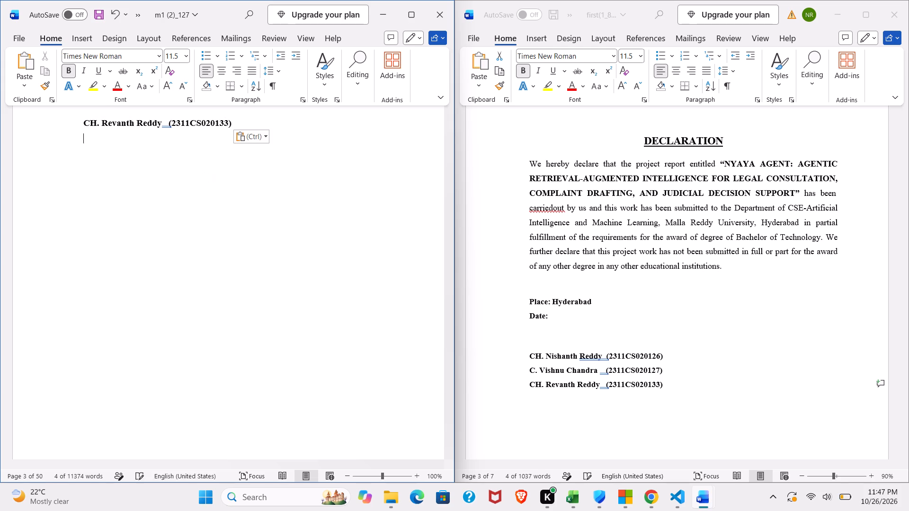
Copy the third student's name and roll number line from the end of the other document's acknowledgement page.
{"action": "scroll", "coordinate": [356, 217], "scroll_direction": "down", "scroll_amount": 6}
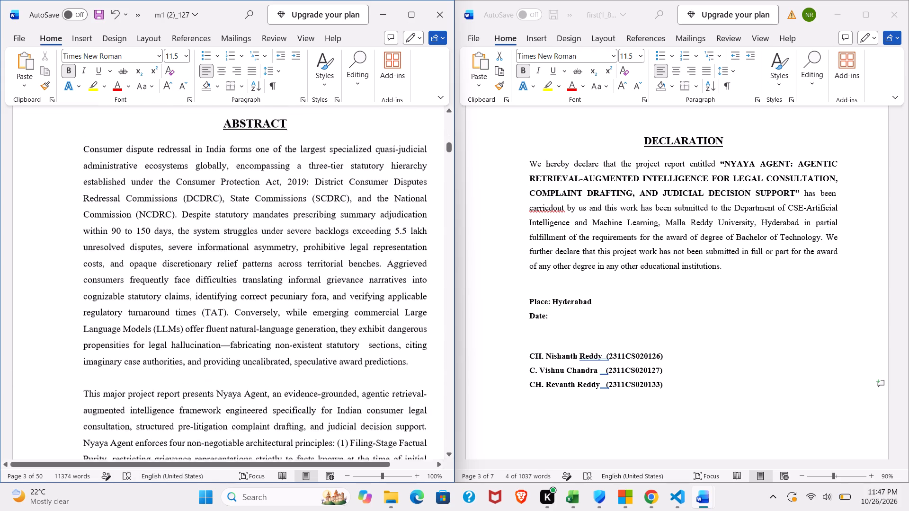
{"action": "scroll", "coordinate": [356, 217], "scroll_direction": "up", "scroll_amount": 1}
{"action": "scroll", "coordinate": [356, 217], "scroll_direction": "down", "scroll_amount": 1}
{"action": "scroll", "coordinate": [356, 217], "scroll_direction": "up", "scroll_amount": 1}
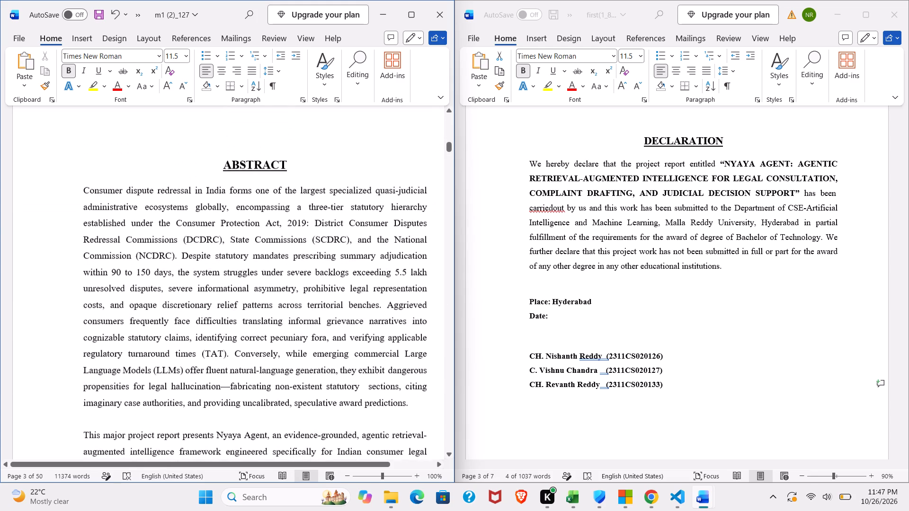
{"action": "scroll", "coordinate": [356, 217], "scroll_direction": "up", "scroll_amount": 3}
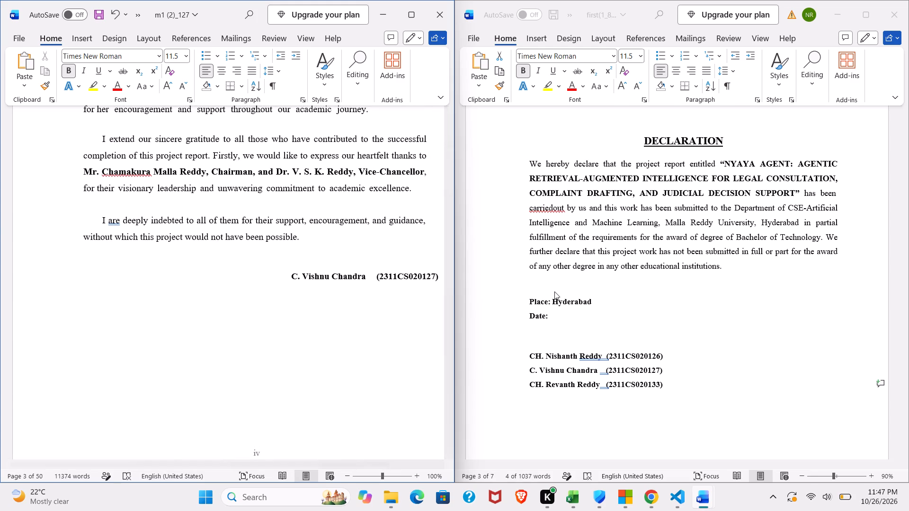
{"action": "scroll", "coordinate": [554, 291], "scroll_direction": "down", "scroll_amount": 6}
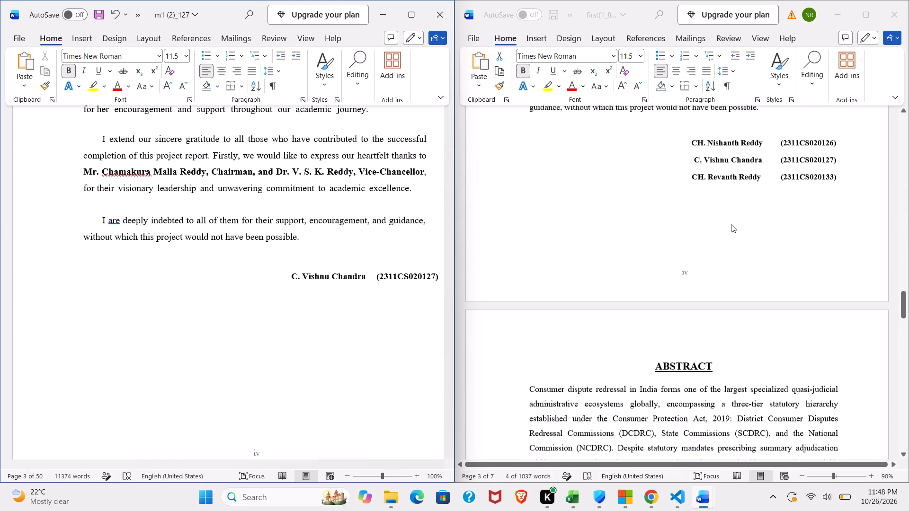
{"action": "left_click", "coordinate": [824, 182]}
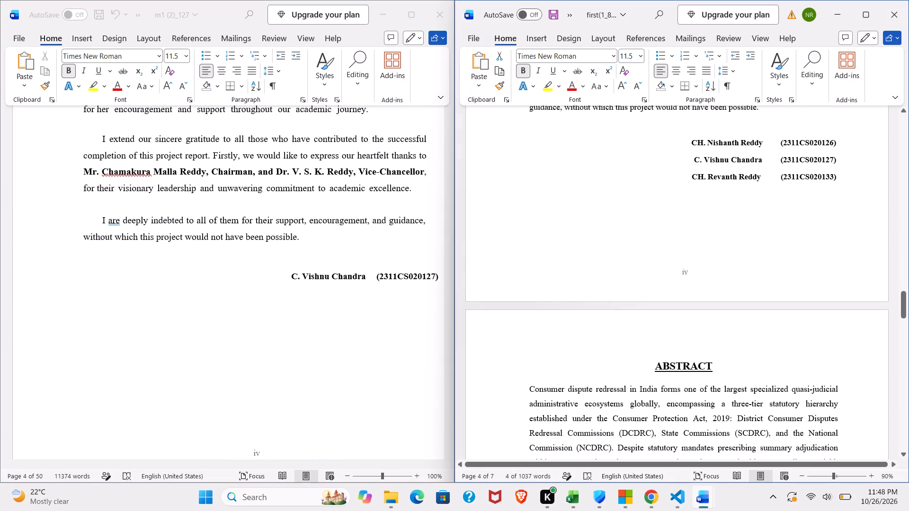
{"action": "left_click_drag", "start_coordinate": [841, 177], "coordinate": [689, 172]}
{"action": "key", "text": "ctrl+c"}
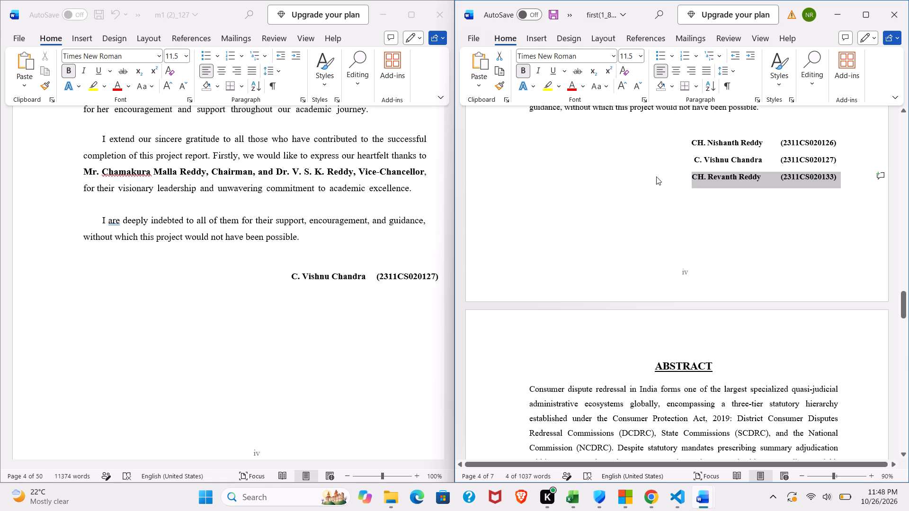
Select the student name and roll number line closing the report's acknowledgement for replacement with the copied third student's line.
{"action": "left_click", "coordinate": [417, 285]}
{"action": "left_click_drag", "start_coordinate": [437, 277], "coordinate": [309, 266]}
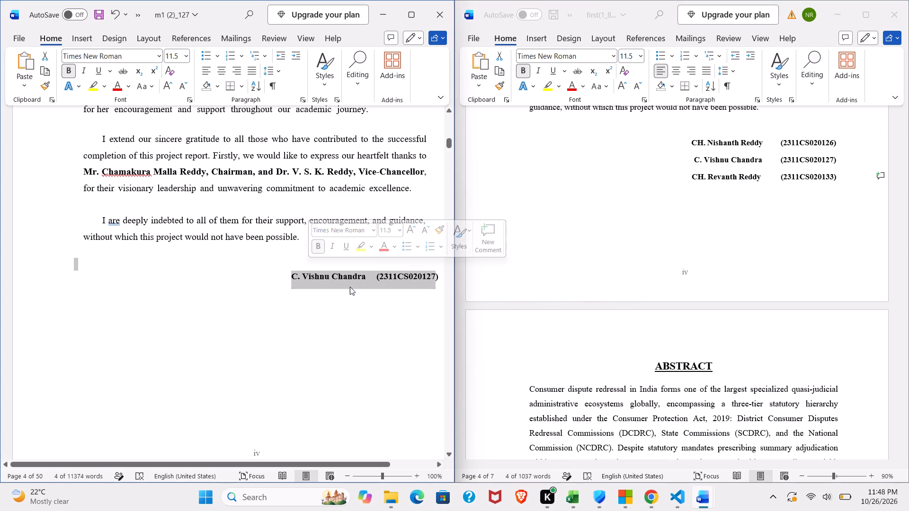
{"action": "left_click", "coordinate": [350, 287]}
{"action": "left_click_drag", "start_coordinate": [439, 277], "coordinate": [436, 277]}
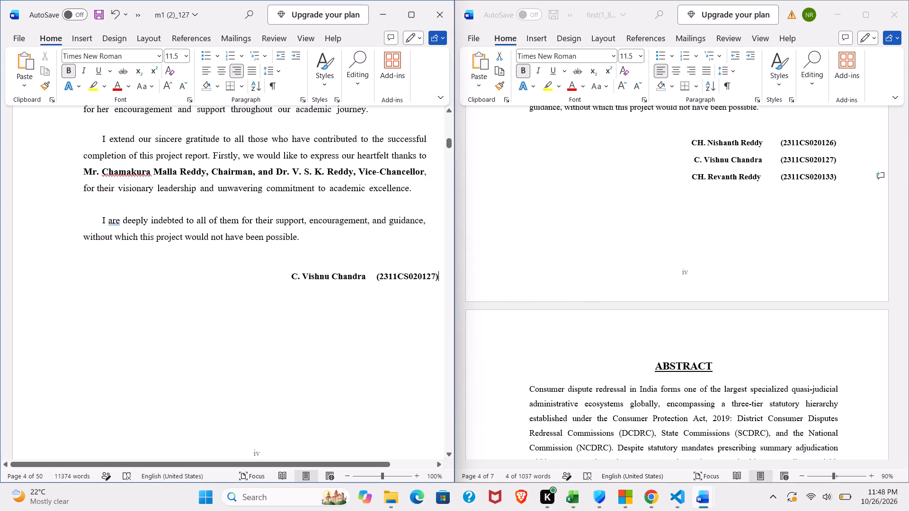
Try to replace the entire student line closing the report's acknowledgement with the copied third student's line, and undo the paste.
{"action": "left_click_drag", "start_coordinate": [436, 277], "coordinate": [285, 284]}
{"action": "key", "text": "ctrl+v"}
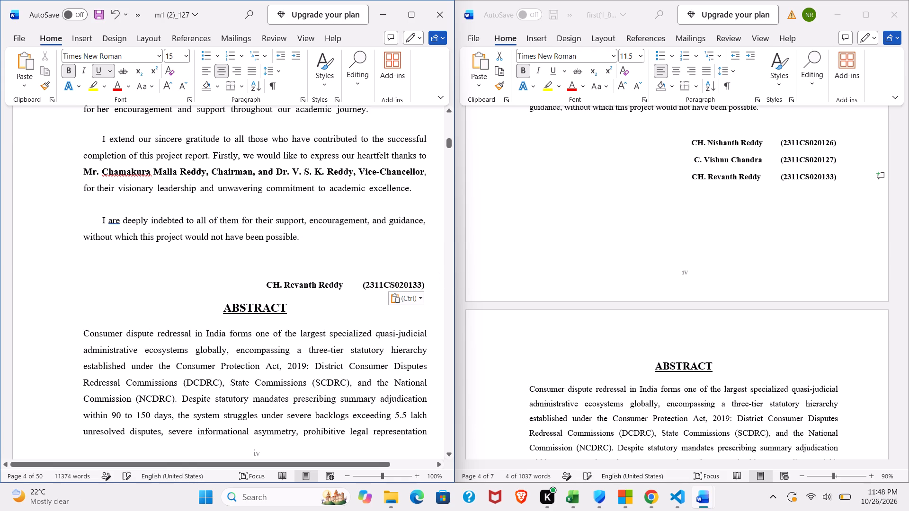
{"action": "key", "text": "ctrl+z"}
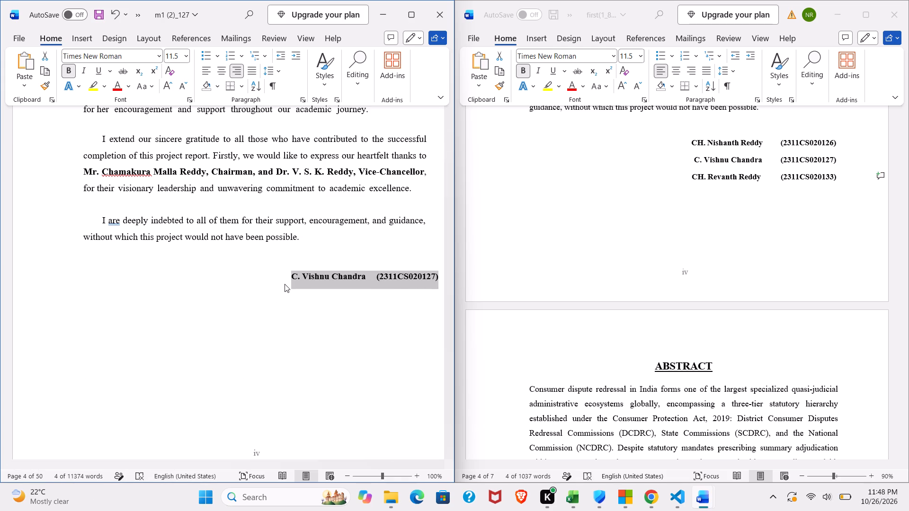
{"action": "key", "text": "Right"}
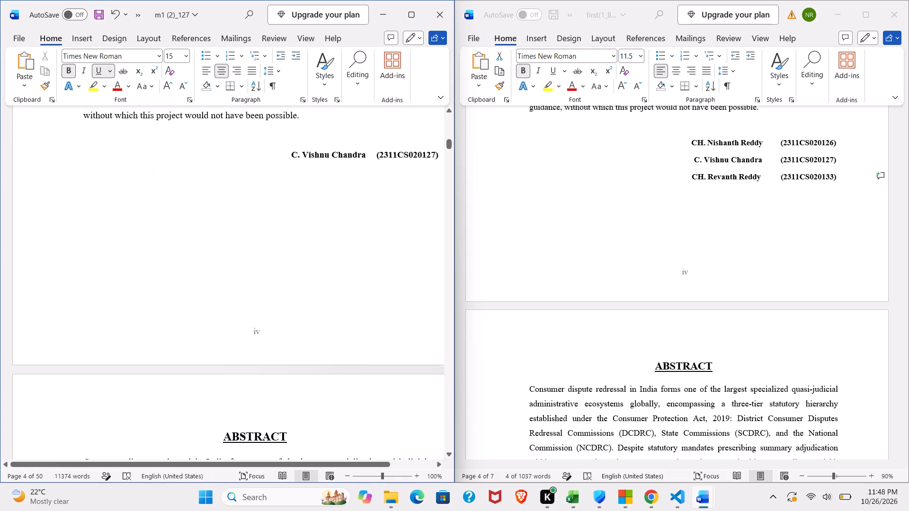
Replace the acknowledgement's closing student line with the copied third student's line, keeping the paragraph mark and removing leftover characters around it.
{"action": "left_click", "coordinate": [298, 153]}
{"action": "left_click_drag", "start_coordinate": [298, 153], "coordinate": [334, 158]}
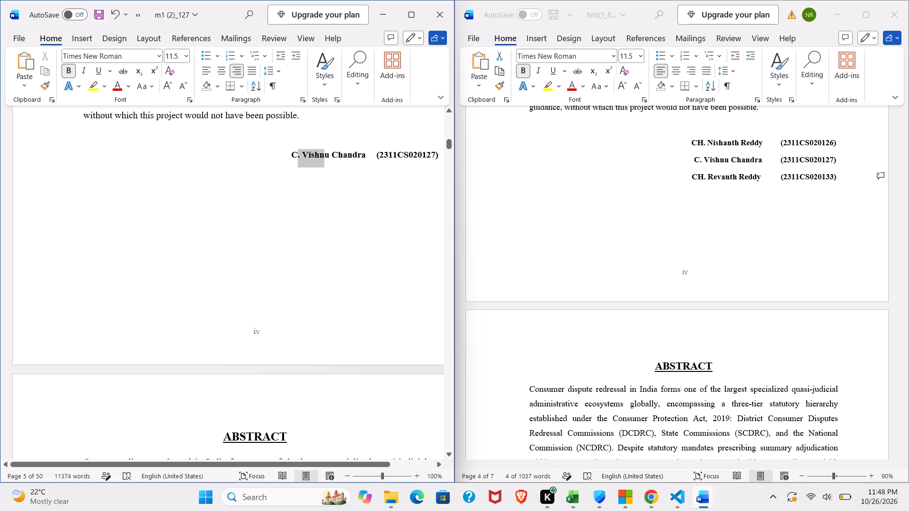
{"action": "left_click_drag", "start_coordinate": [334, 158], "coordinate": [429, 166]}
{"action": "key", "text": "BackSpace"}
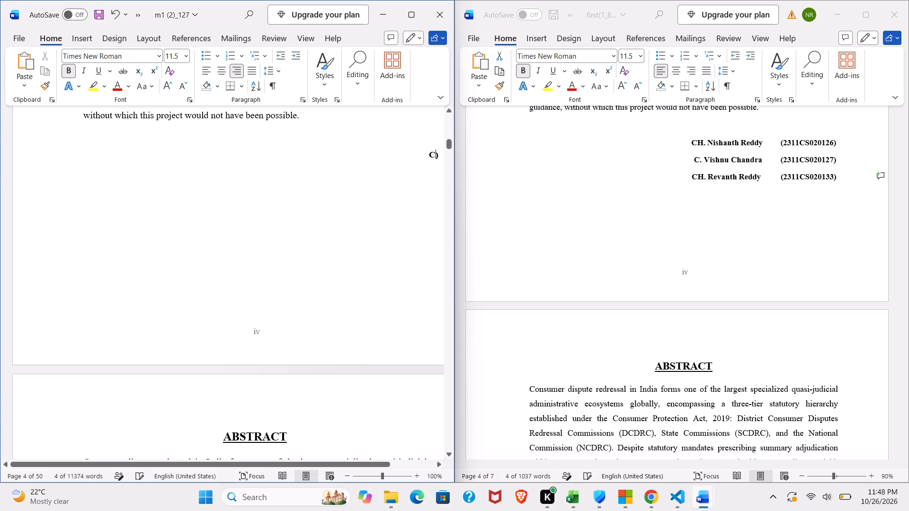
{"action": "key", "text": "ctrl+v"}
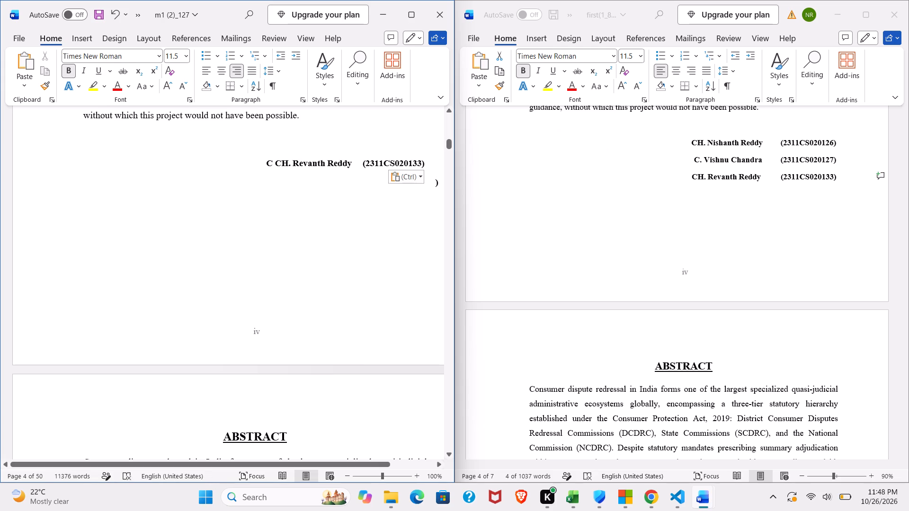
{"action": "key", "text": "Right"}
{"action": "key", "text": "backslash"}
{"action": "key", "text": "BackSpace"}
{"action": "key", "text": "BackSpace"}
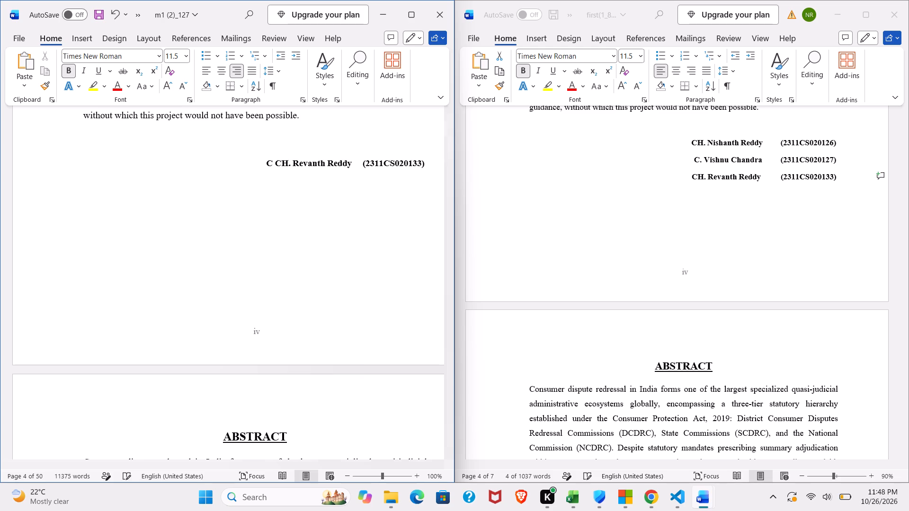
{"action": "left_click", "coordinate": [277, 159]}
{"action": "key", "text": "BackSpace"}
{"action": "key", "text": "BackSpace"}
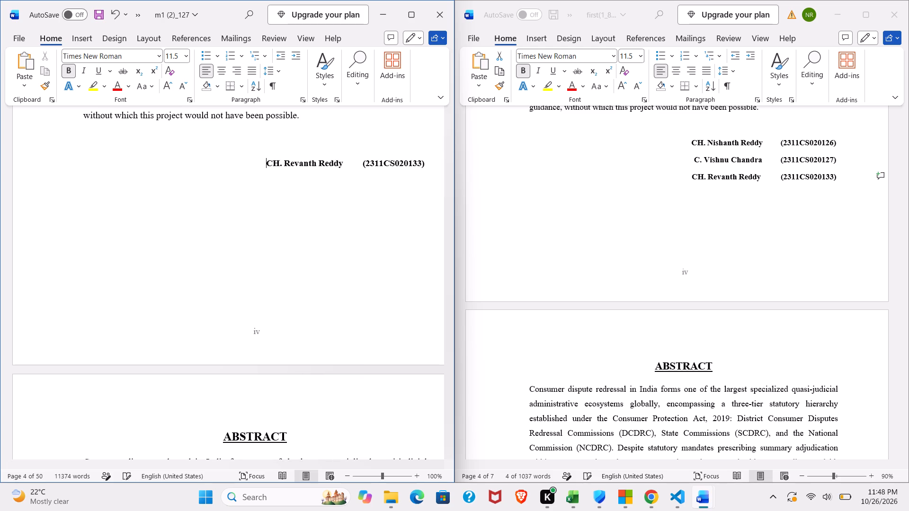
Save the edited report and close its document window.
{"action": "key", "text": "ctrl+s"}
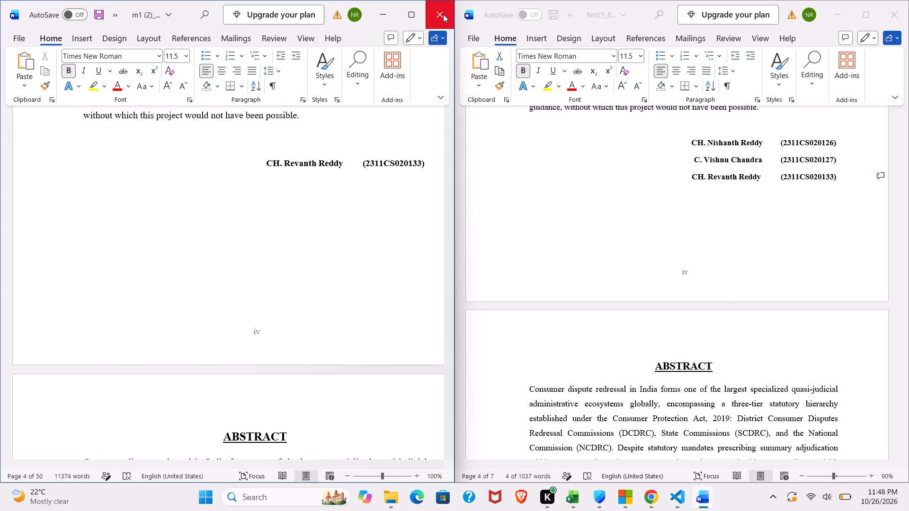
{"action": "left_click", "coordinate": [443, 14]}
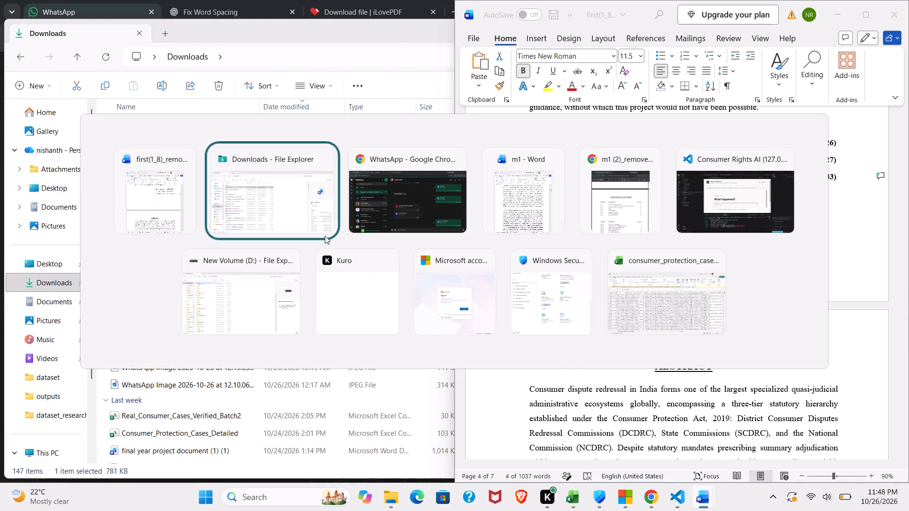
In File Explorer, rename the m1 (2)_127 document in Downloads as m1 (2)_133.
{"action": "left_click", "coordinate": [161, 86]}
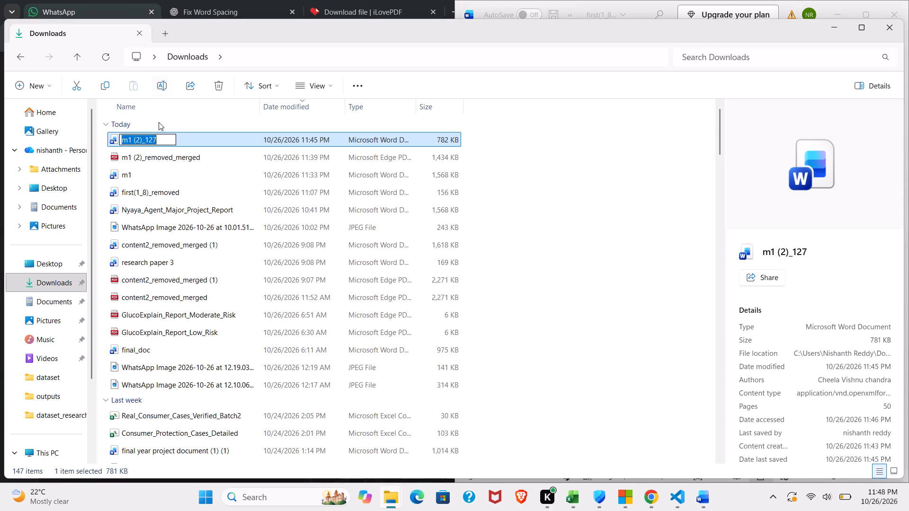
{"action": "key", "text": "Right"}
{"action": "key", "text": "BackSpace"}
{"action": "key", "text": "BackSpace"}
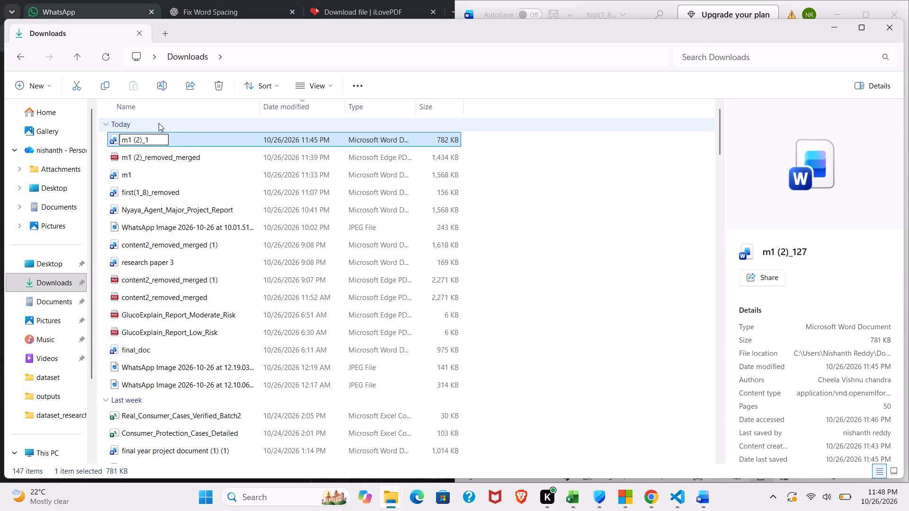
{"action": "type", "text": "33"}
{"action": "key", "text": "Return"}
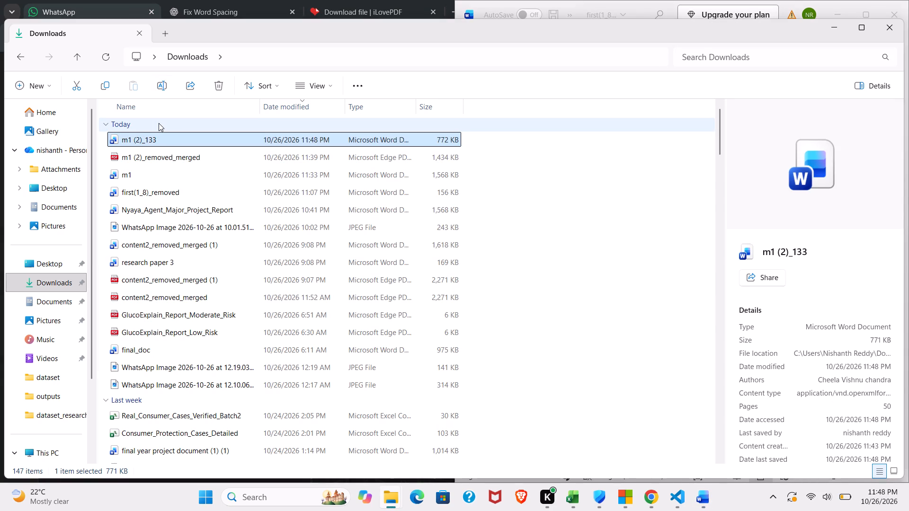